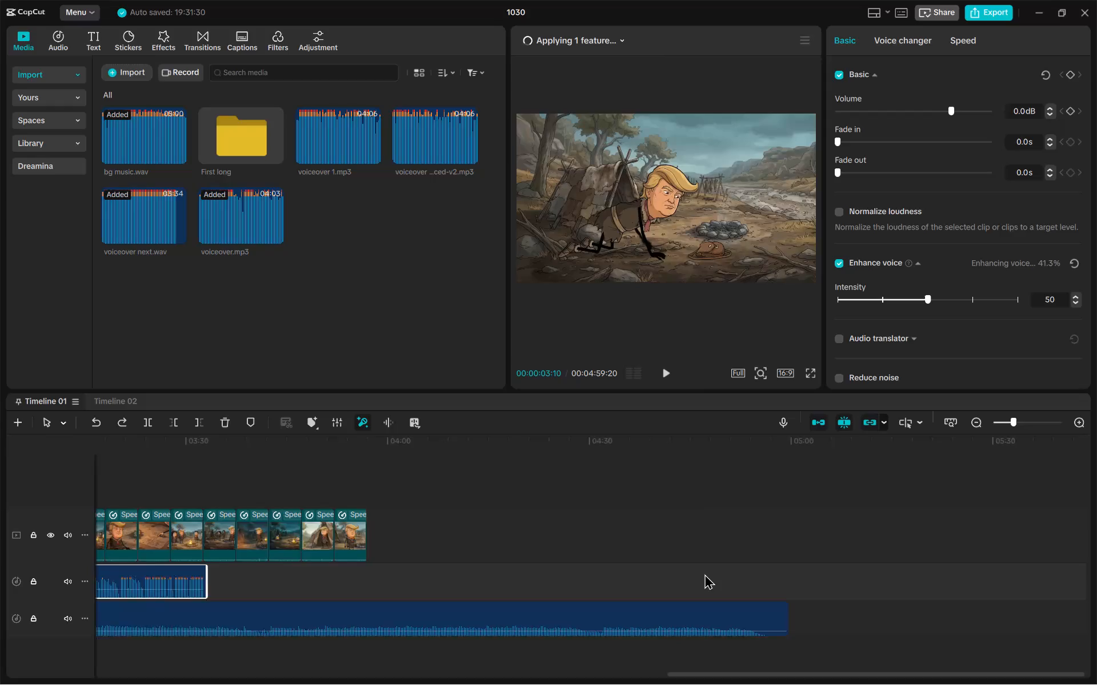
scroll(704, 574, "right", 6)
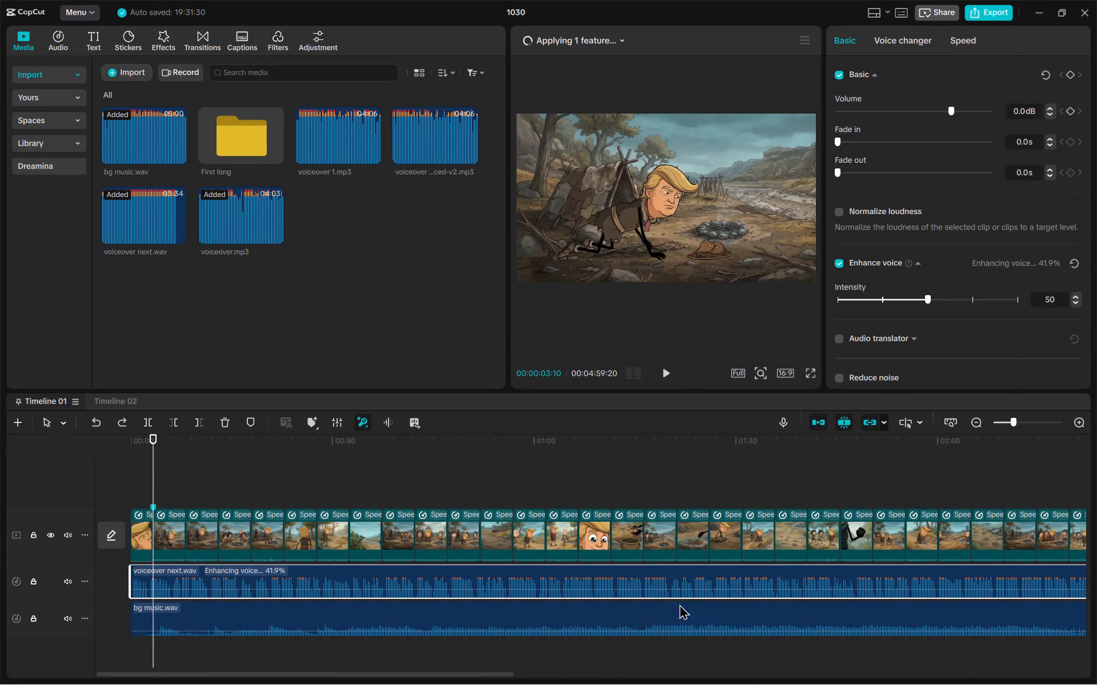
key("alt+Tab")
key("alt+Tab")
key("alt+Tab")
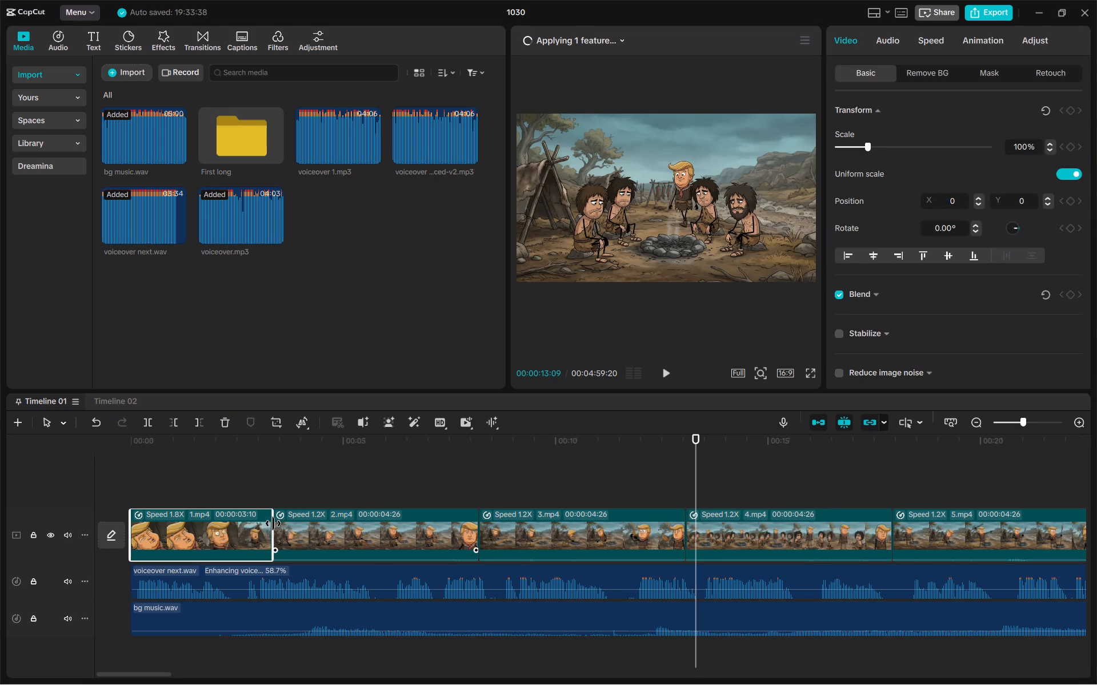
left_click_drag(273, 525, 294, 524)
Replay the opening from the start to examine how clips 1.mp4 and 2.mp4 line up with the narration.
left_click_drag(698, 473, 0, 676)
key("alt+Tab")
key("alt+Tab")
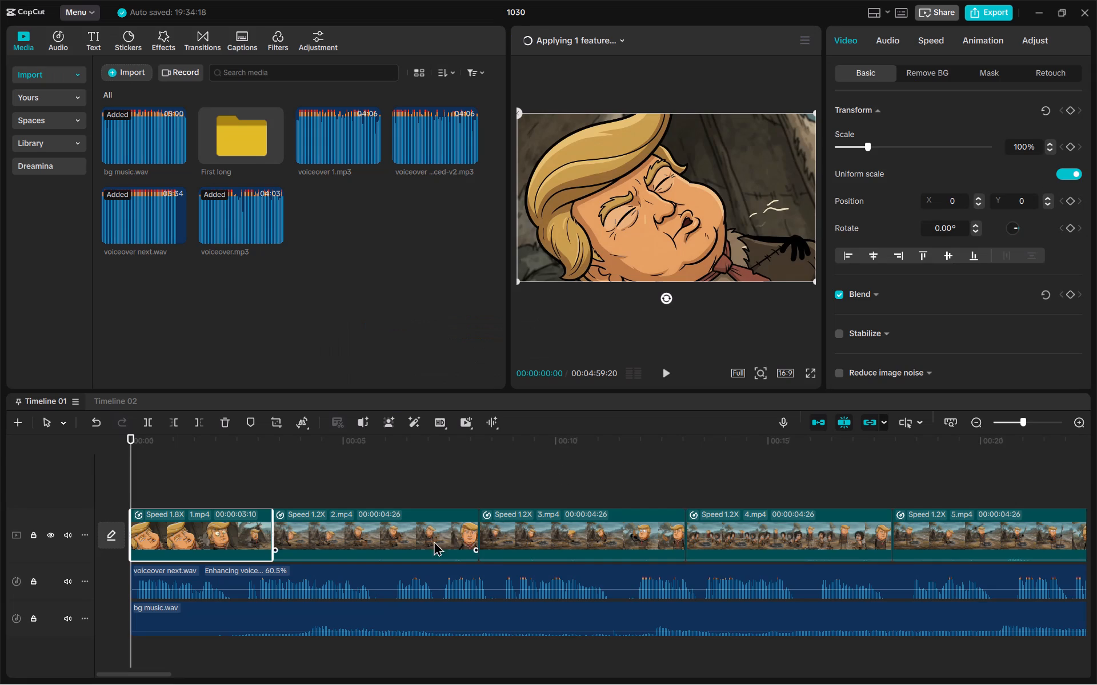
left_click(373, 486)
key("space")
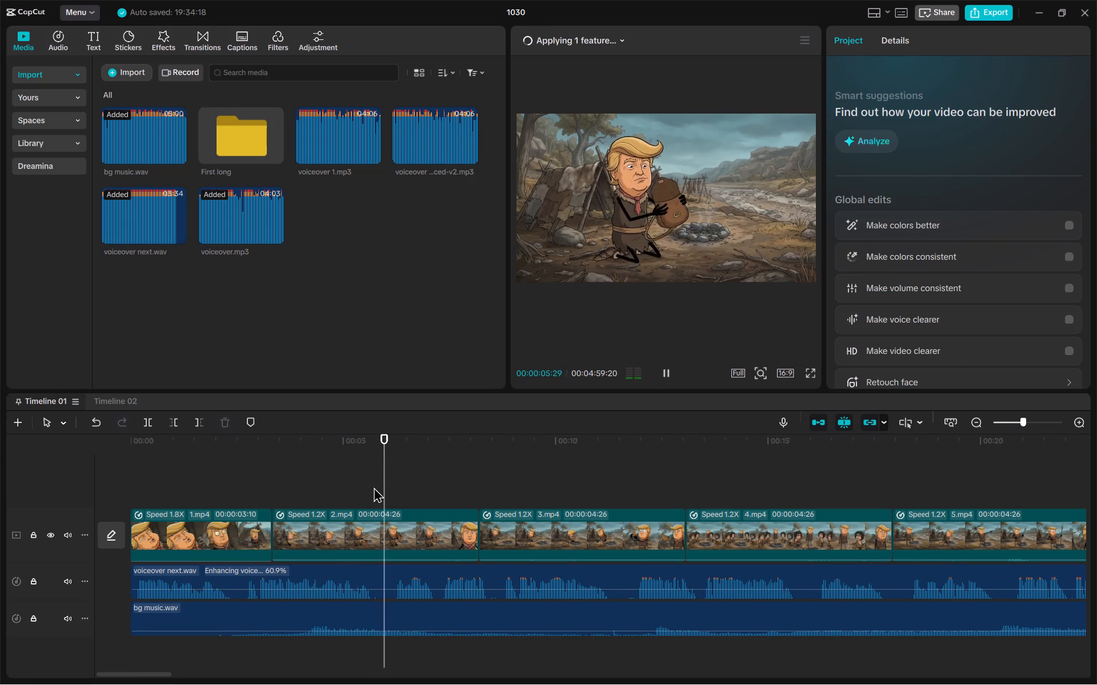
left_click(315, 494)
key("space")
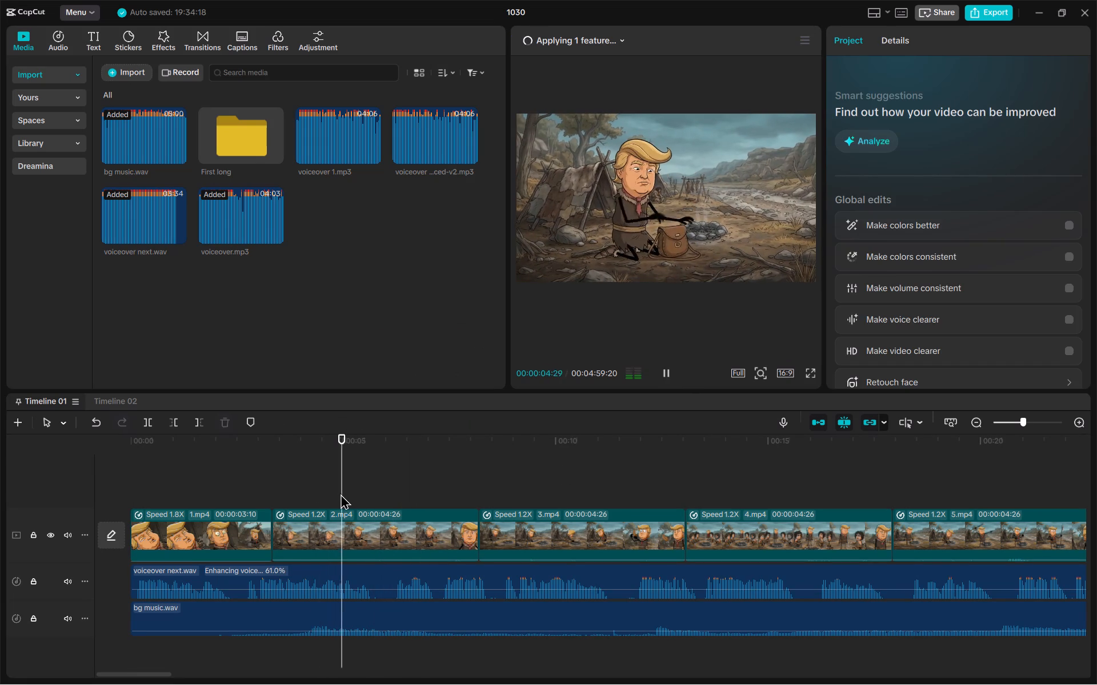
key("space")
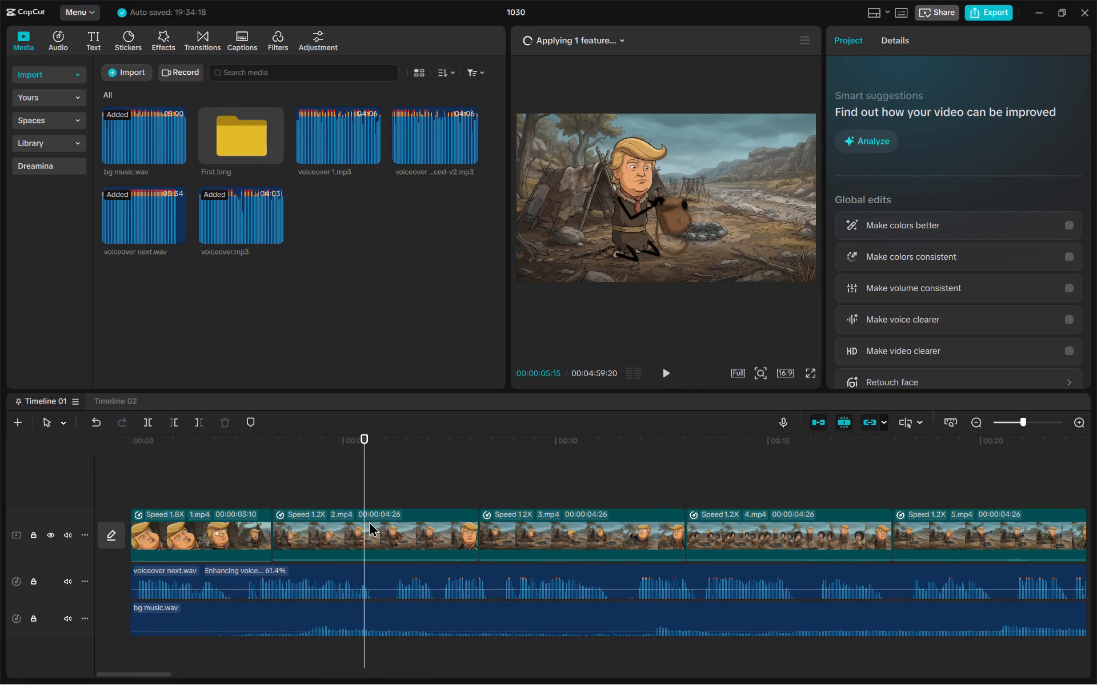
Select every clip on the video track, set their shared speed to 1.00x, and check the end of the timeline.
scroll(369, 523, "down", 12, "ctrl")
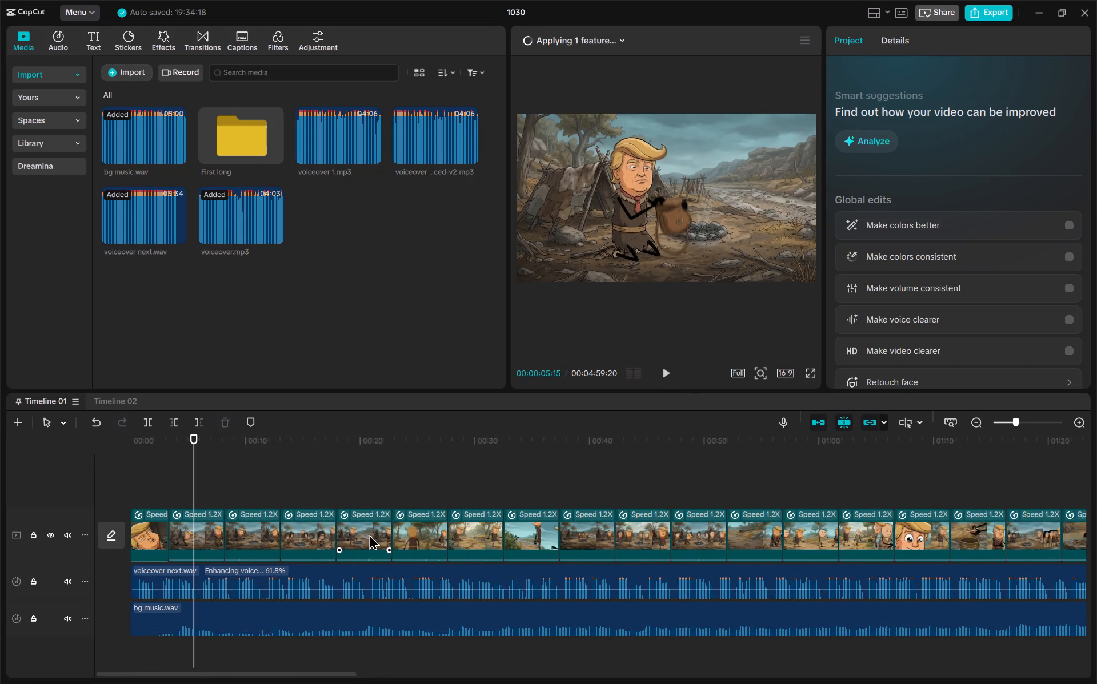
scroll(369, 534, "down", 8, "ctrl")
scroll(369, 534, "up", 1, "ctrl")
scroll(369, 534, "down", 4, "ctrl")
scroll(369, 534, "up", 1, "ctrl")
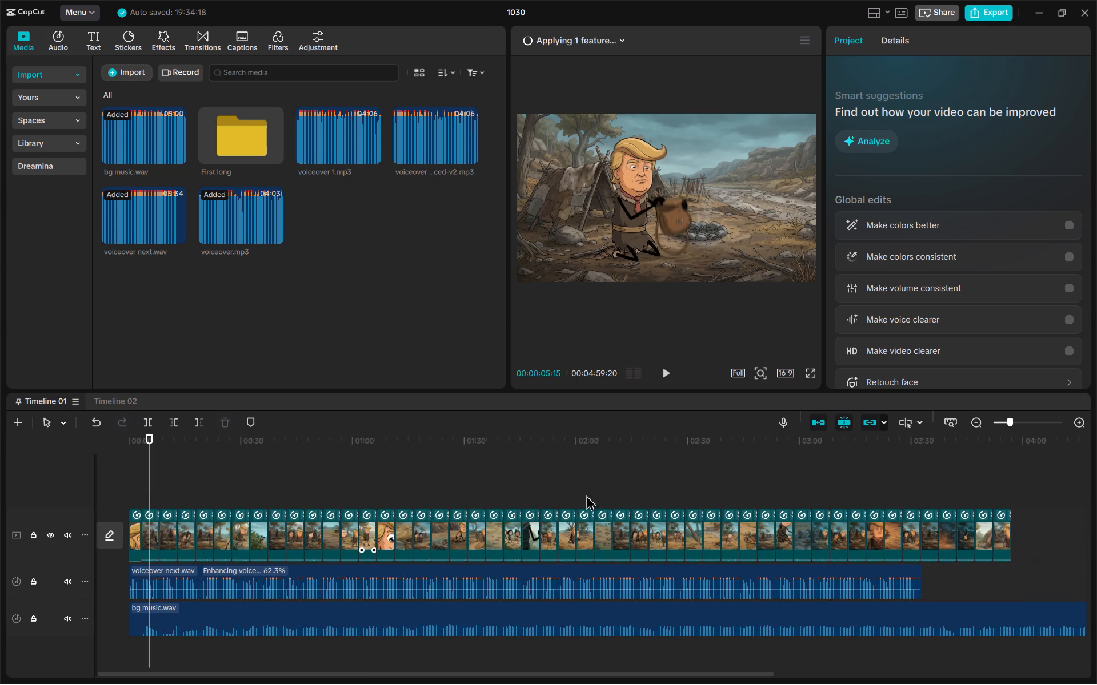
left_click_drag(1045, 526, 186, 534)
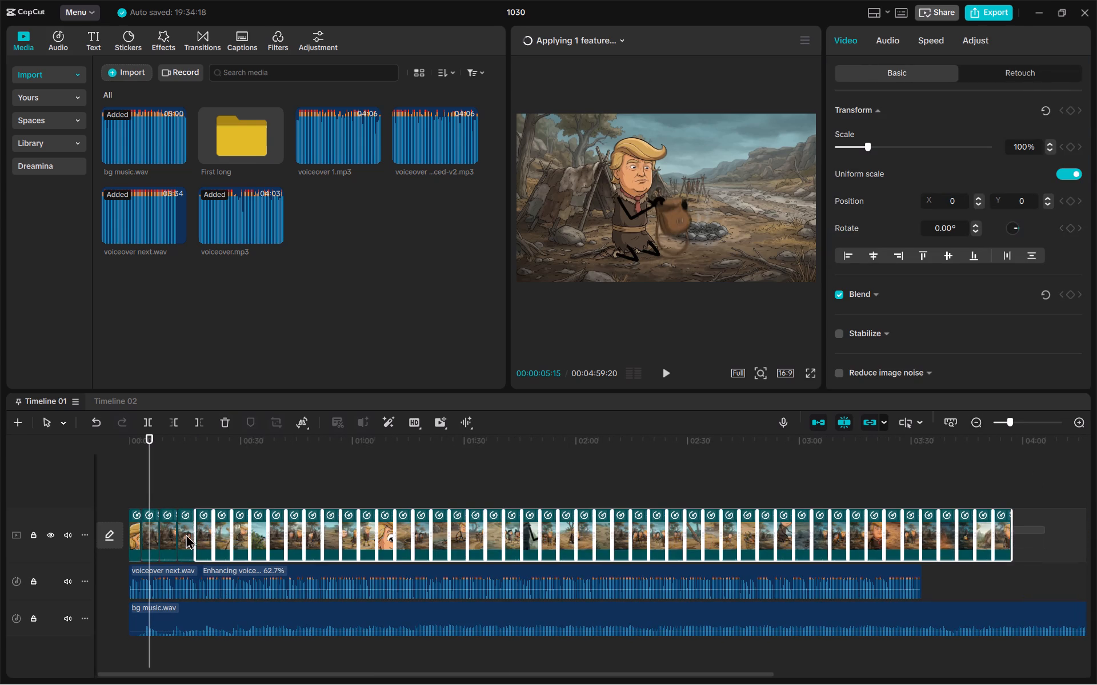
left_click_drag(186, 534, 127, 537)
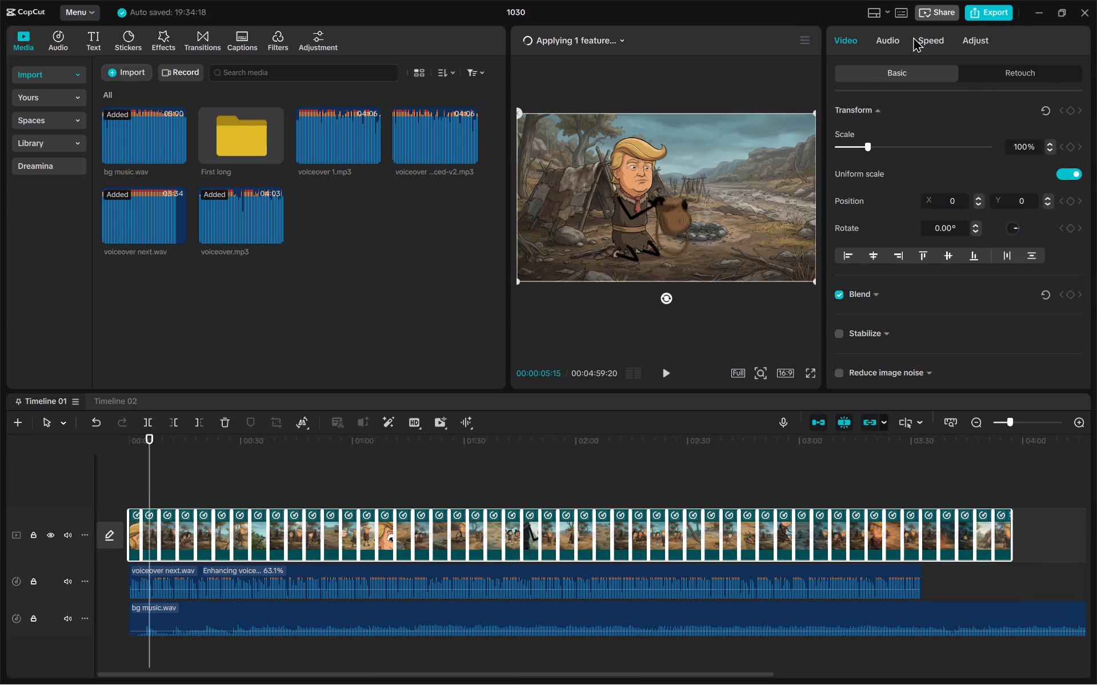
left_click(918, 36)
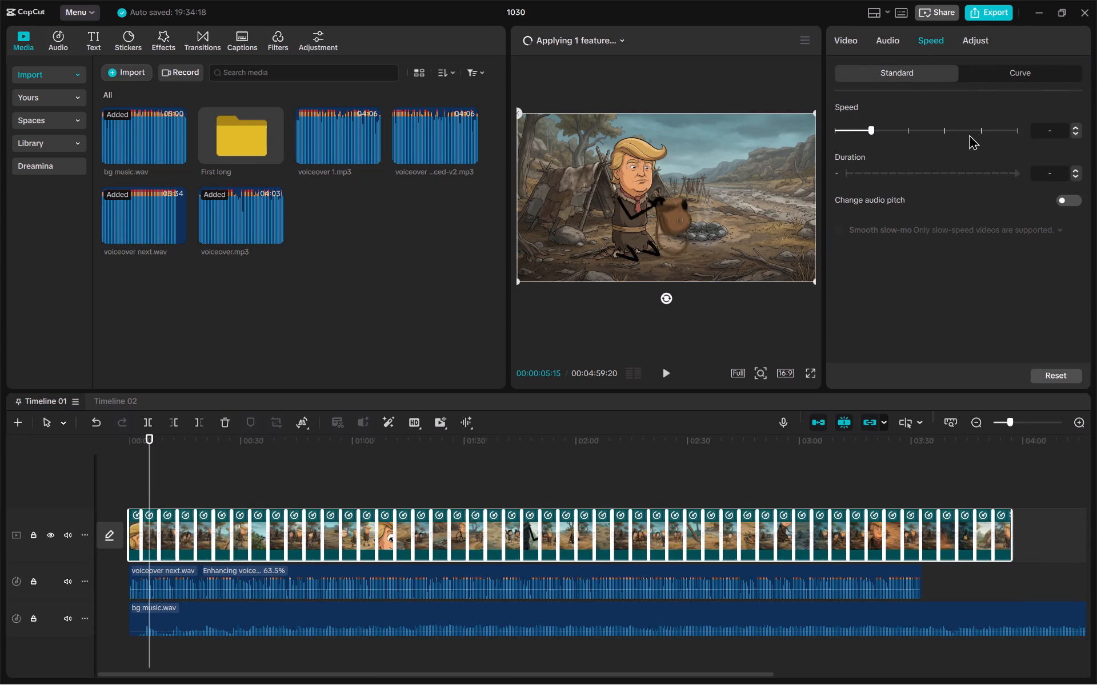
left_click(873, 131)
left_click(869, 131)
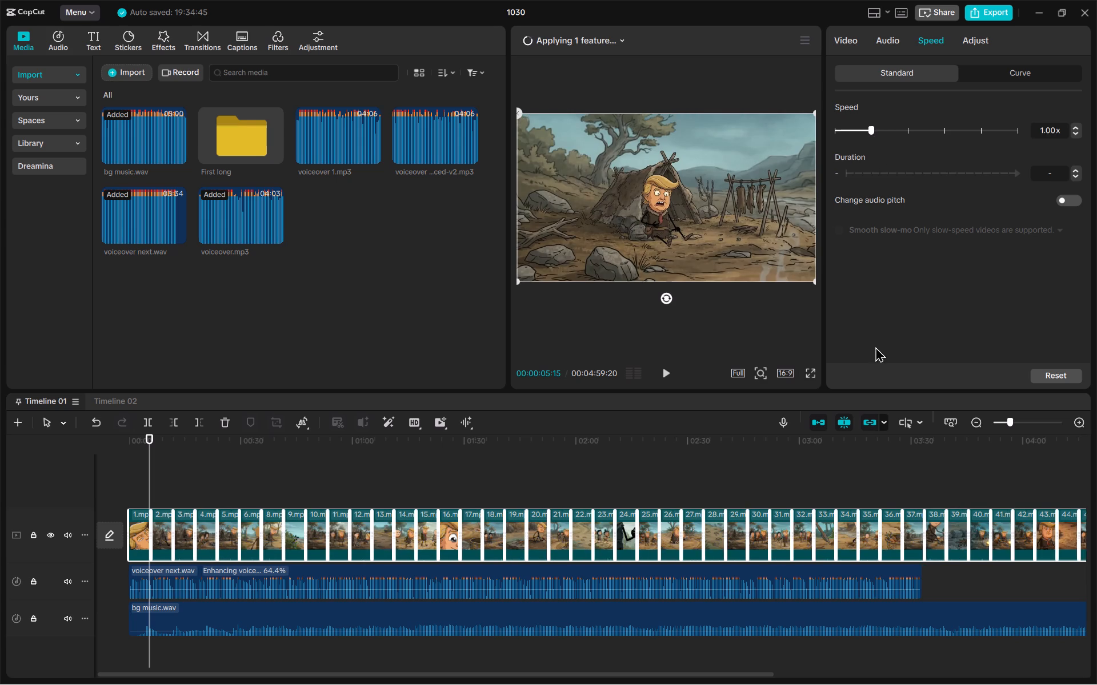
scroll(541, 525, "left", 8)
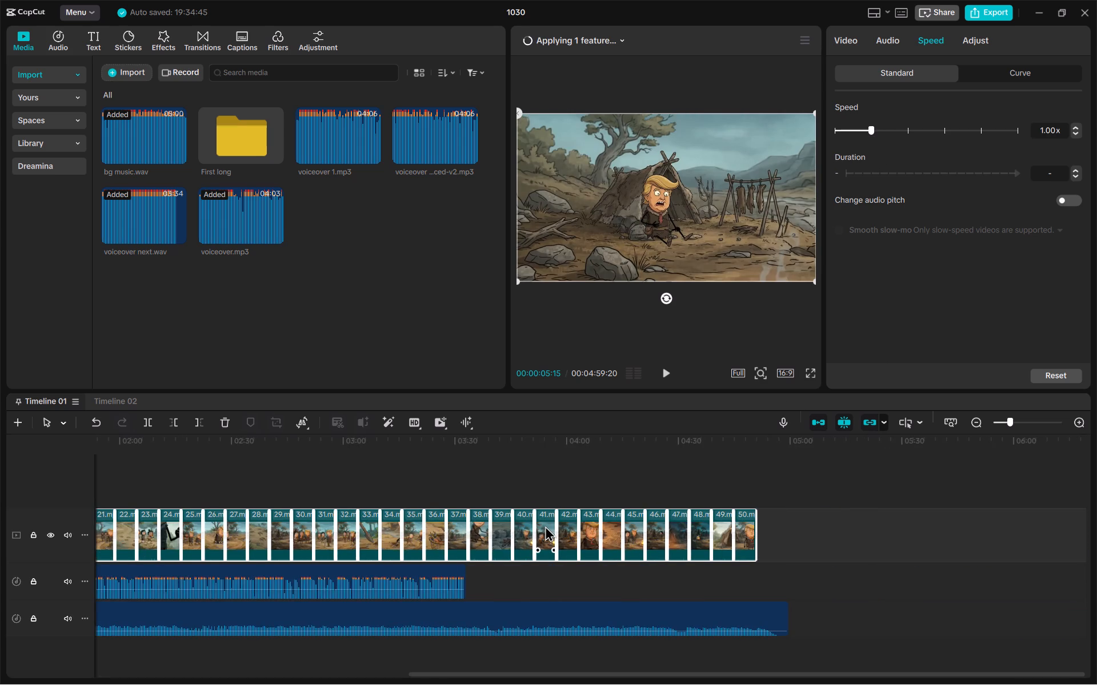
scroll(545, 526, "right", 11)
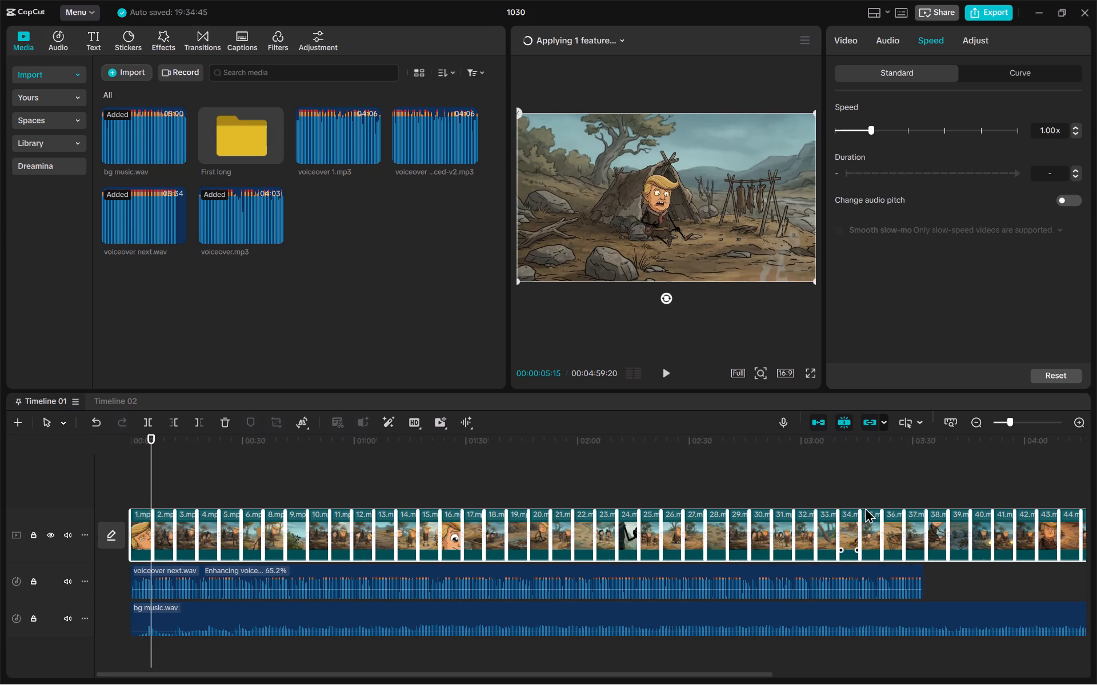
left_click(888, 494)
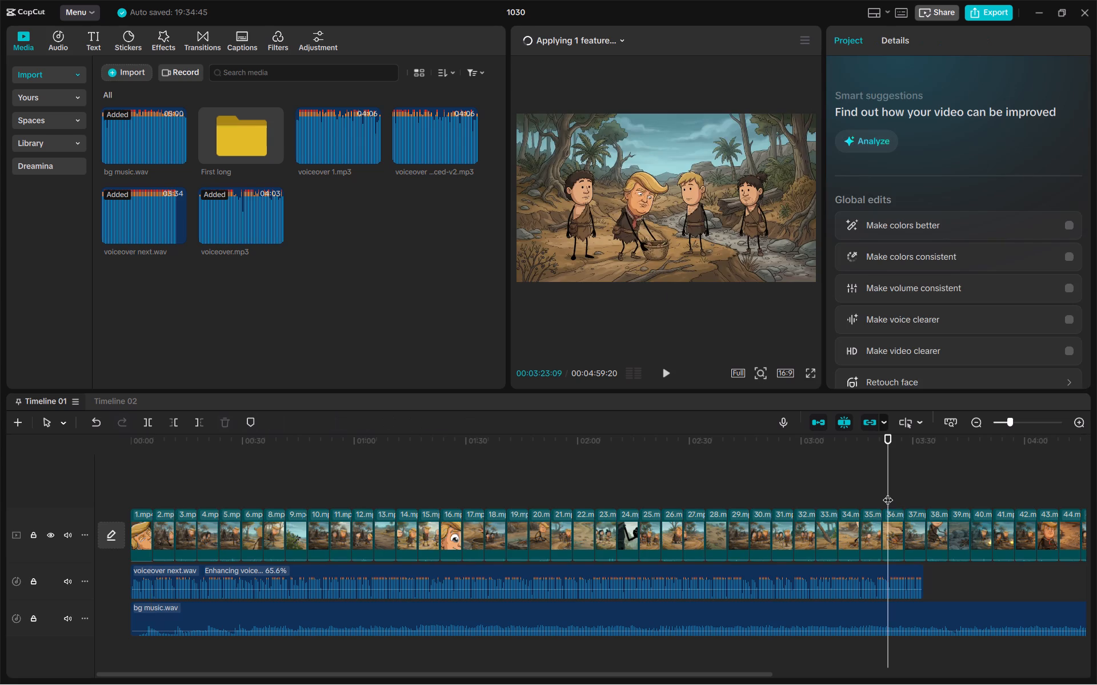
left_click_drag(888, 493, 0, 632)
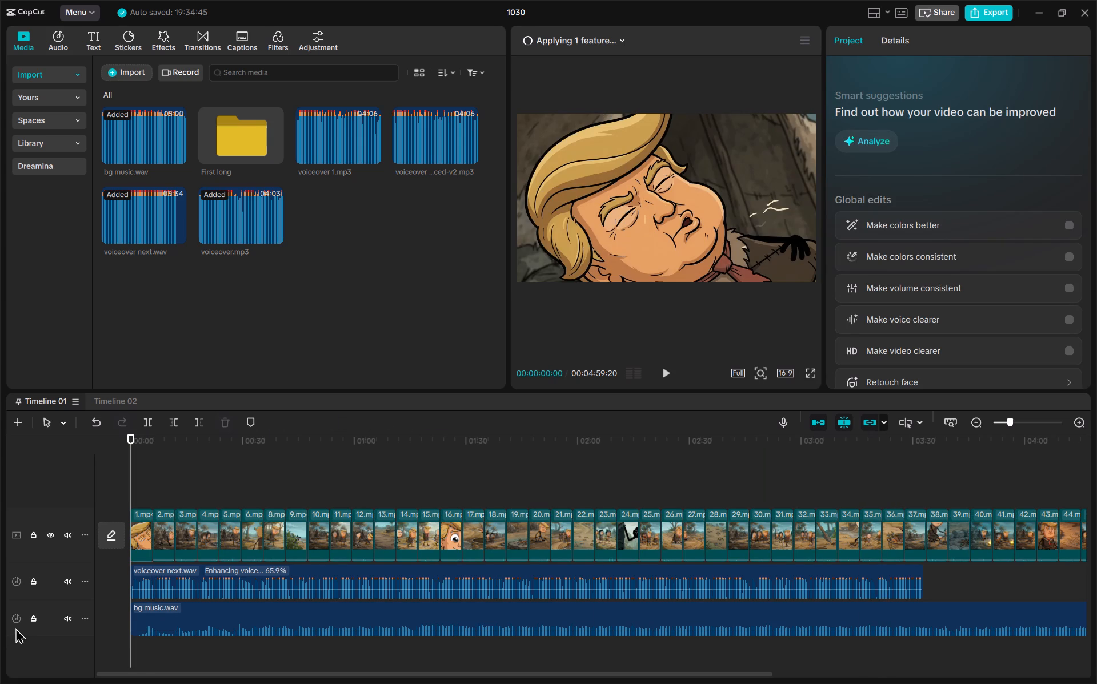
scroll(136, 599, "up", 8, "ctrl")
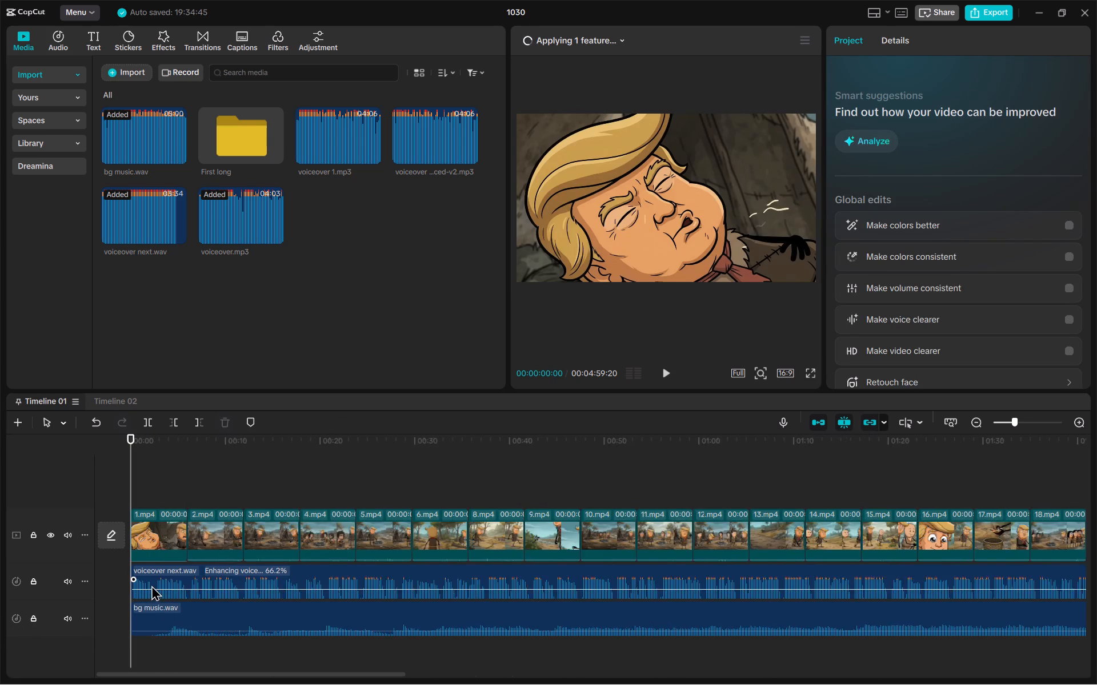
scroll(151, 585, "up", 6, "ctrl")
scroll(146, 574, "down", 2, "ctrl")
scroll(146, 574, "up", 10, "ctrl")
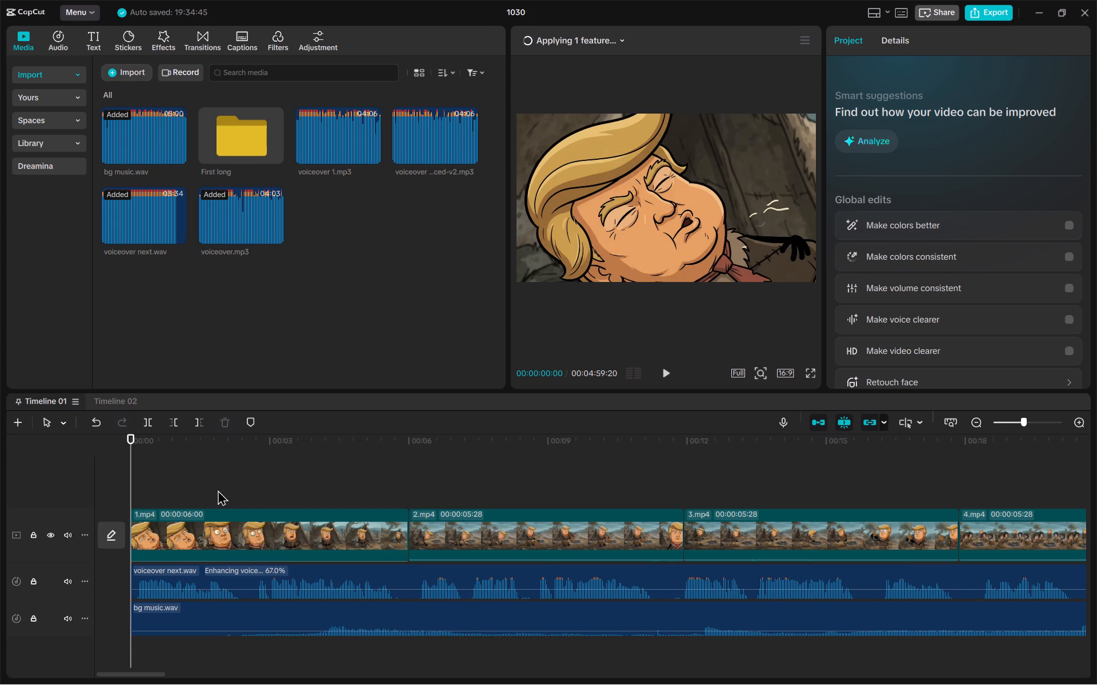
key("space")
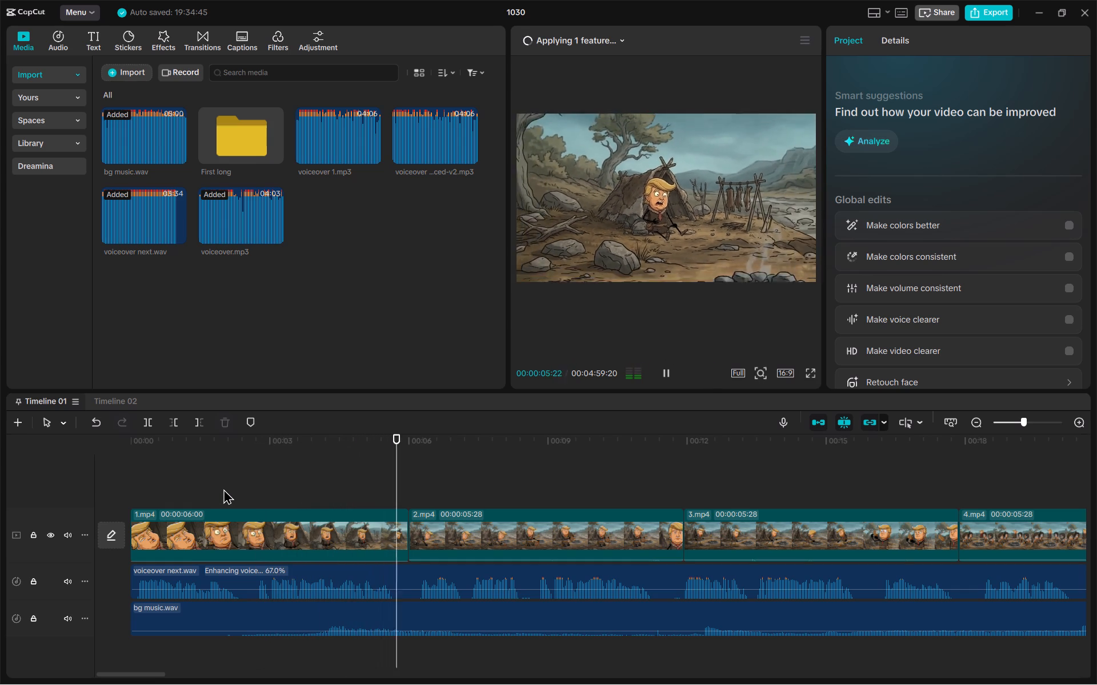
key("alt+Tab")
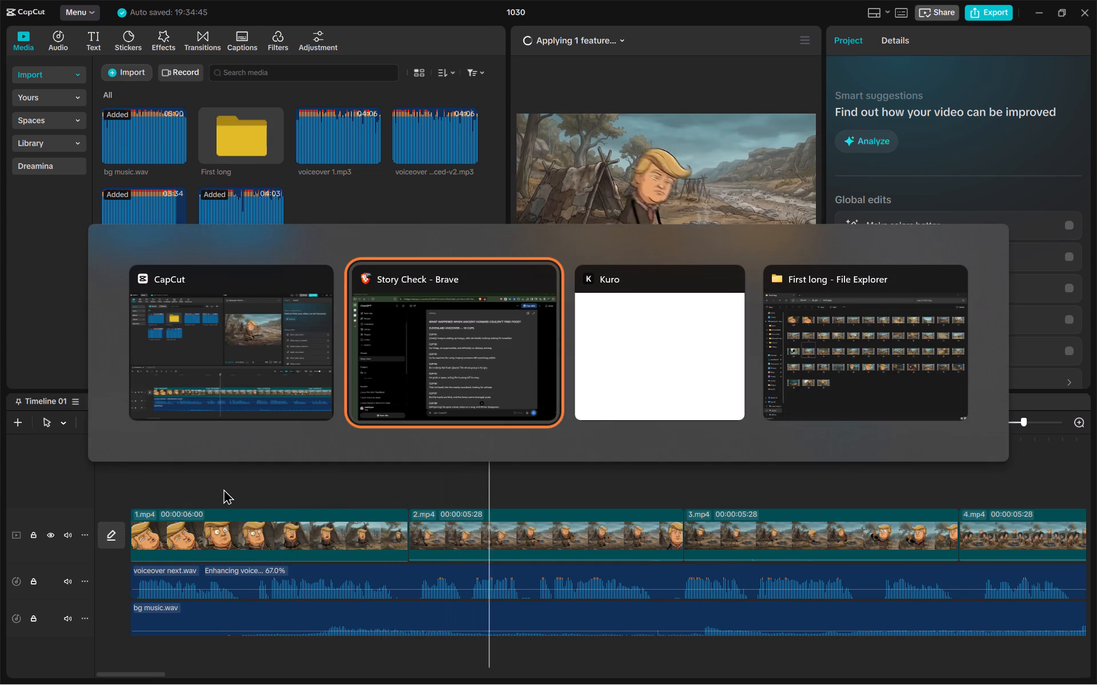
key("alt+Tab")
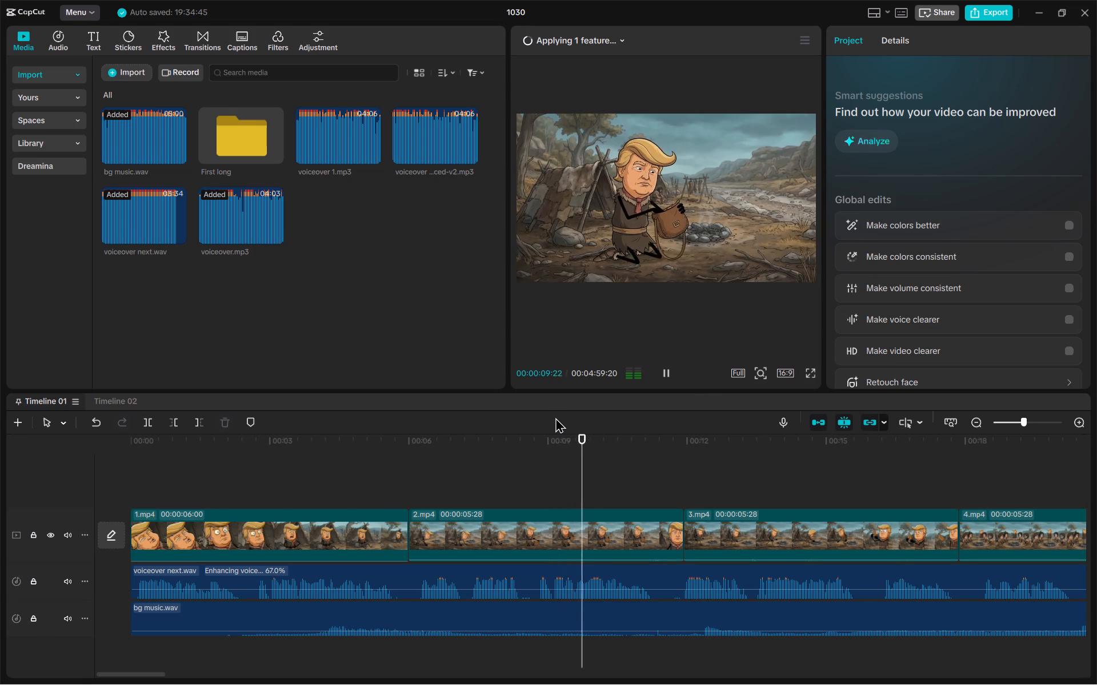
key("space")
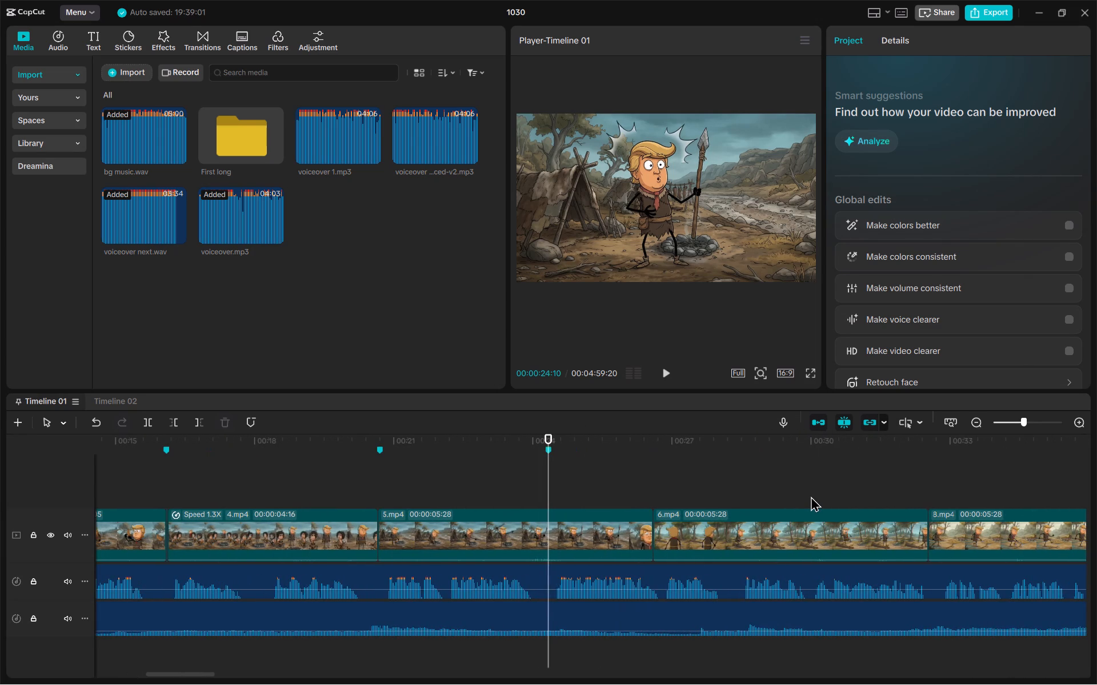
Set clip 5.mp4's duration to 3.8 s so that it ends at the 00:00:24:10 marker.
left_click(529, 527)
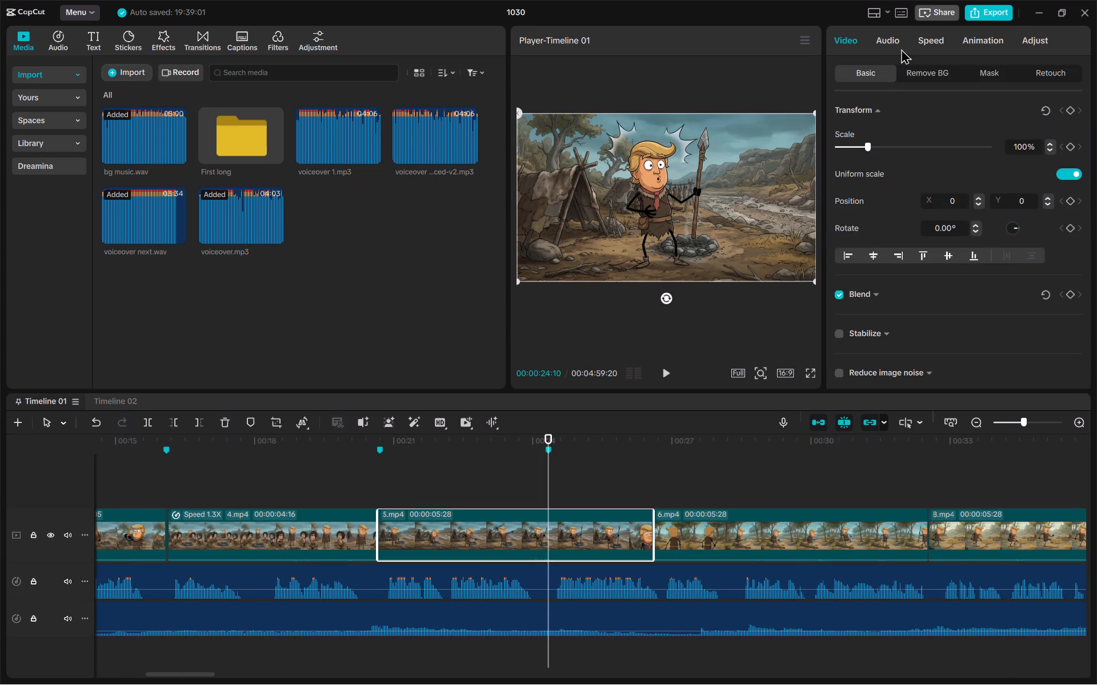
left_click(921, 39)
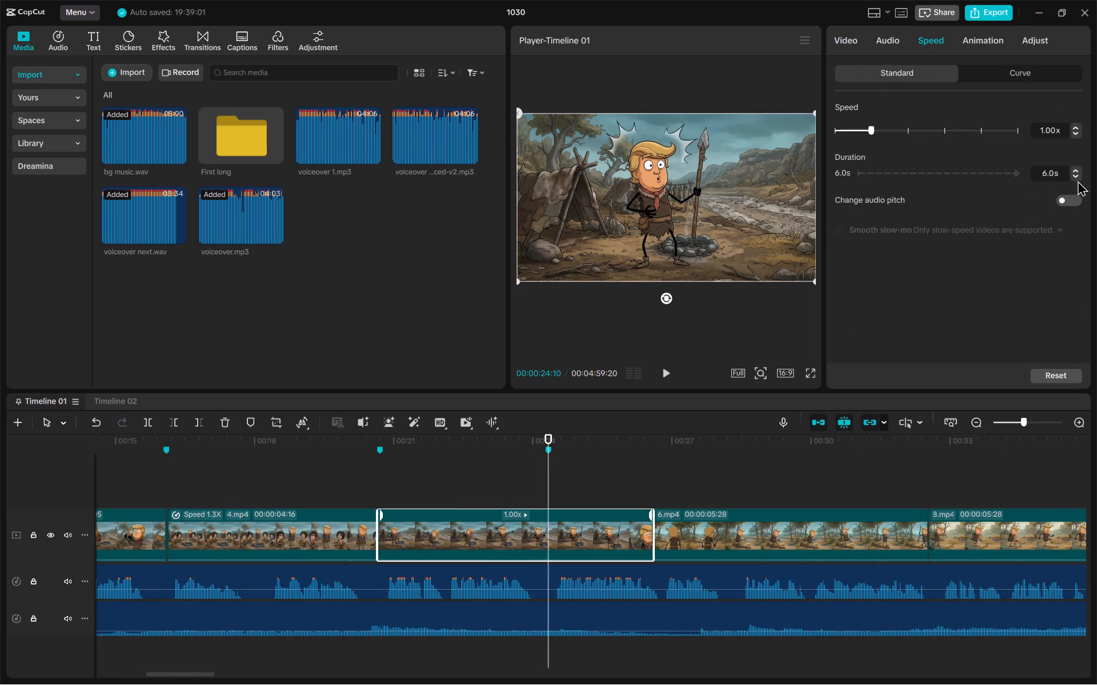
left_click(1078, 180)
triple_click(1078, 179)
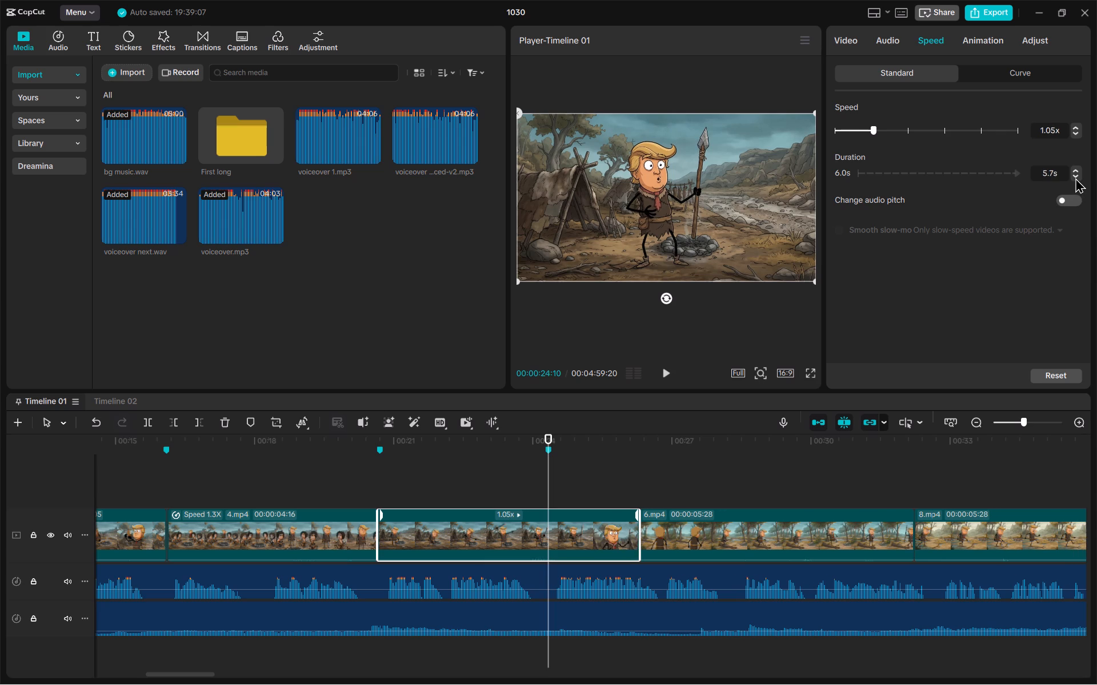
triple_click(1075, 178)
double_click(1075, 178)
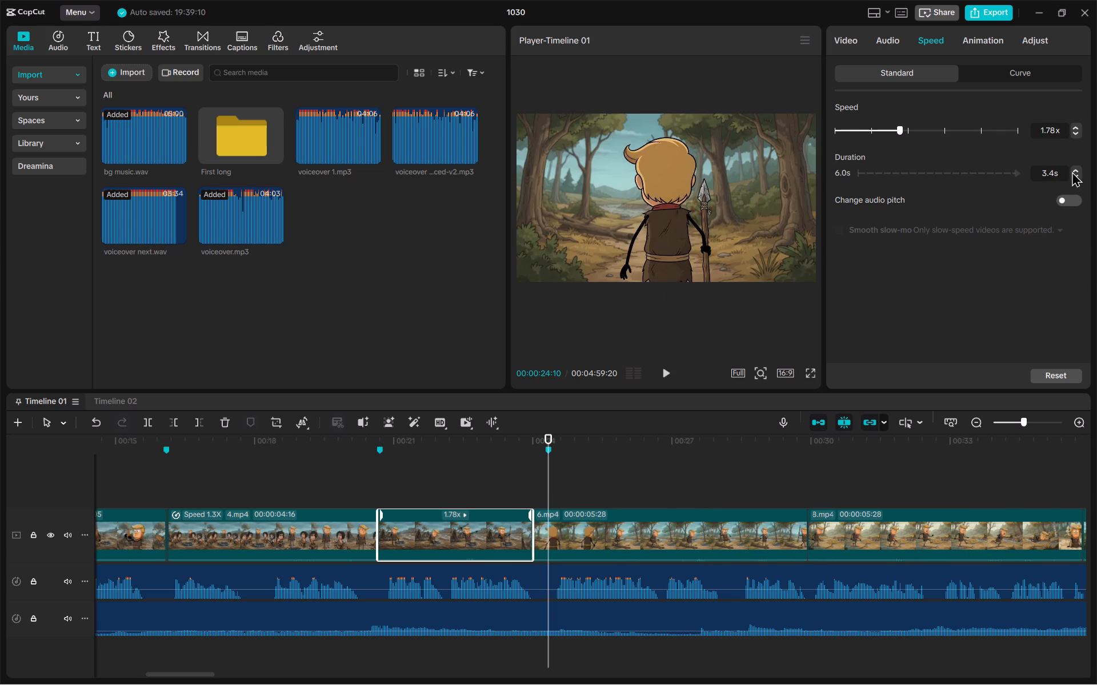
triple_click(1073, 167)
double_click(1073, 167)
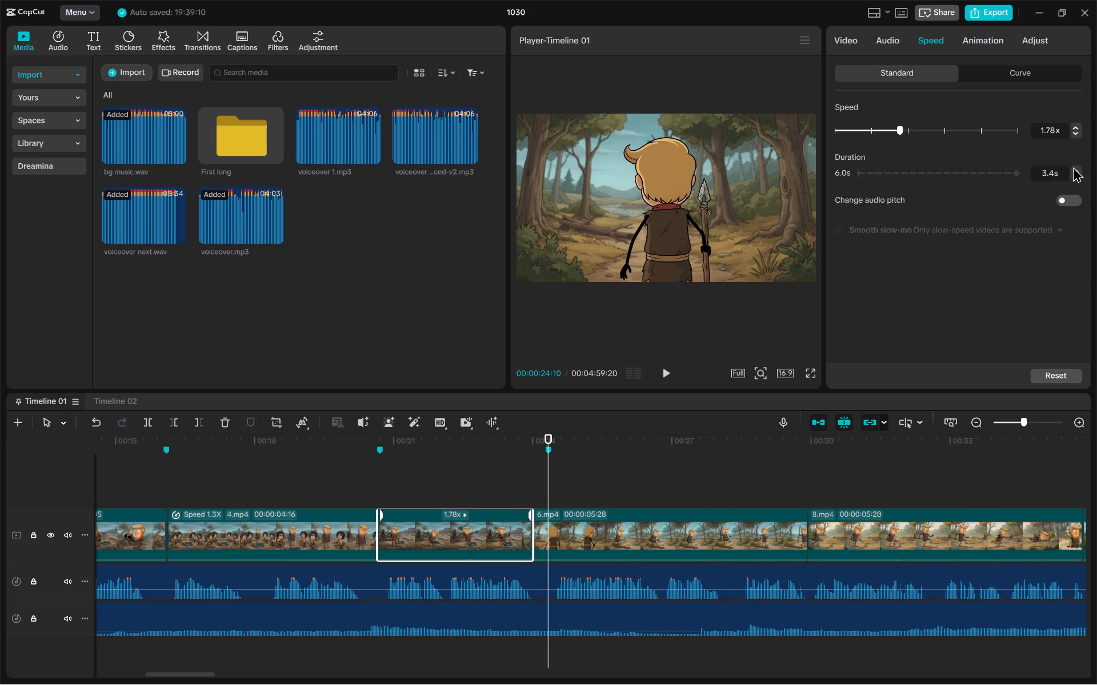
left_click(1074, 169)
triple_click(1074, 169)
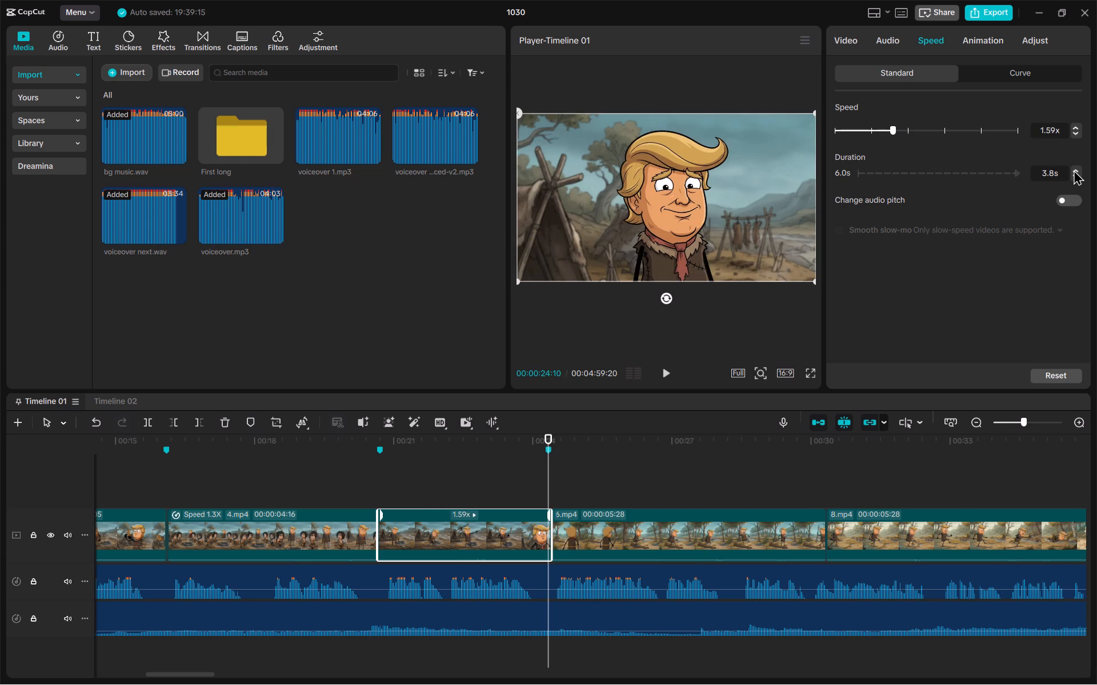
left_click(1076, 179)
Play on through clip 6.mp4, checking the script in Brave, and mark the voiceover line boundary at 00:00:28:10.
left_click(495, 456)
key("space")
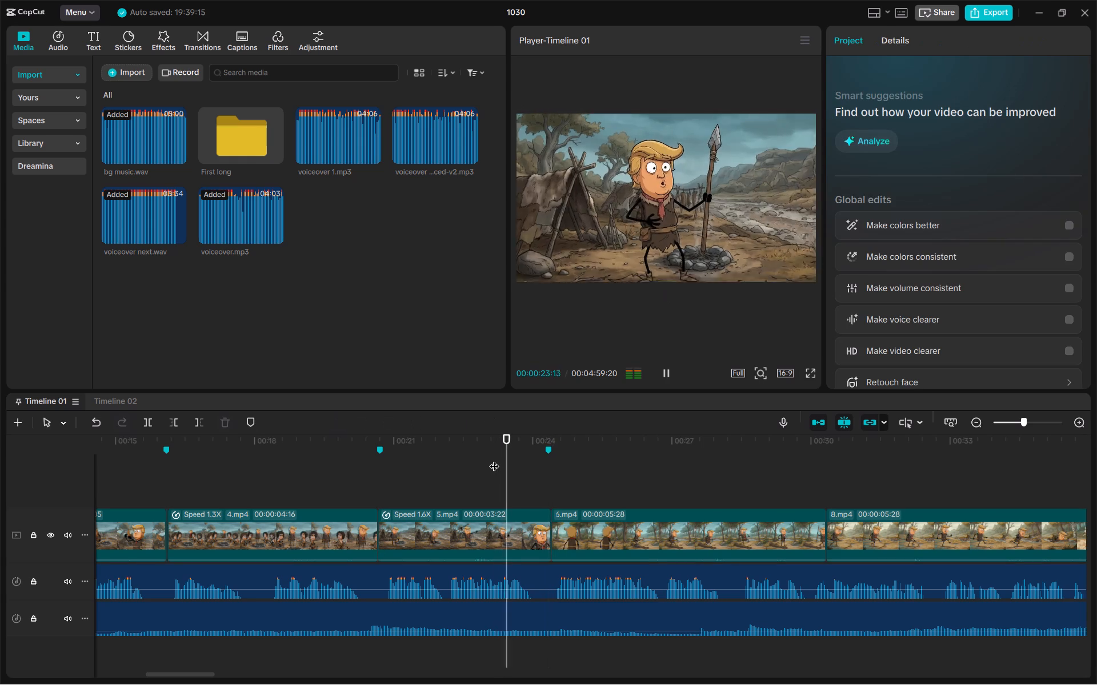
key("space")
key("space")
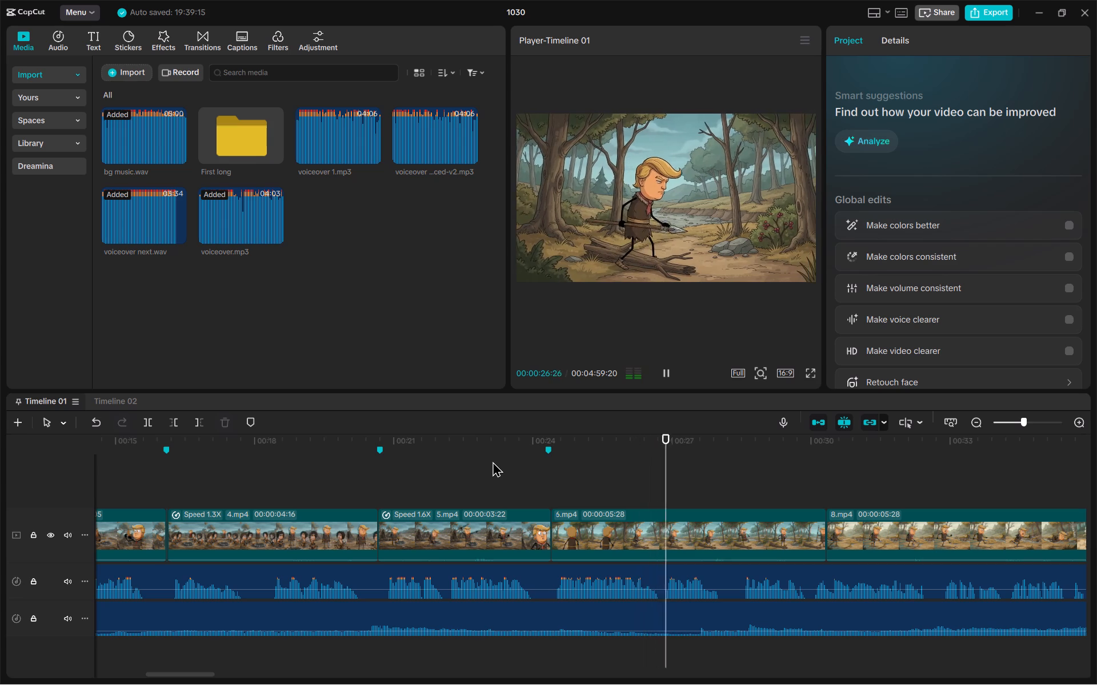
key("space")
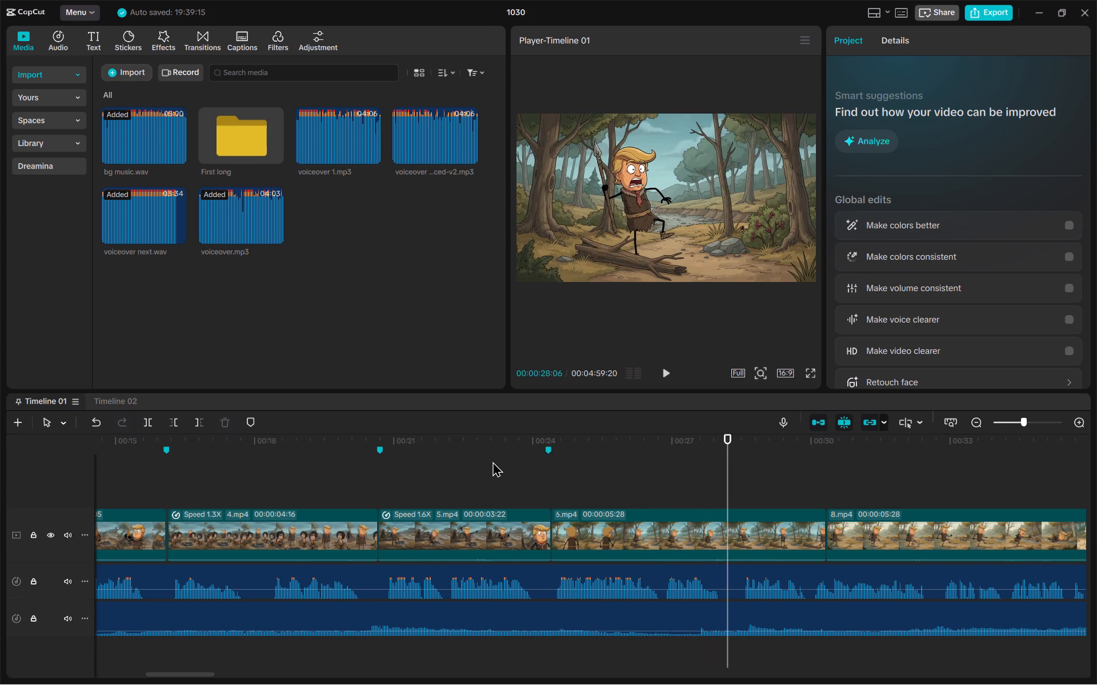
key("alt+Tab")
key("alt+Tab")
key("space")
key("space")
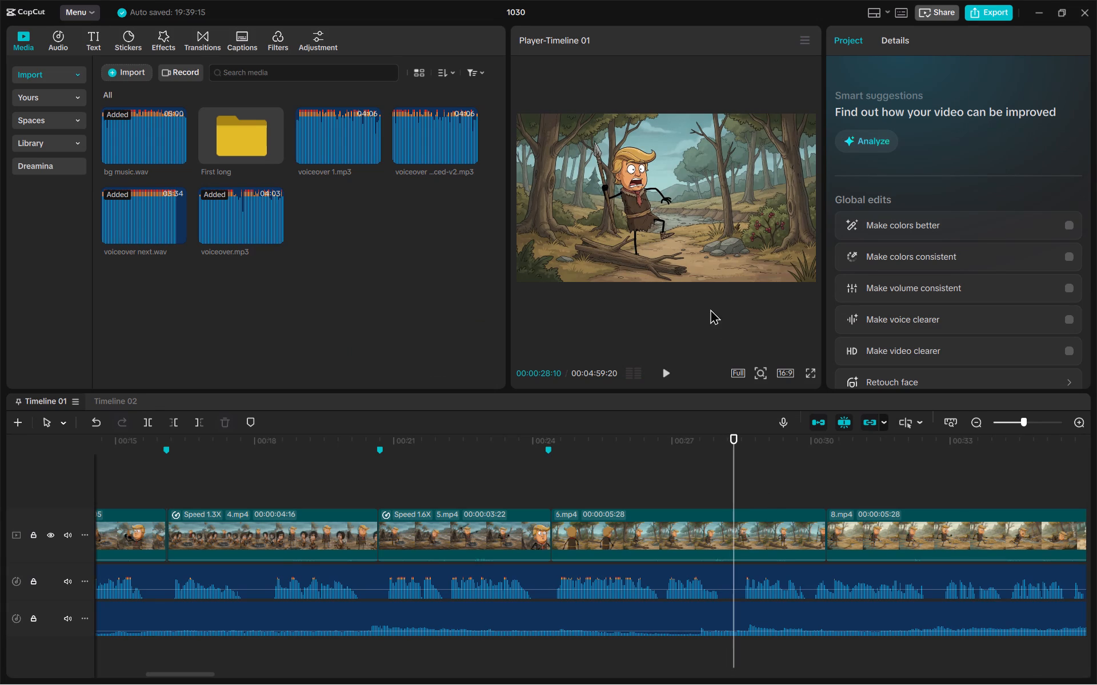
key("m")
Set clip 6.mp4's duration to 4.0 s so that it ends at the 00:00:28:10 marker.
left_click(706, 522)
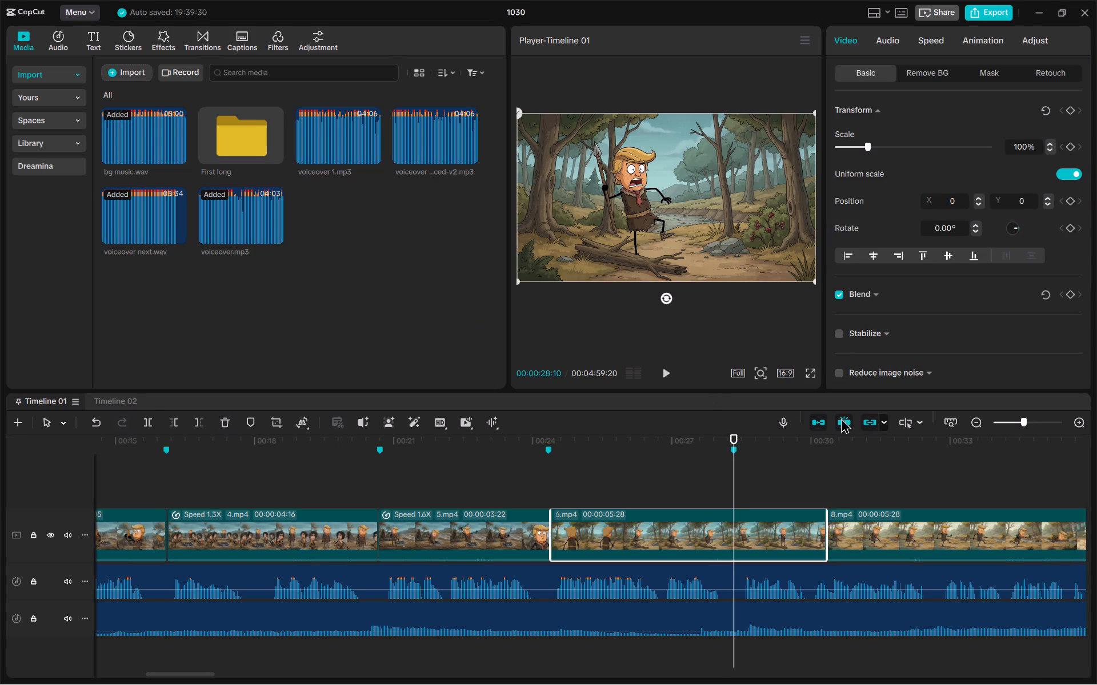
left_click(932, 40)
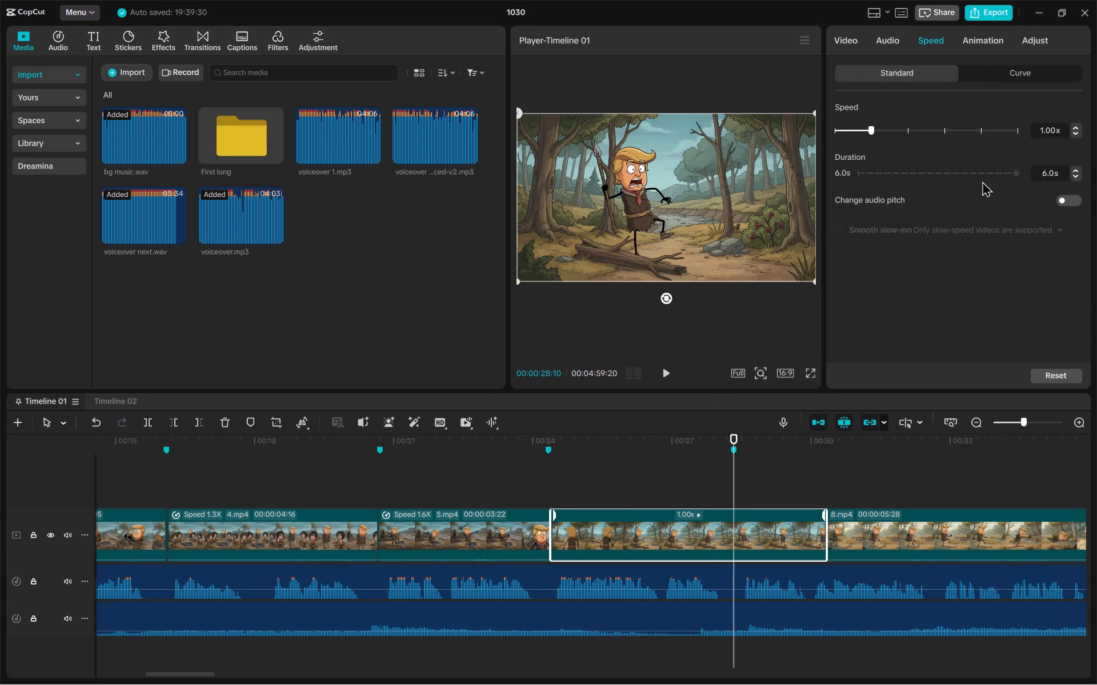
triple_click(1071, 176)
triple_click(1074, 175)
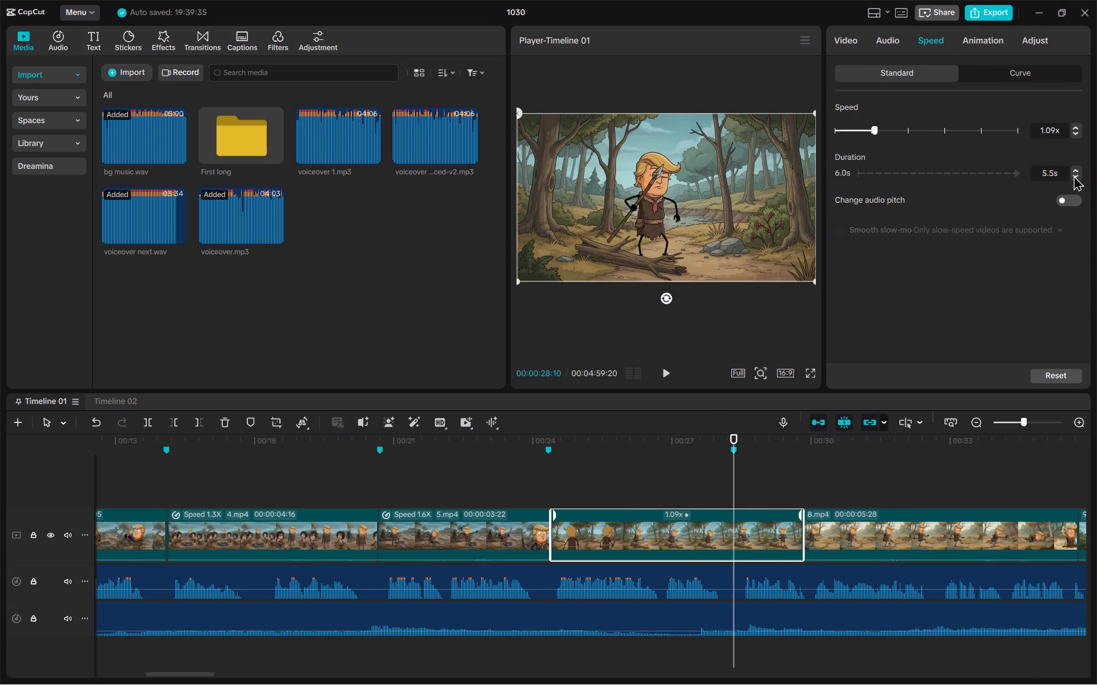
triple_click(1074, 175)
triple_click(1074, 176)
triple_click(1074, 176)
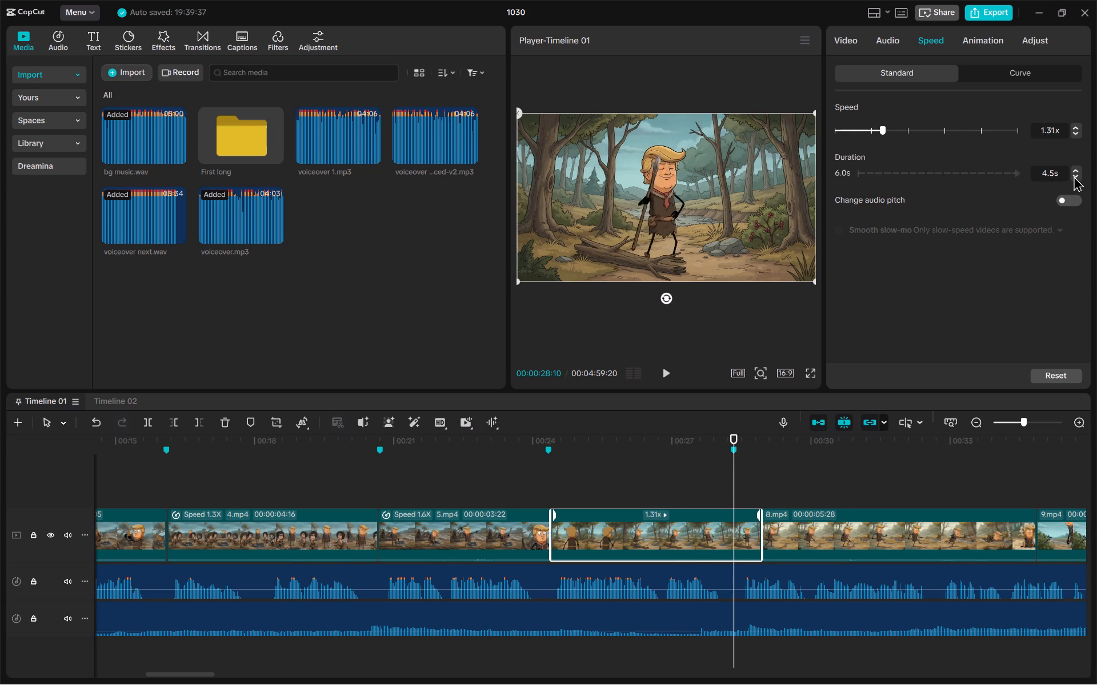
triple_click(1074, 176)
double_click(1074, 176)
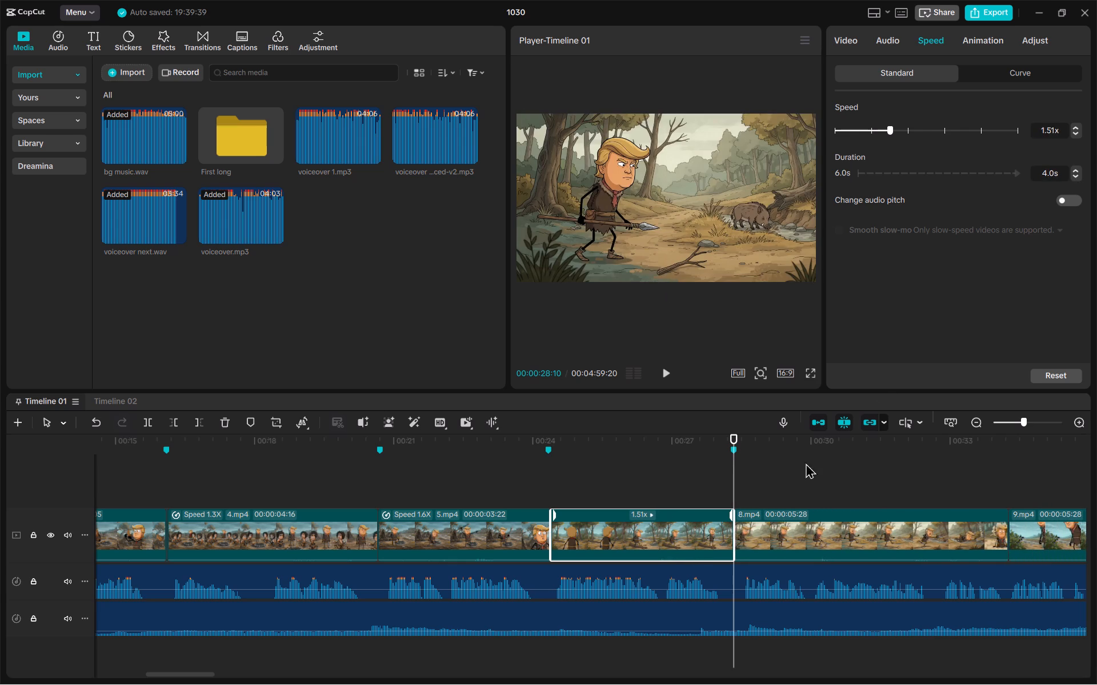
Play on through clip 8.mp4 and stop at the voiceover line boundary at 00:00:32:23.
key("space")
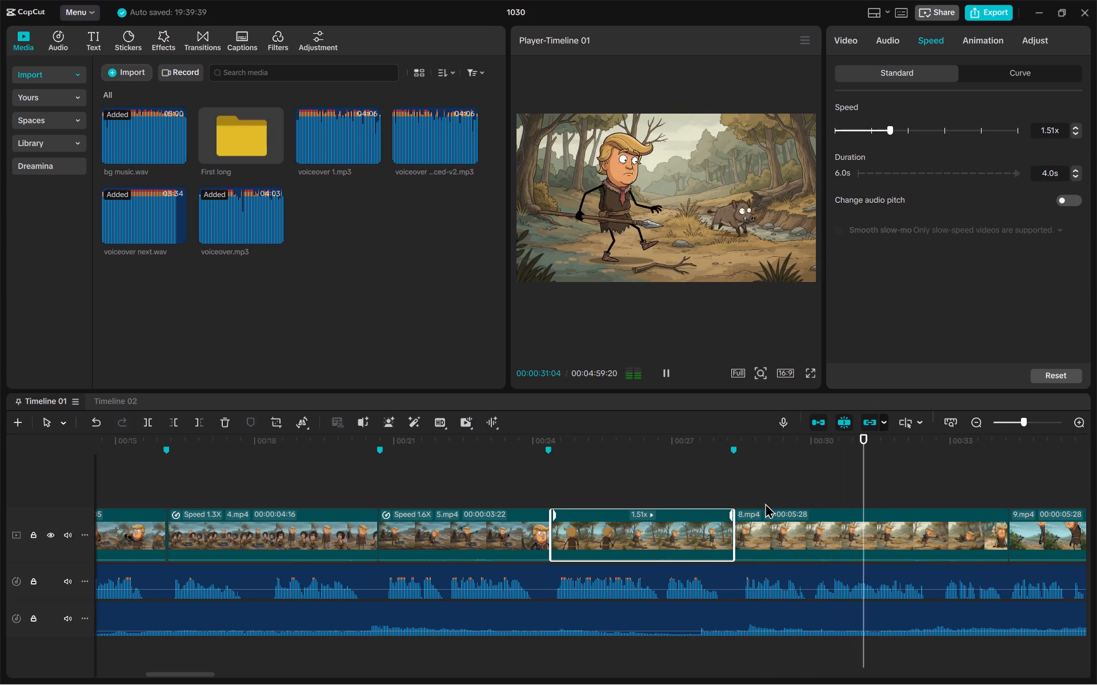
key("space")
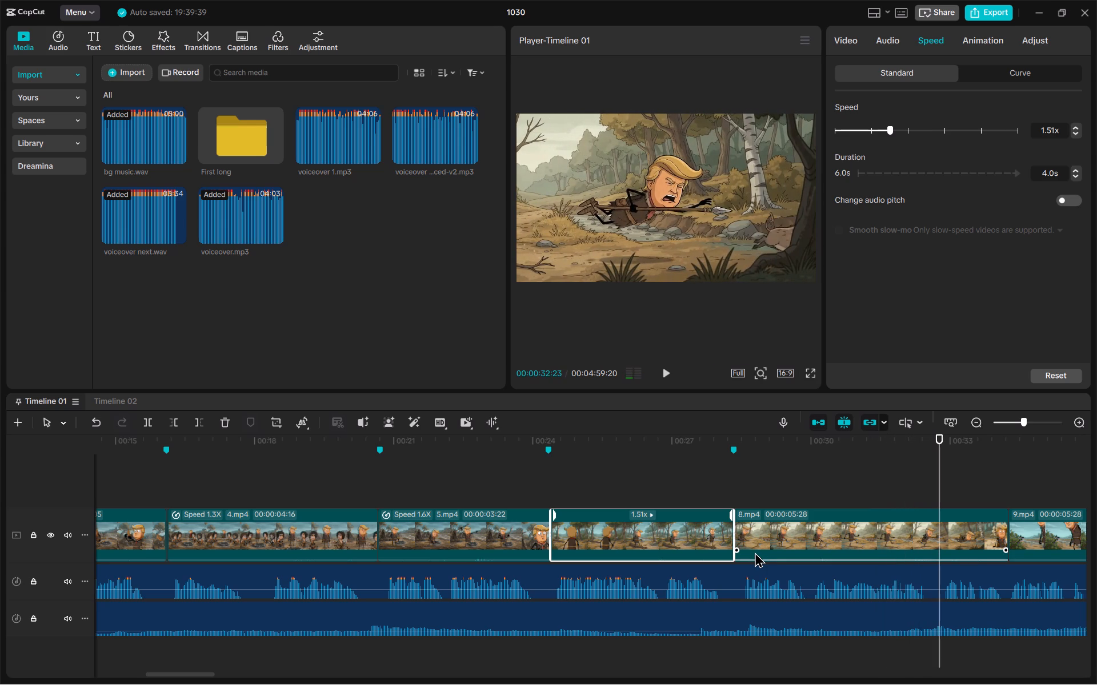
Lower the background music clip's volume to -8.3 dB.
left_click(818, 630)
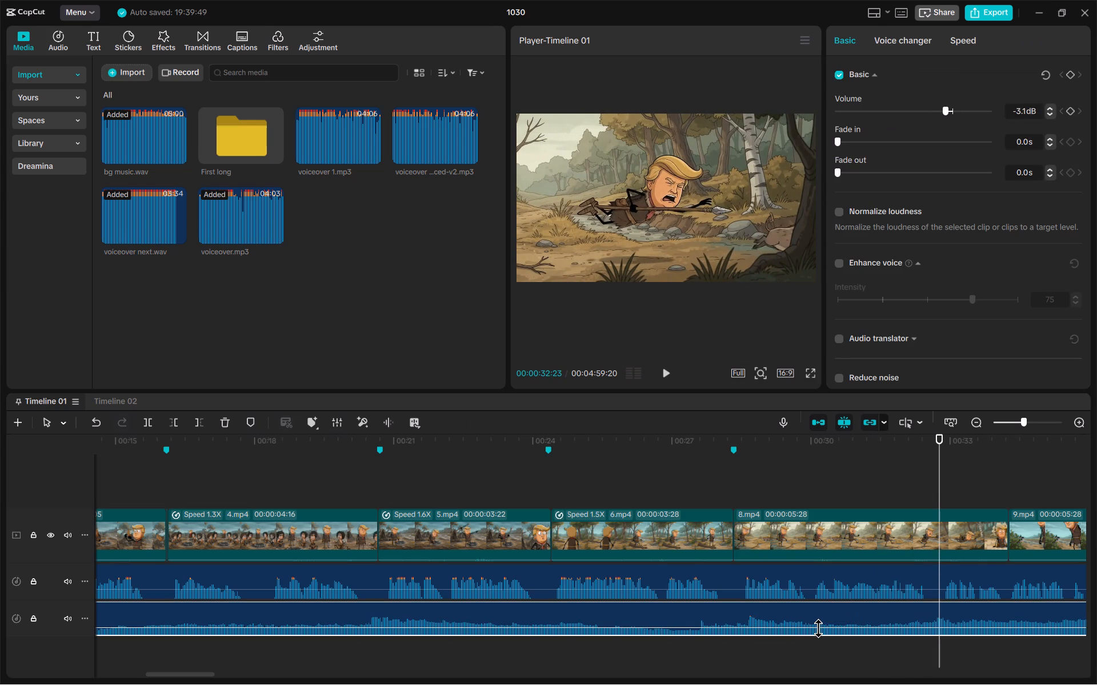
left_click(818, 628)
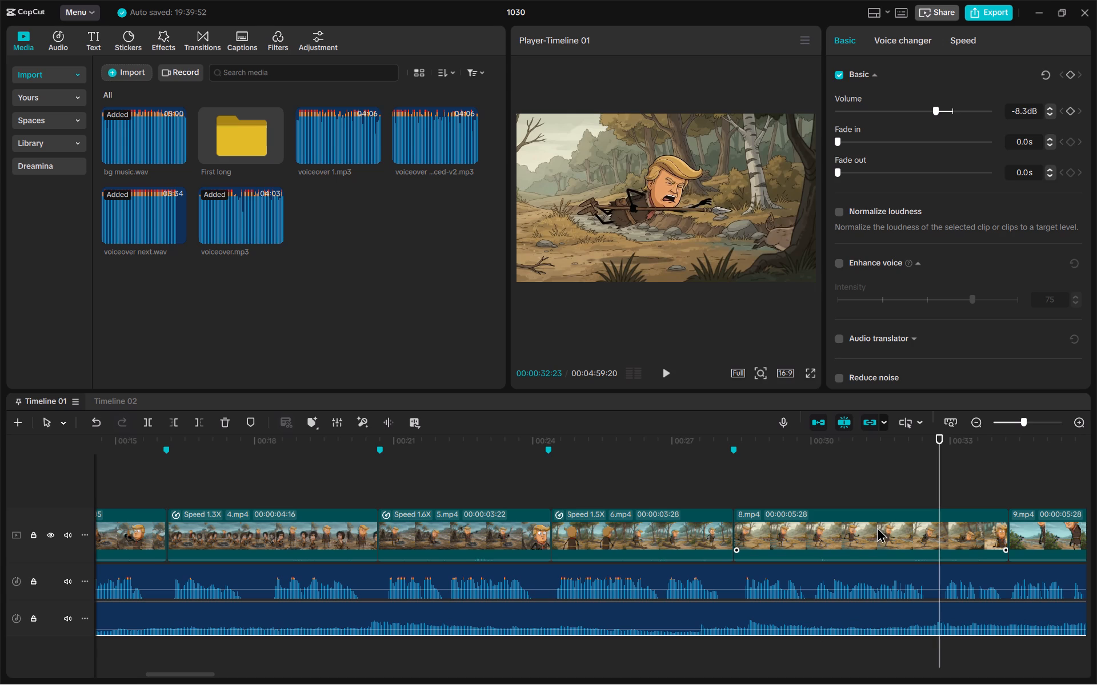
Check the script in Brave, return to CapCut, and mark 00:00:32:23 on the selected background music clip, keeping the marker's default settings.
key("alt+Tab")
key("alt+Tab")
key("m")
left_click(939, 464)
key("m")
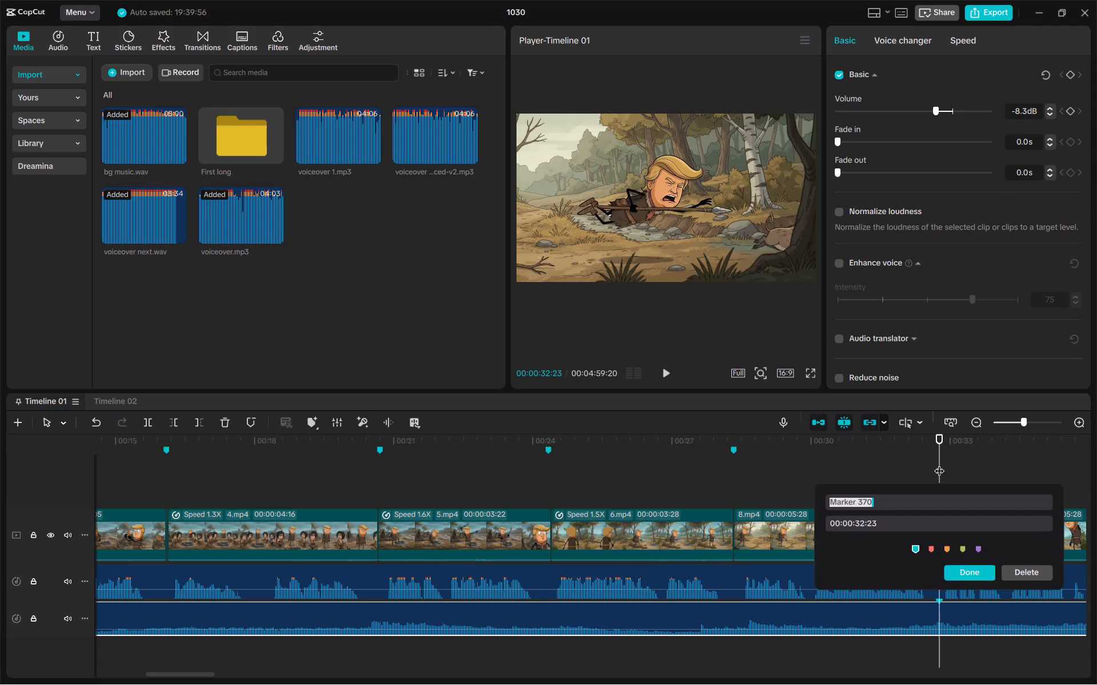
left_click(983, 571)
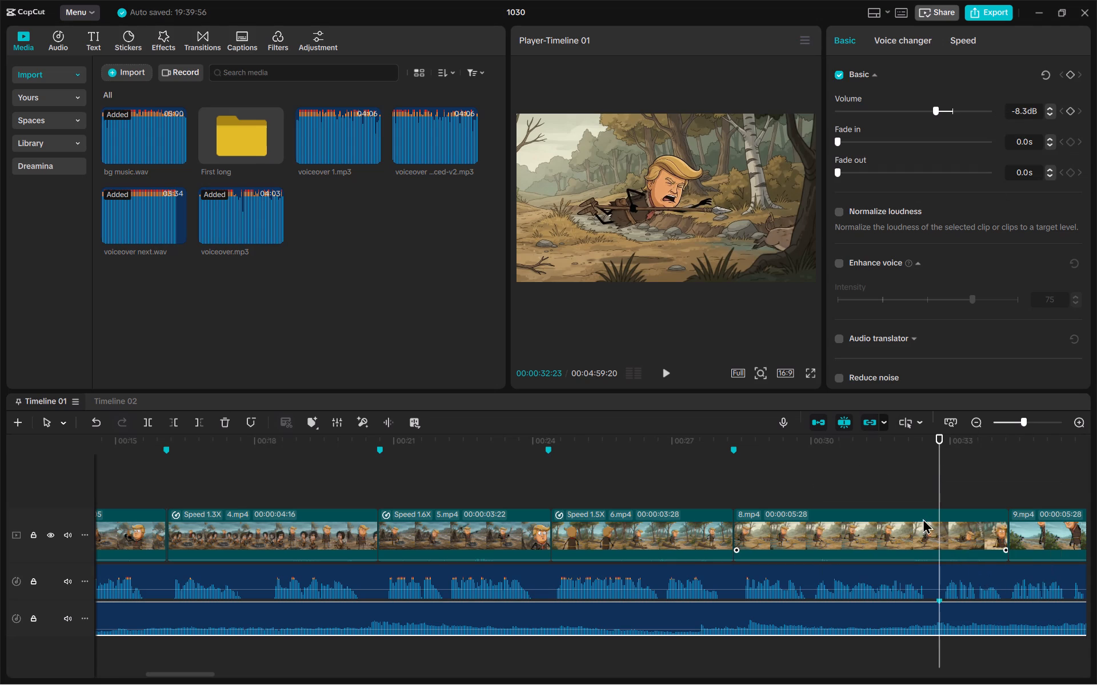
Deselect the background music clip and add a timeline marker at 00:00:32:23 over clip 8.mp4.
scroll(910, 511, "left", 1)
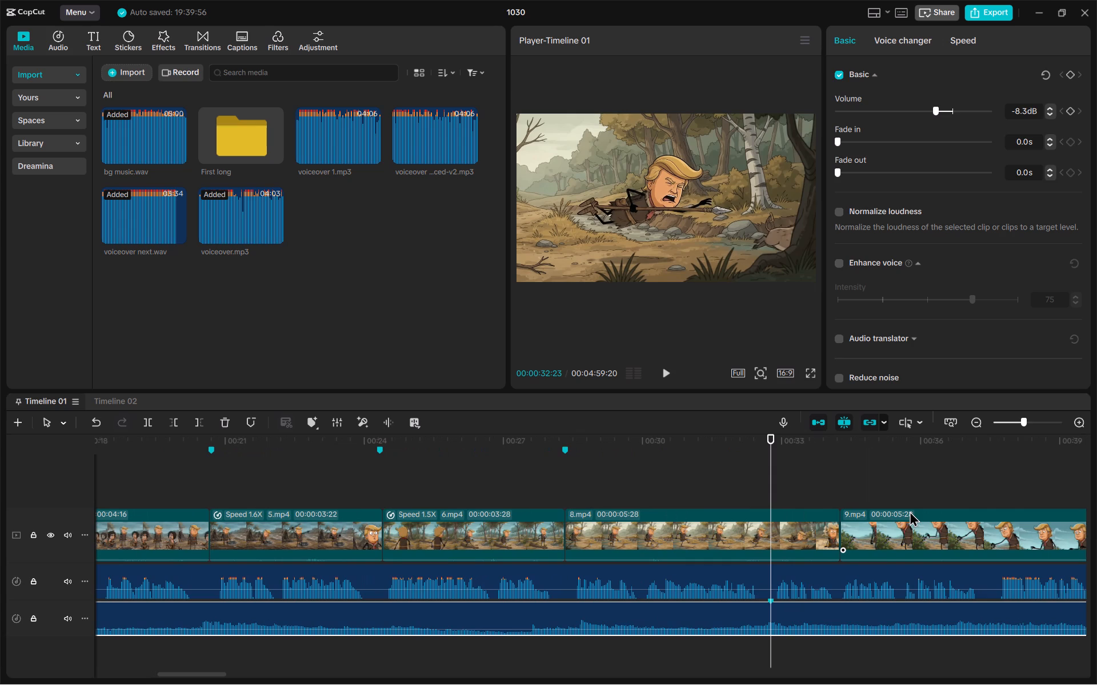
left_click(772, 483)
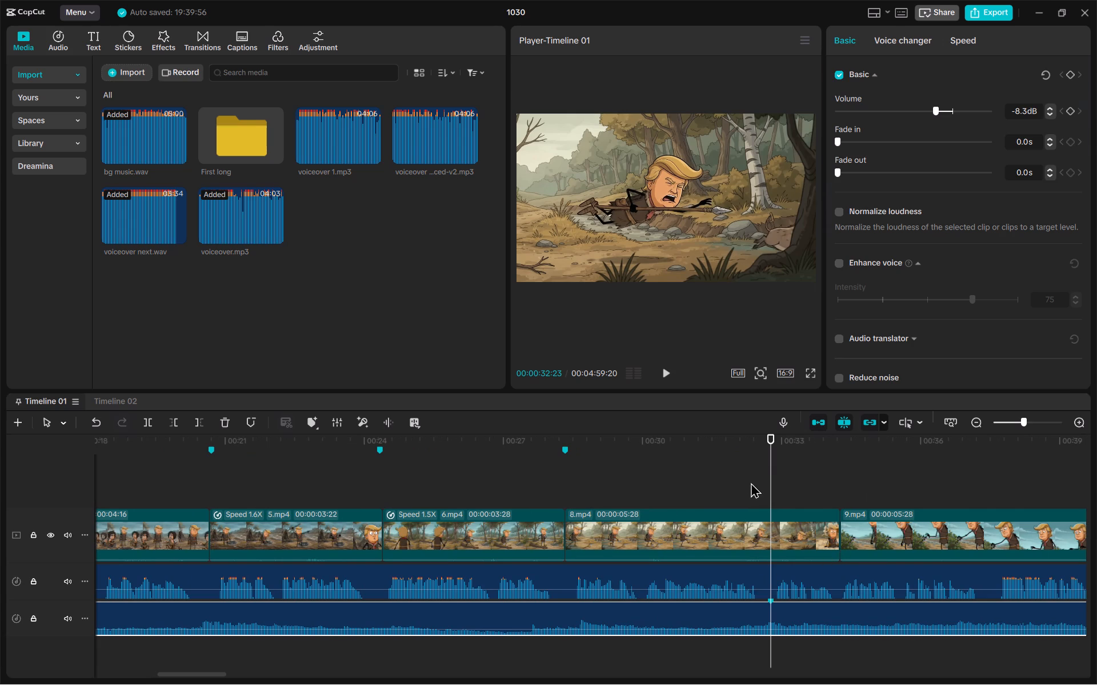
left_click(751, 482)
left_click(764, 488)
left_click(767, 488)
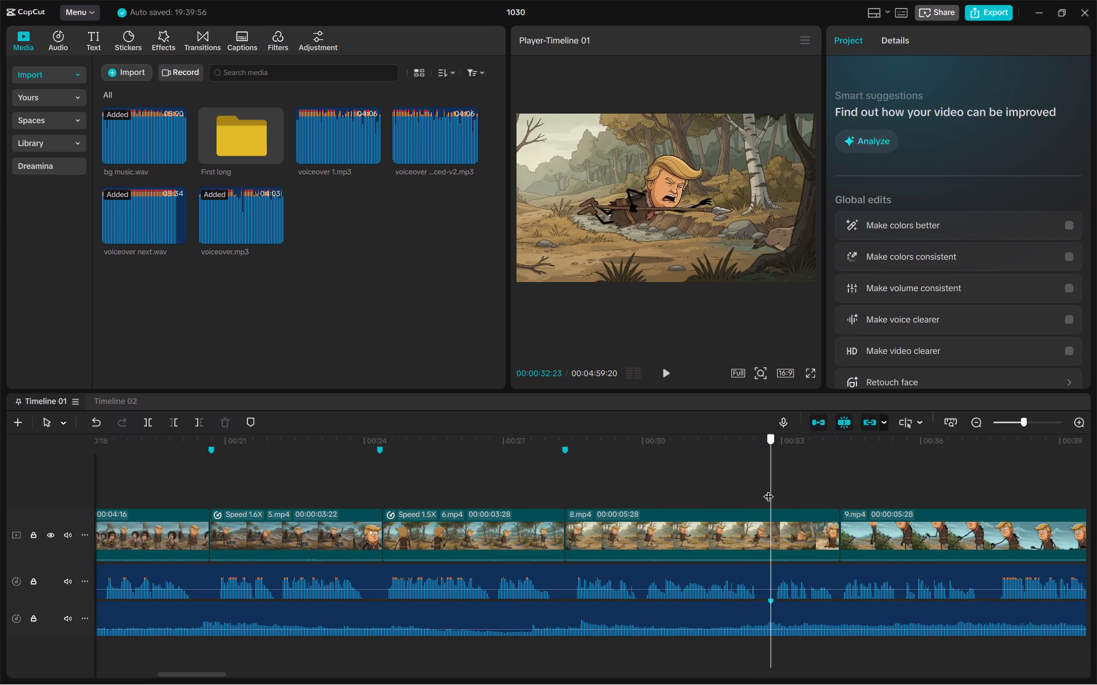
key("m")
Set clip 8.mp4's duration to 4.5 s so that it ends at the 00:00:32:23 marker.
left_click(708, 521)
left_click(927, 40)
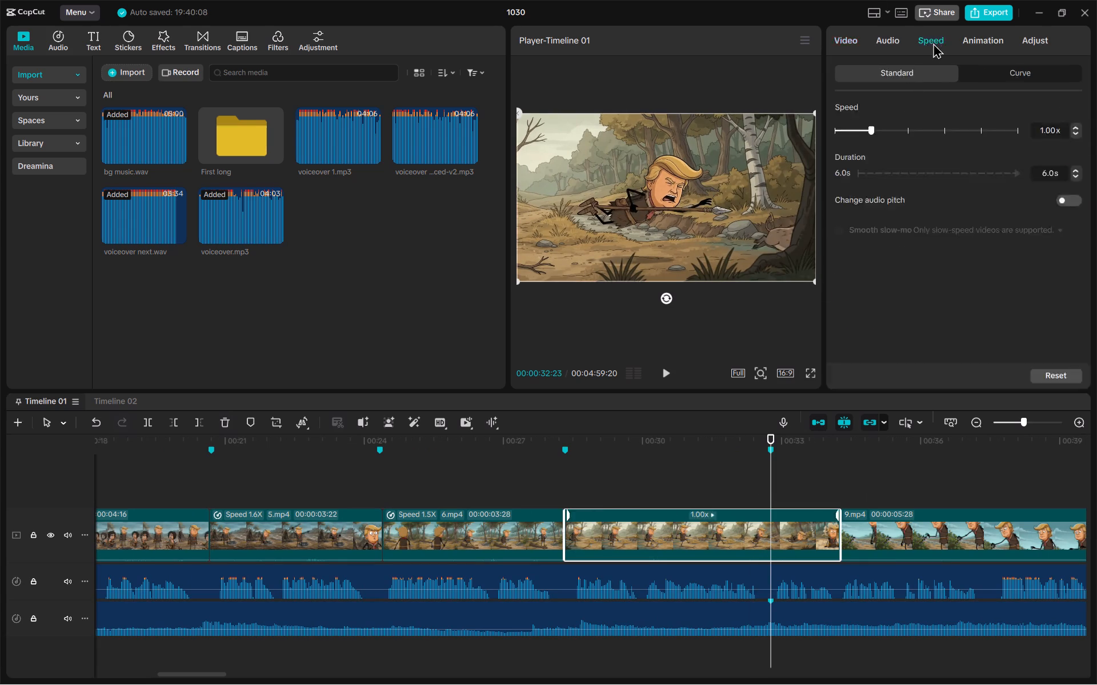
triple_click(1078, 179)
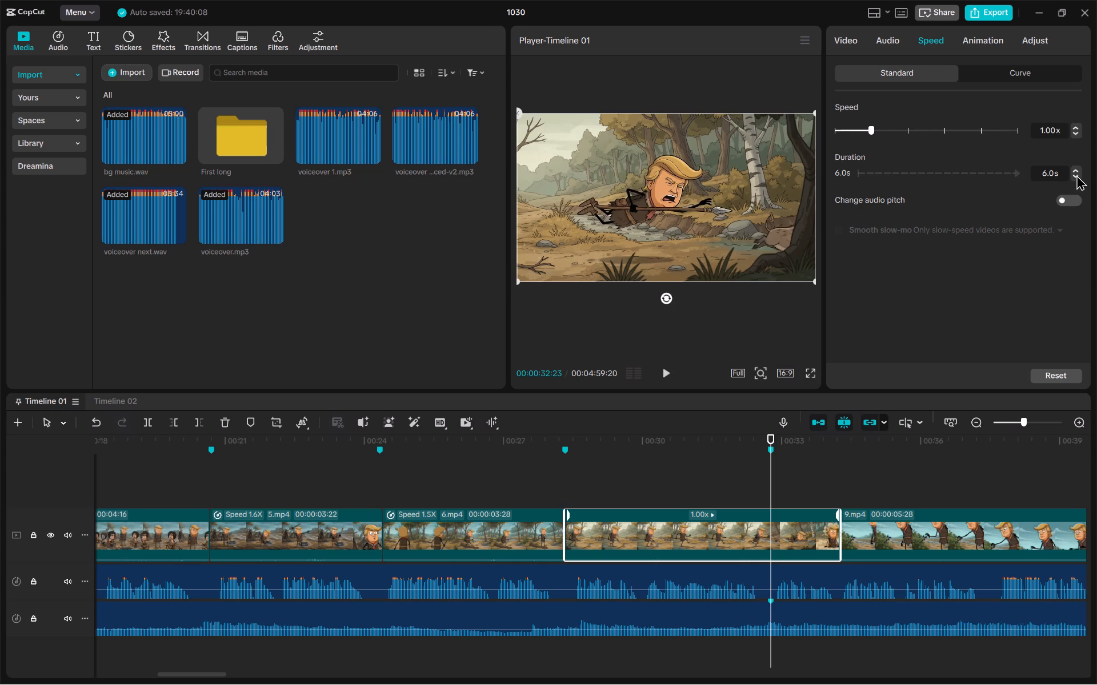
double_click(1076, 175)
triple_click(1077, 177)
triple_click(1077, 177)
triple_click(1077, 177)
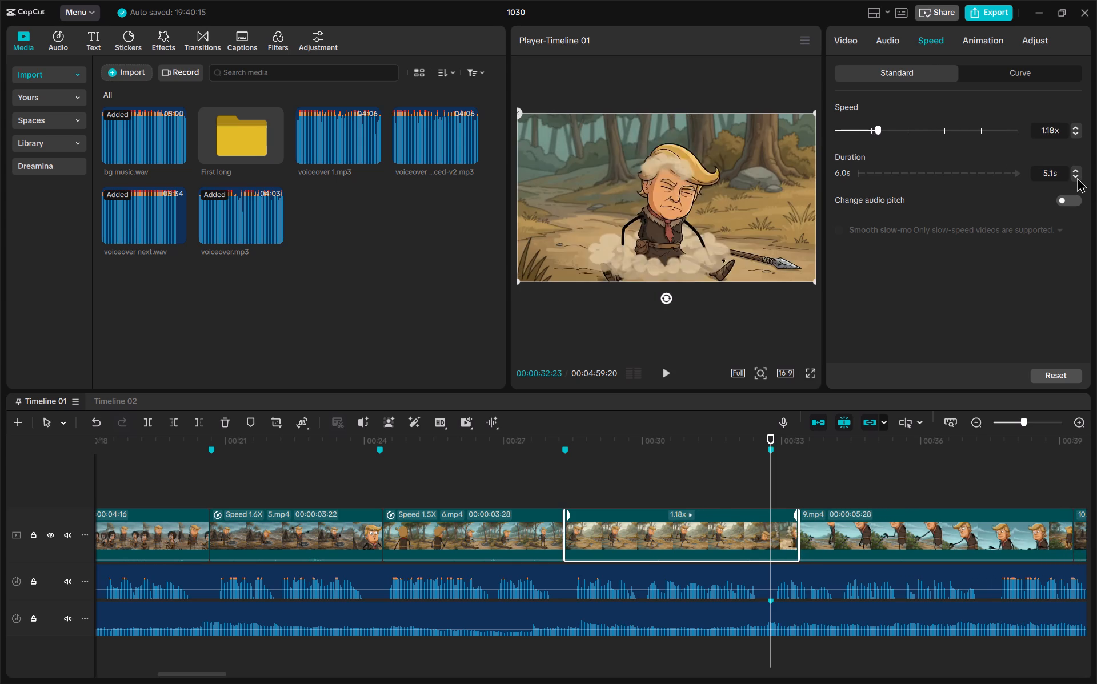
triple_click(1077, 177)
left_click(1077, 177)
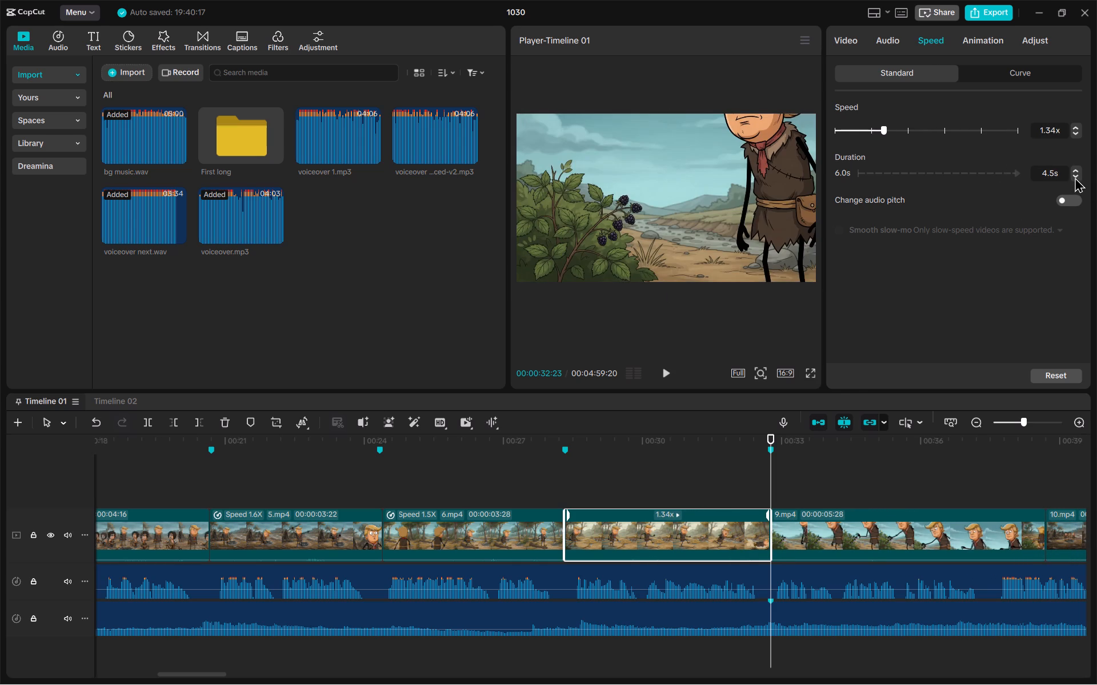
Compare the CLIP 07 to CLIP 09 lines of the script in Brave with the end of clip 8.mp4 played in CapCut.
key("alt+Tab")
scroll(599, 499, "down", 1)
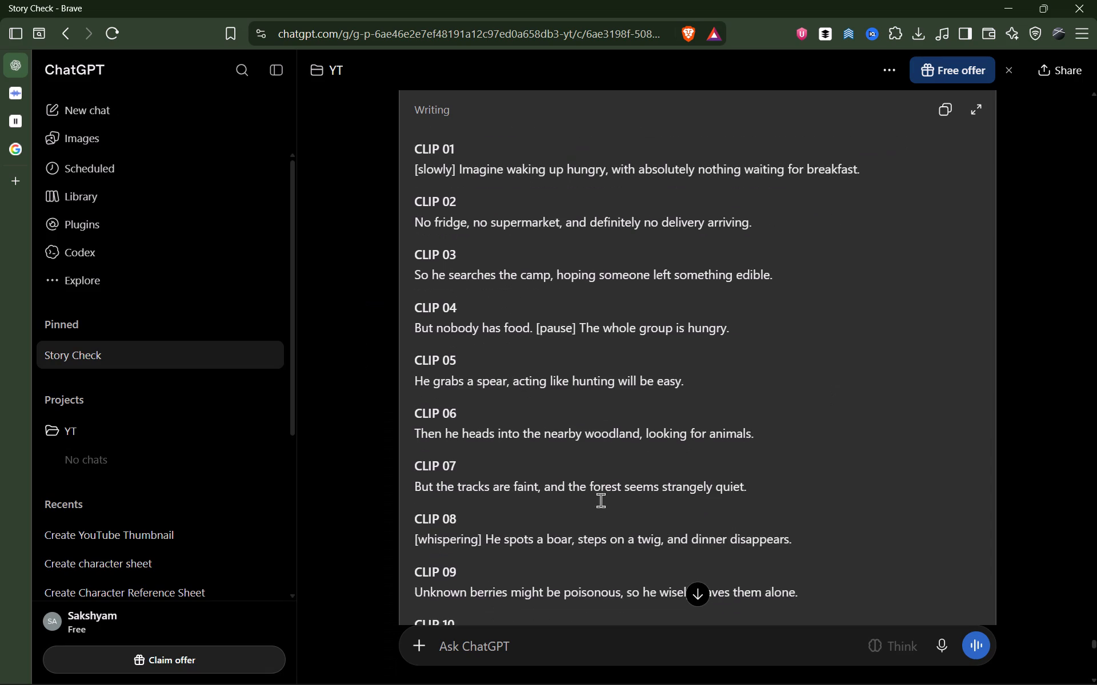
scroll(600, 500, "down", 1)
scroll(600, 500, "up", 1)
scroll(601, 500, "down", 1)
key("alt+Tab")
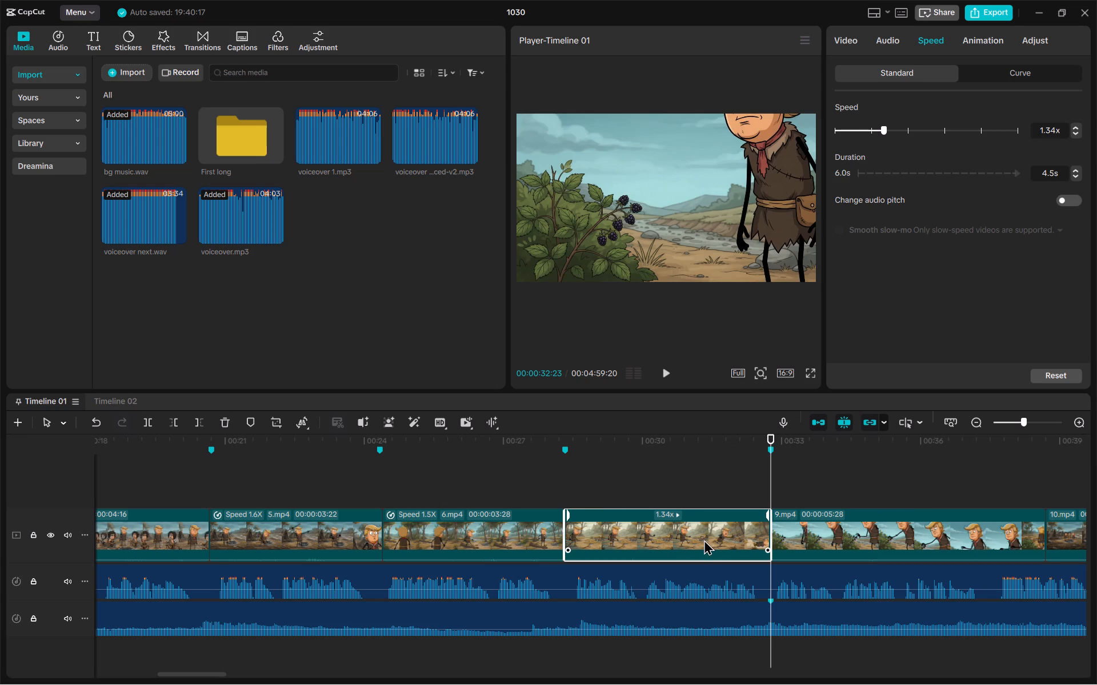
left_click(708, 484)
key("space")
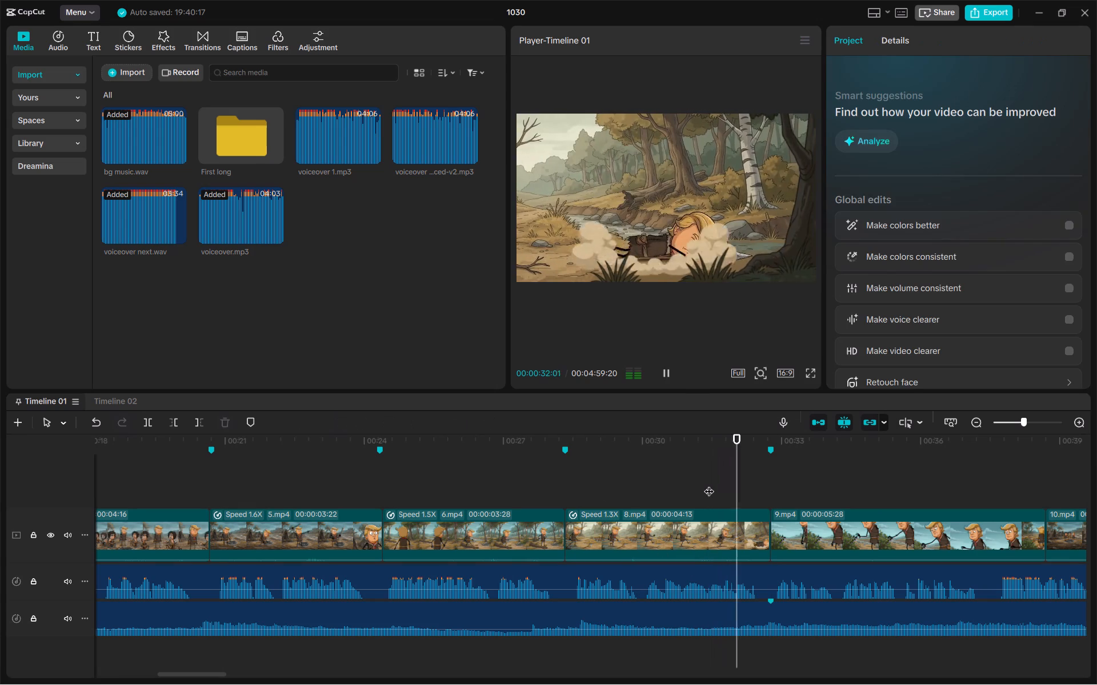
key("space")
key("alt+Tab")
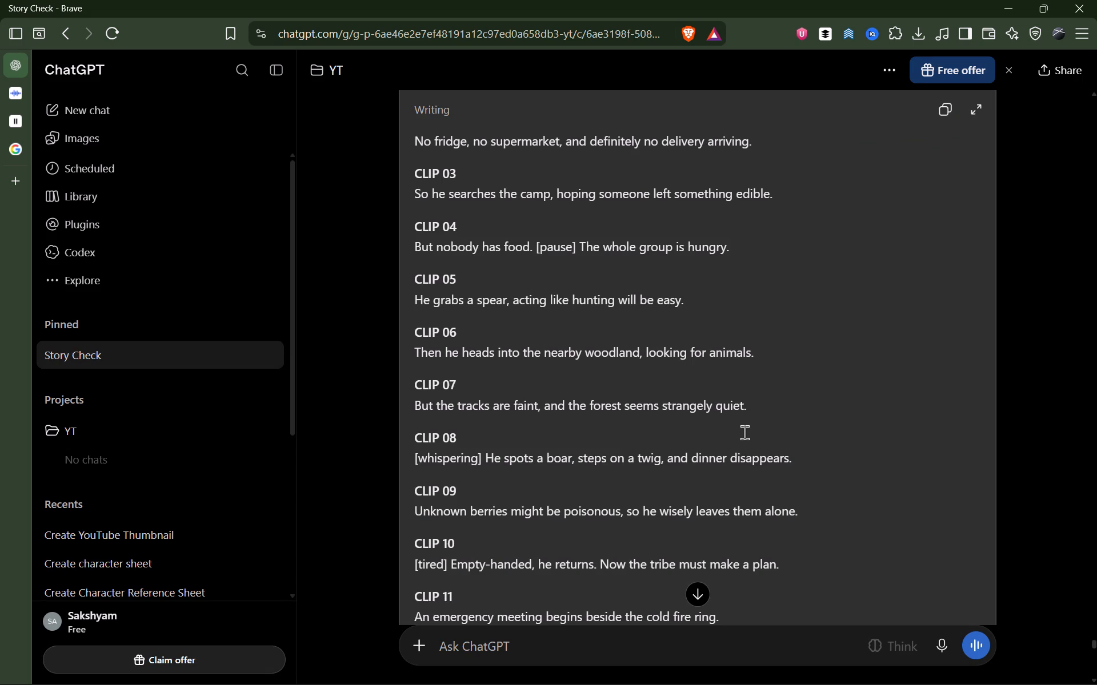
key("alt+Tab")
Replay the section from clip 6.mp4 to clip 9.mp4 to check which footage matches each voiceover line.
key("space")
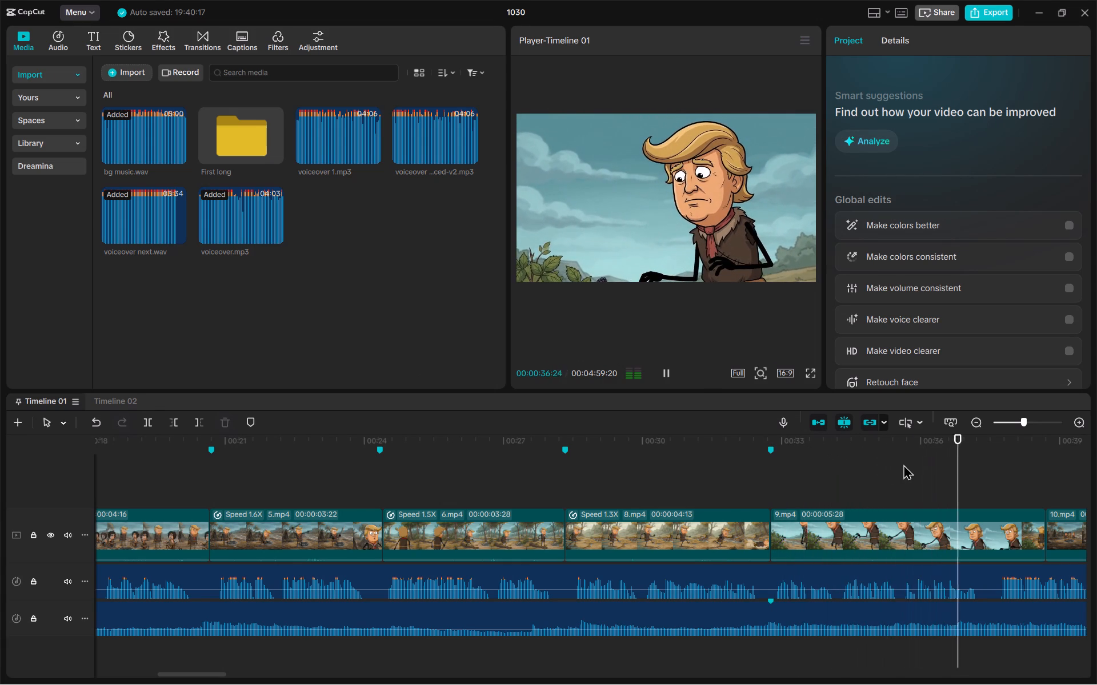
key("space")
left_click(710, 491)
key("space")
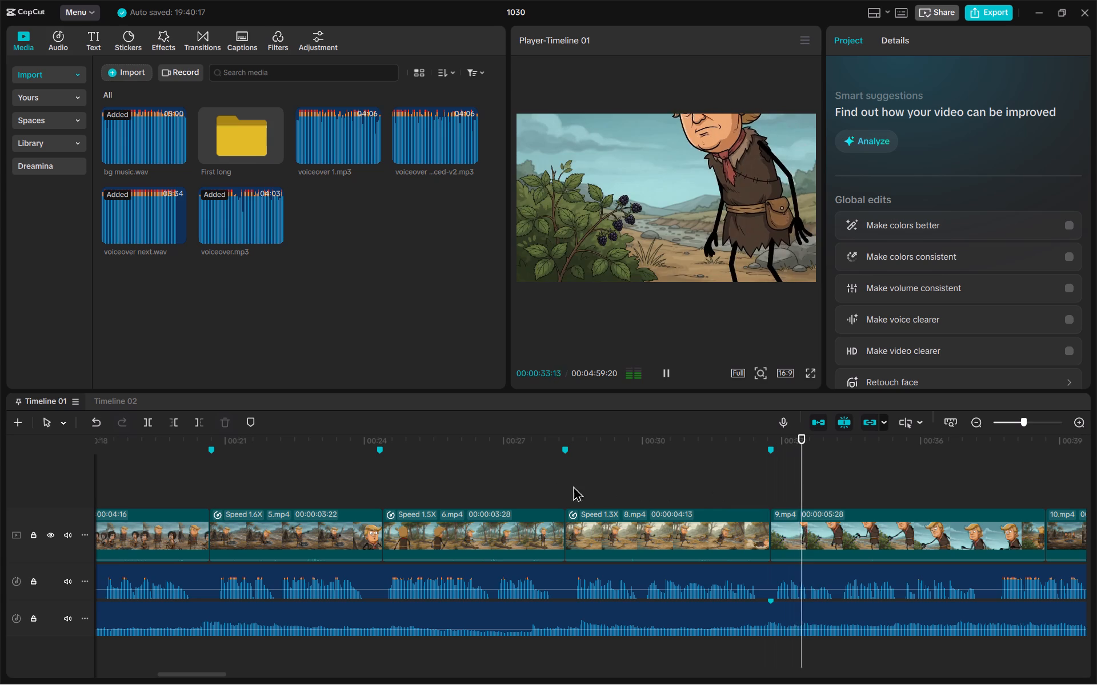
left_click(502, 474)
key("space")
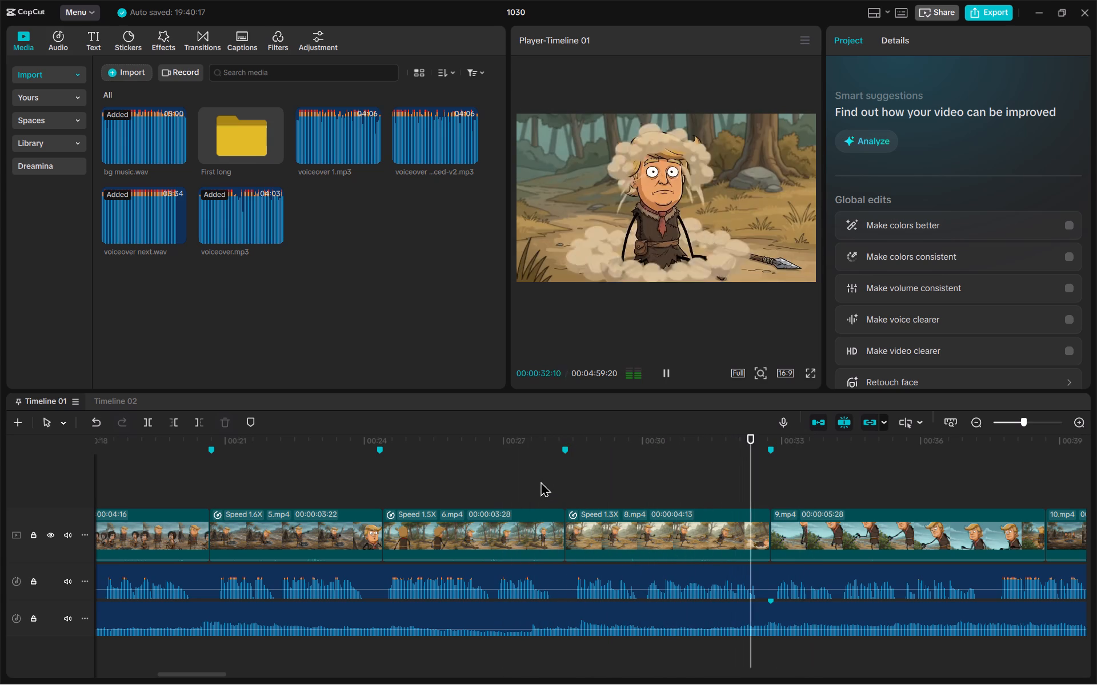
key("space")
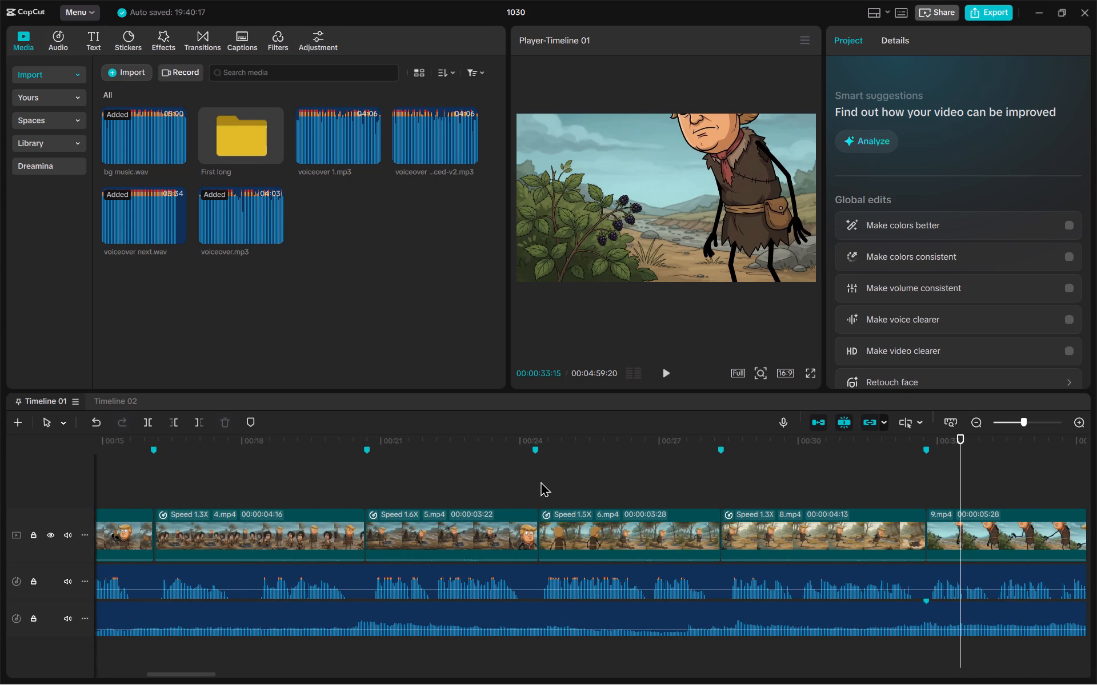
Place 7.mp4 from the First long media folder on a new track above clip 8.mp4, starting at the 00:00:28:10 marker.
double_click(21, 37)
double_click(254, 151)
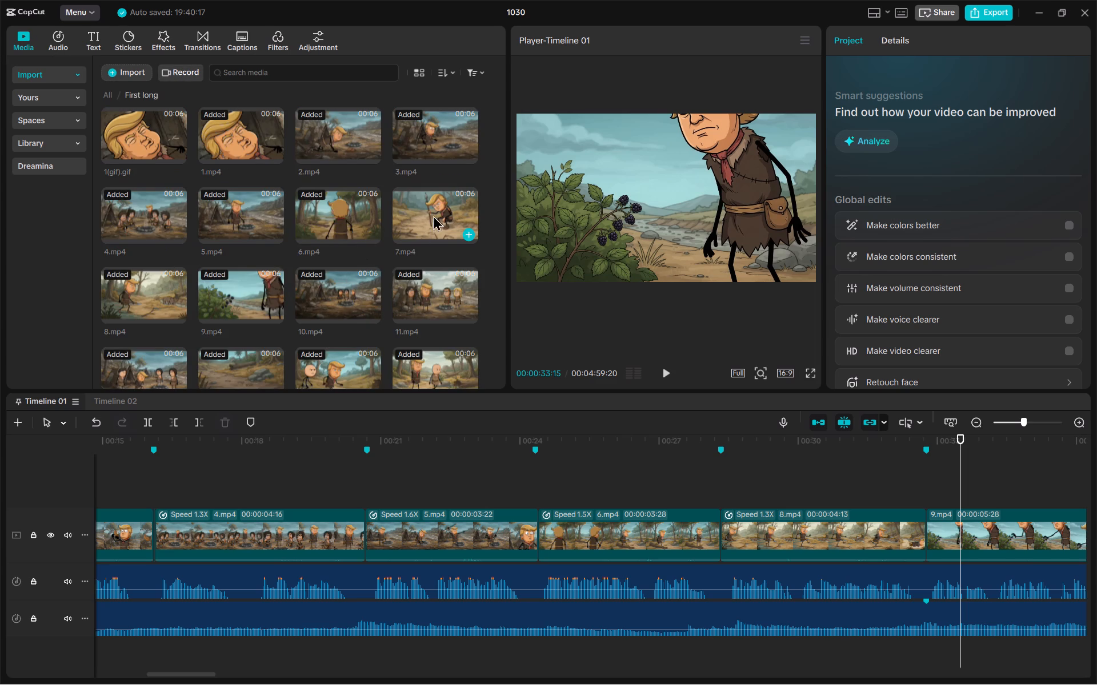
left_click_drag(427, 215, 588, 502)
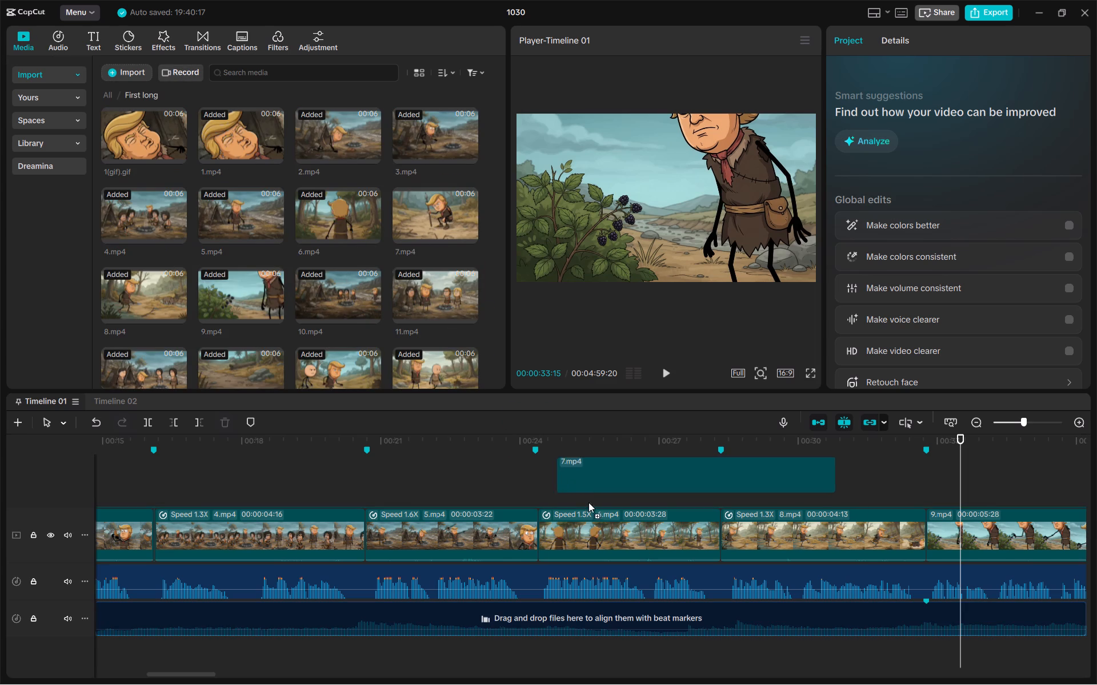
left_click_drag(588, 502, 852, 457)
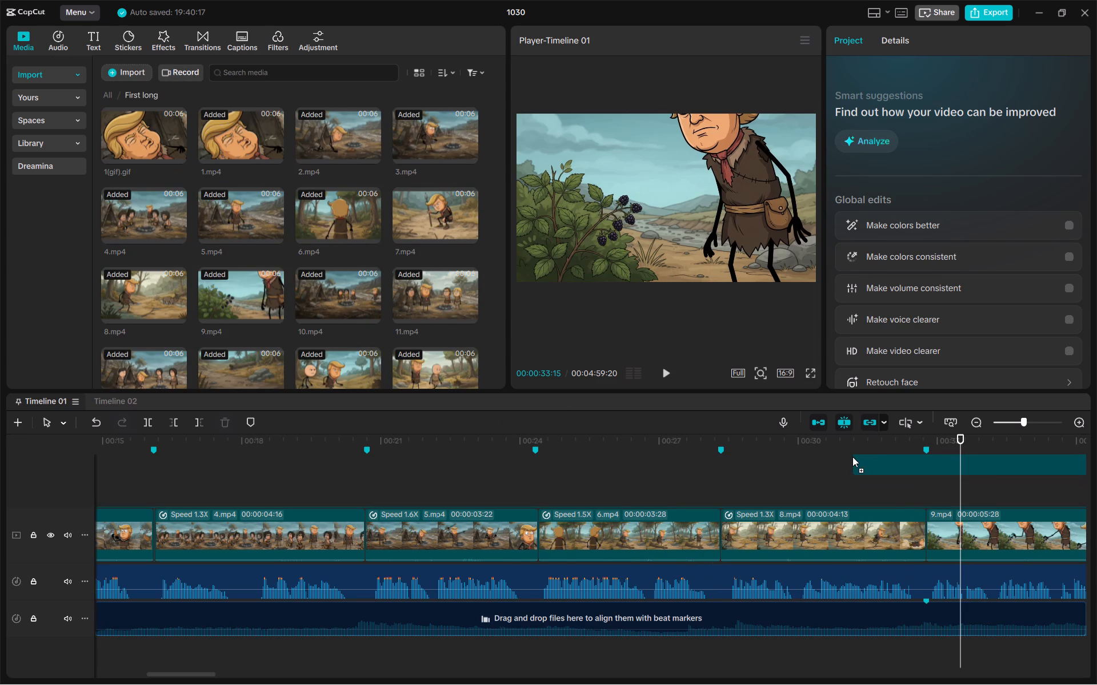
left_click_drag(852, 457, 776, 483)
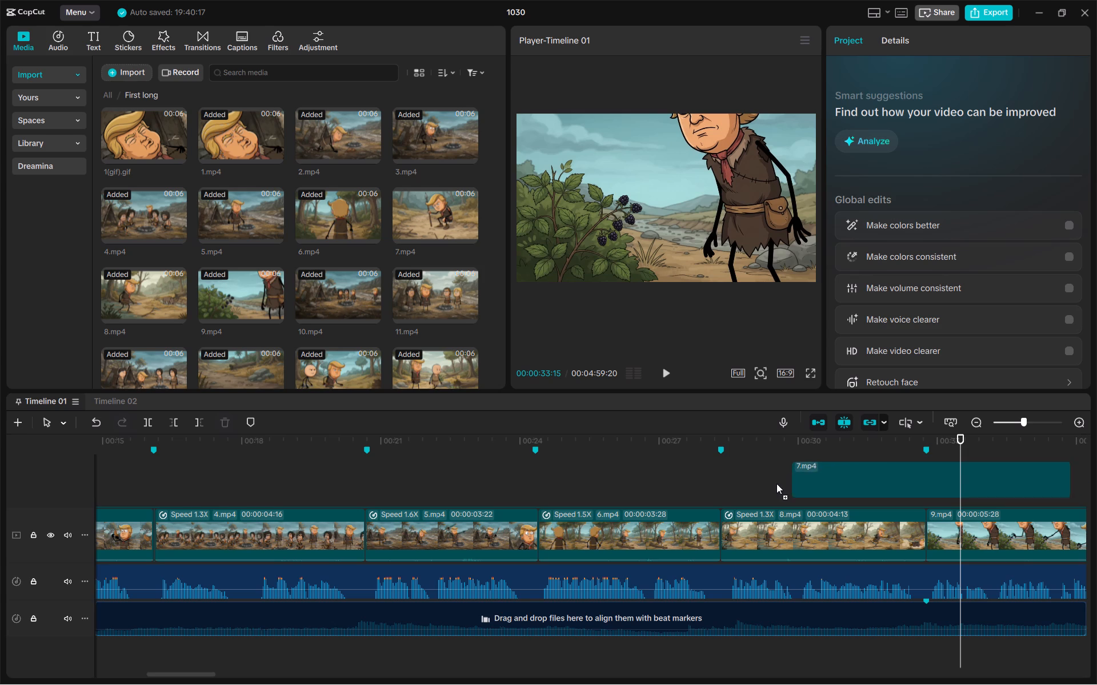
left_click_drag(776, 483, 719, 490)
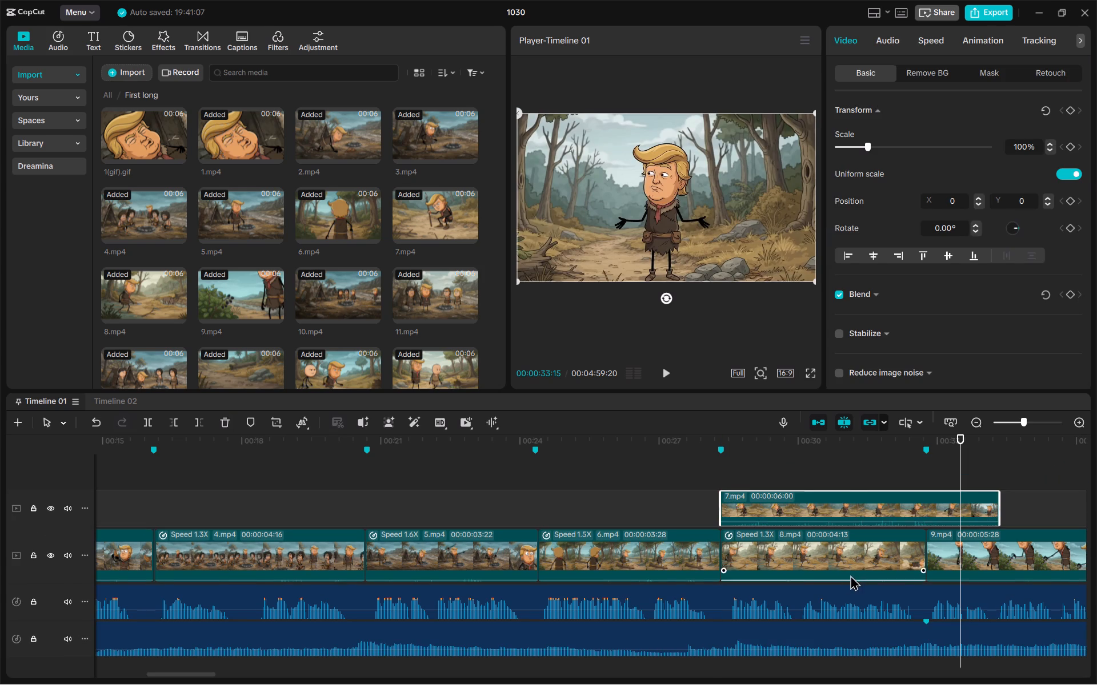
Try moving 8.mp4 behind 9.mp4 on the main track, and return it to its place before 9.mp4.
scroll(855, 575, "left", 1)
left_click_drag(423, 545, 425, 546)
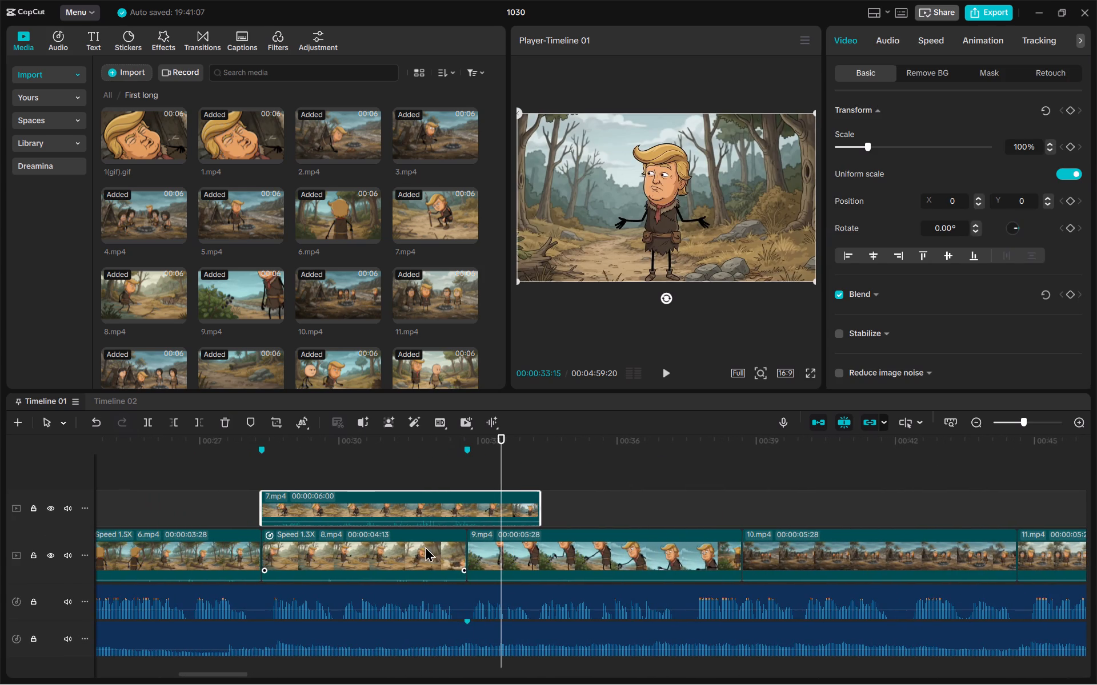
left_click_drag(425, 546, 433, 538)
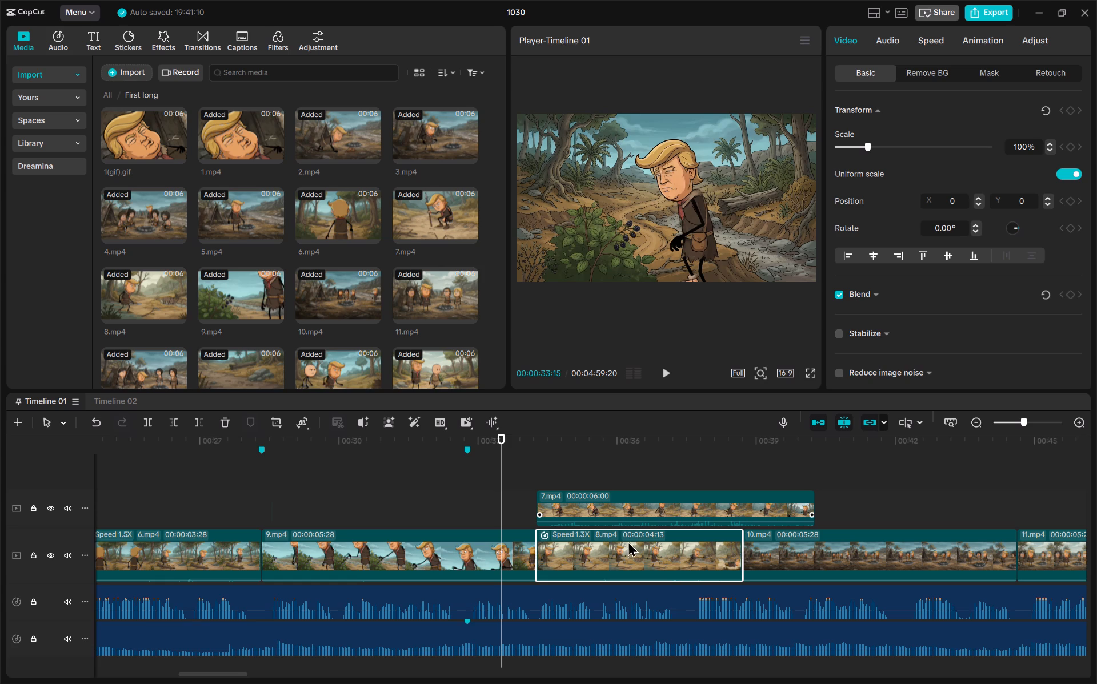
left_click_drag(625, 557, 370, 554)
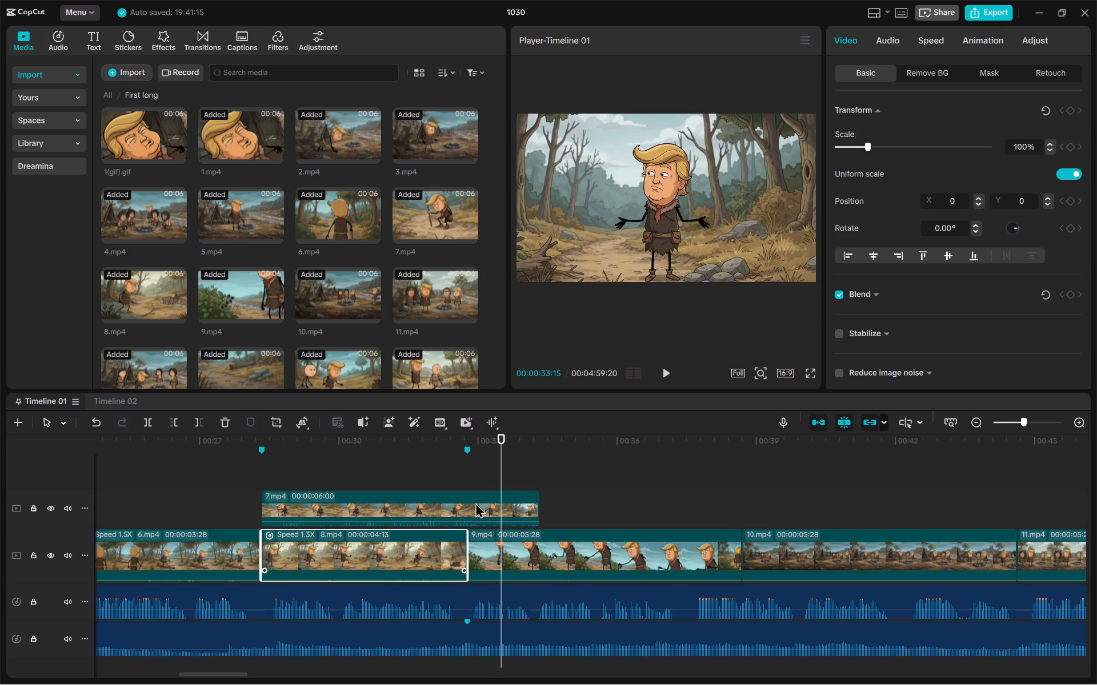
Move 7.mp4 from the upper track into the main track, between 6.mp4 and 8.mp4.
left_click(483, 507)
left_click_drag(478, 507, 349, 562)
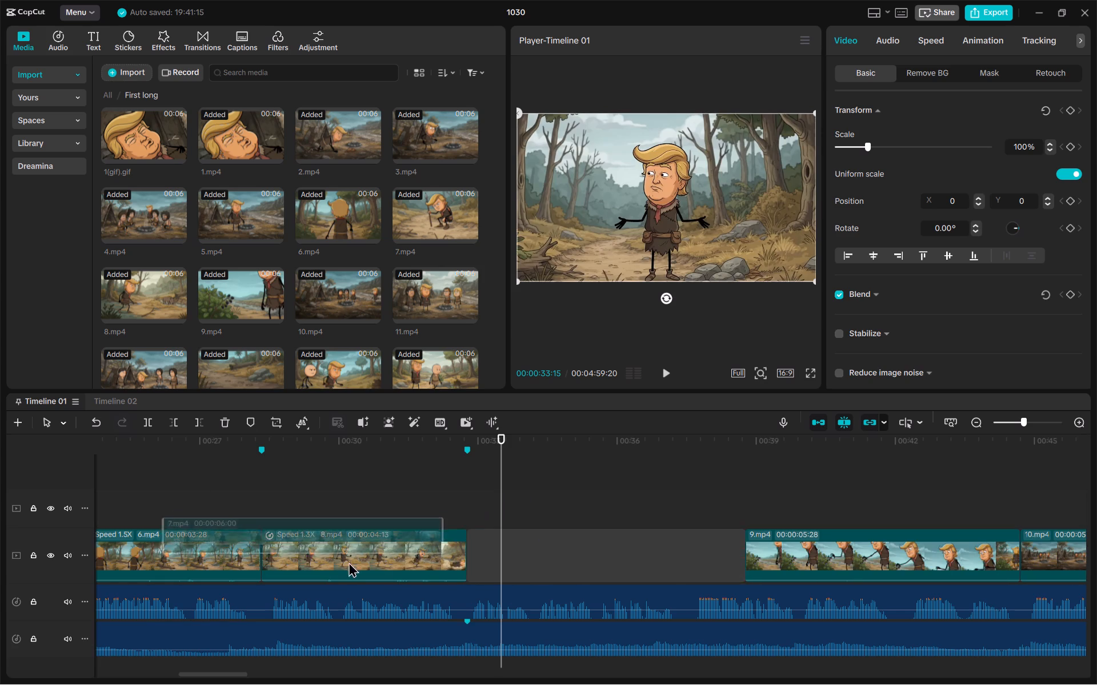
left_click_drag(349, 562, 351, 565)
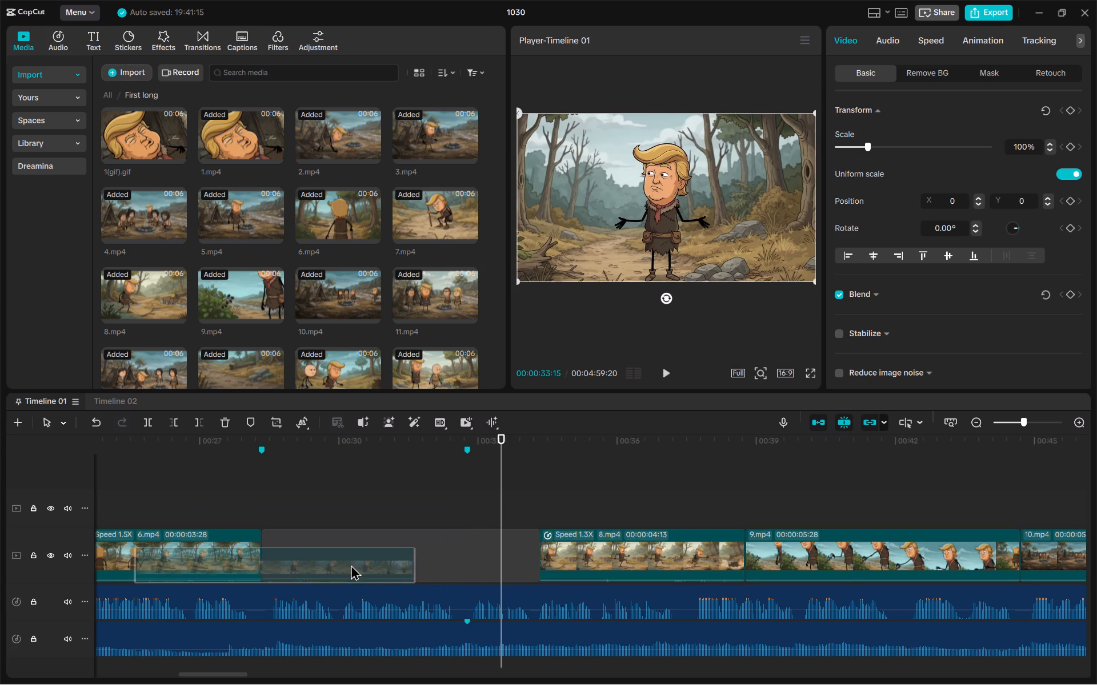
left_click_drag(351, 565, 352, 566)
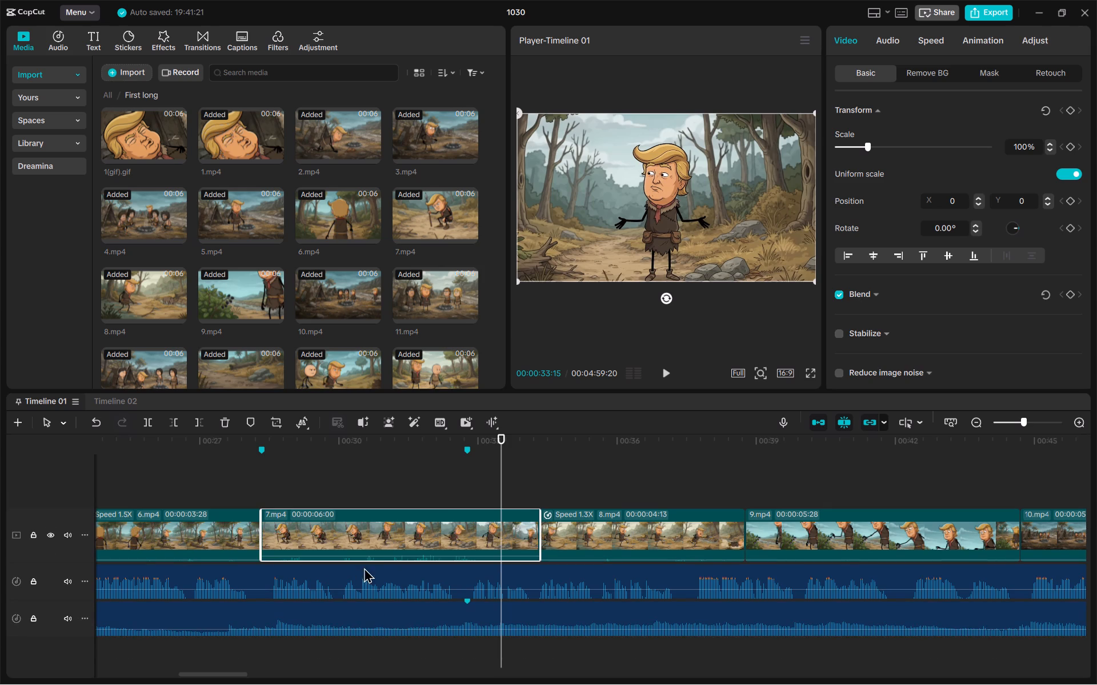
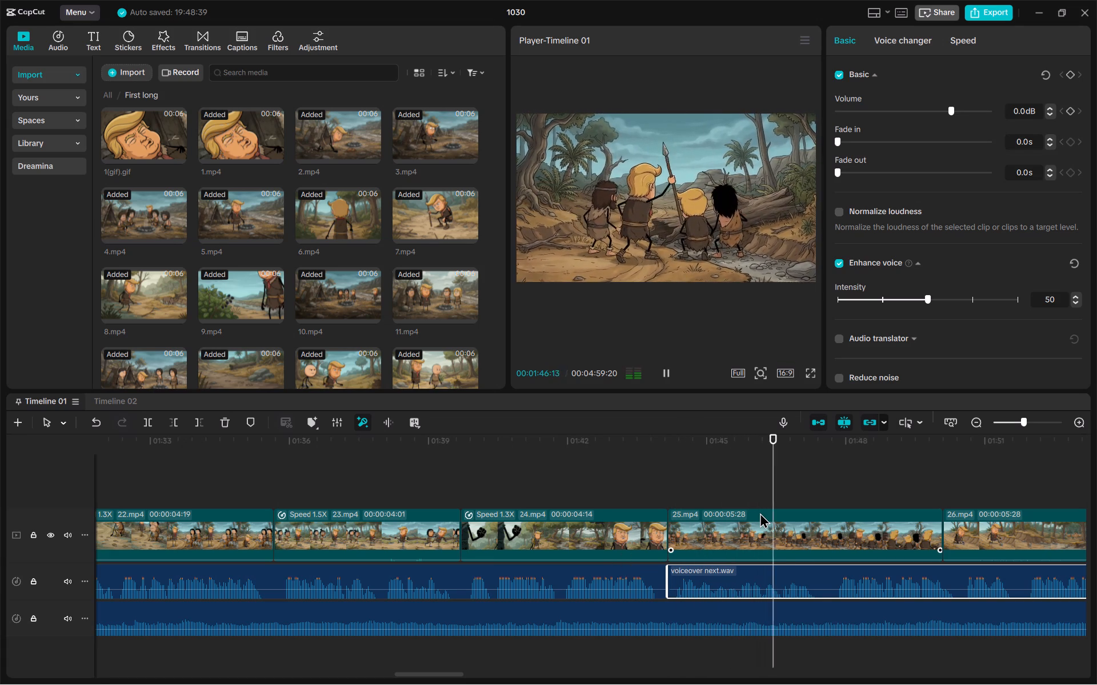
key("space")
key("space")
key("space")
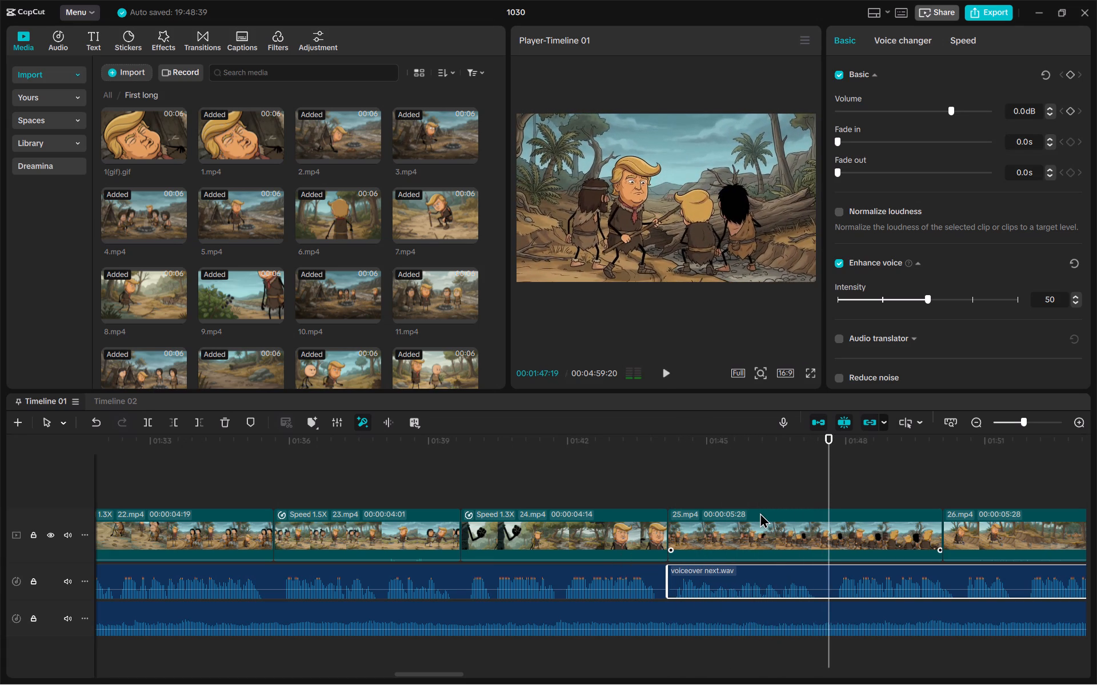
left_click(146, 420)
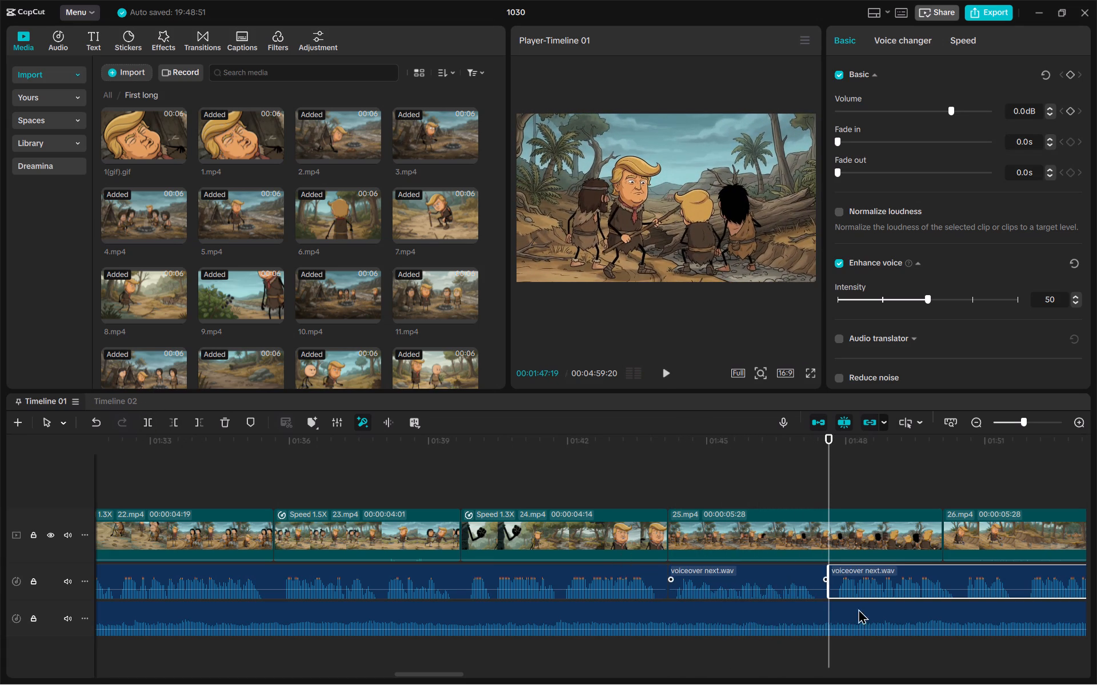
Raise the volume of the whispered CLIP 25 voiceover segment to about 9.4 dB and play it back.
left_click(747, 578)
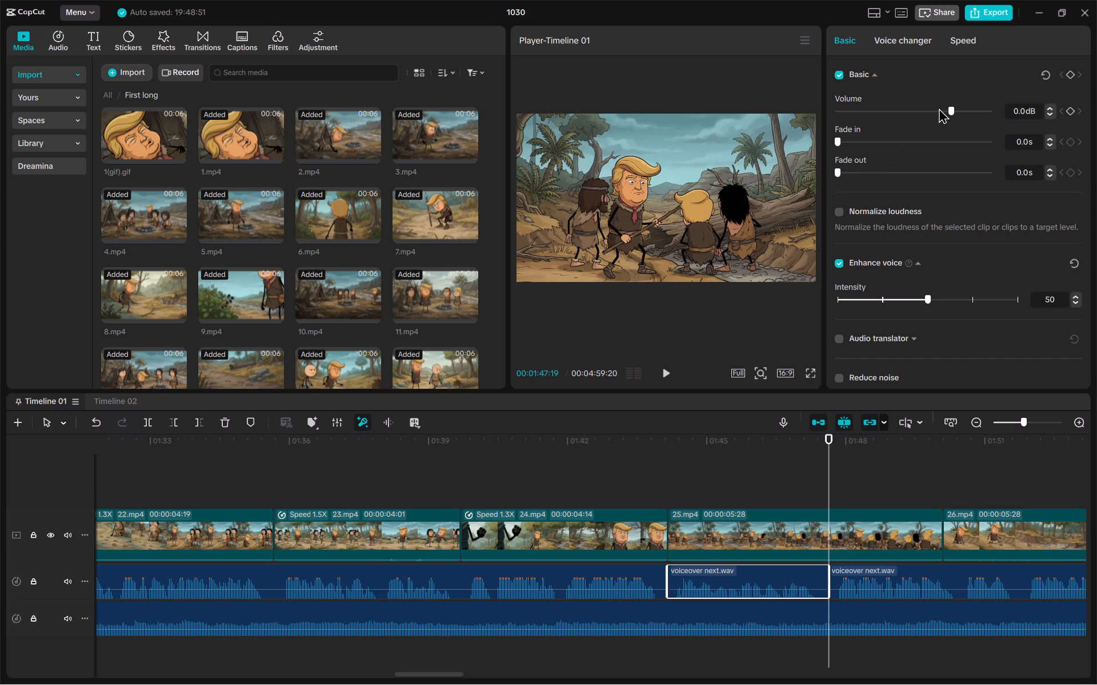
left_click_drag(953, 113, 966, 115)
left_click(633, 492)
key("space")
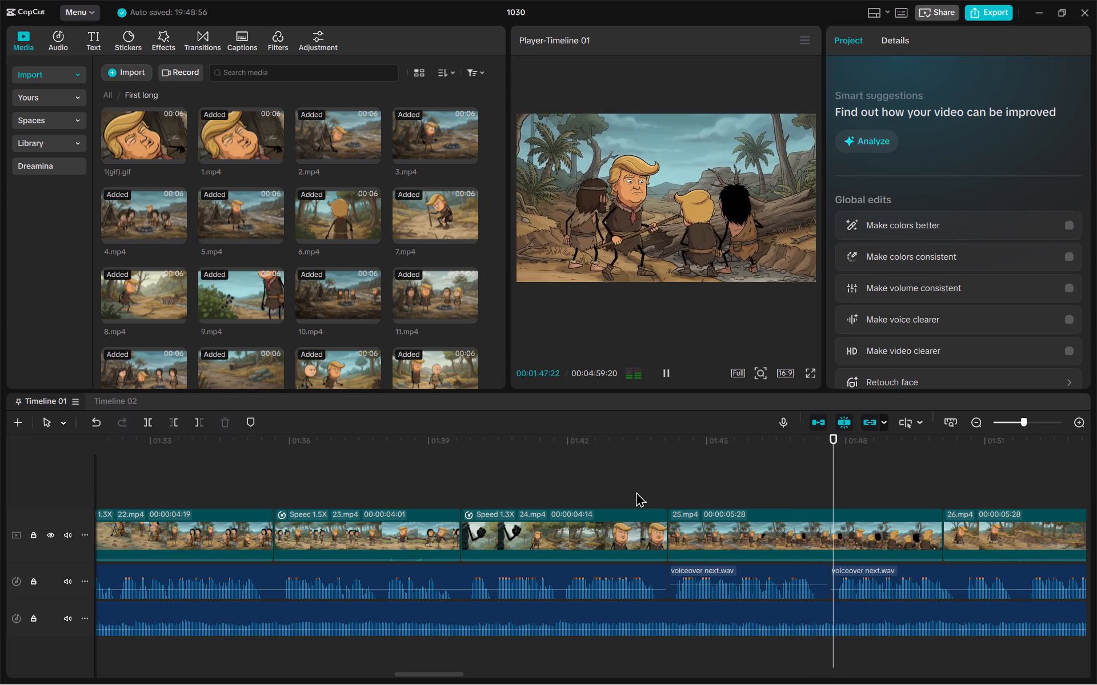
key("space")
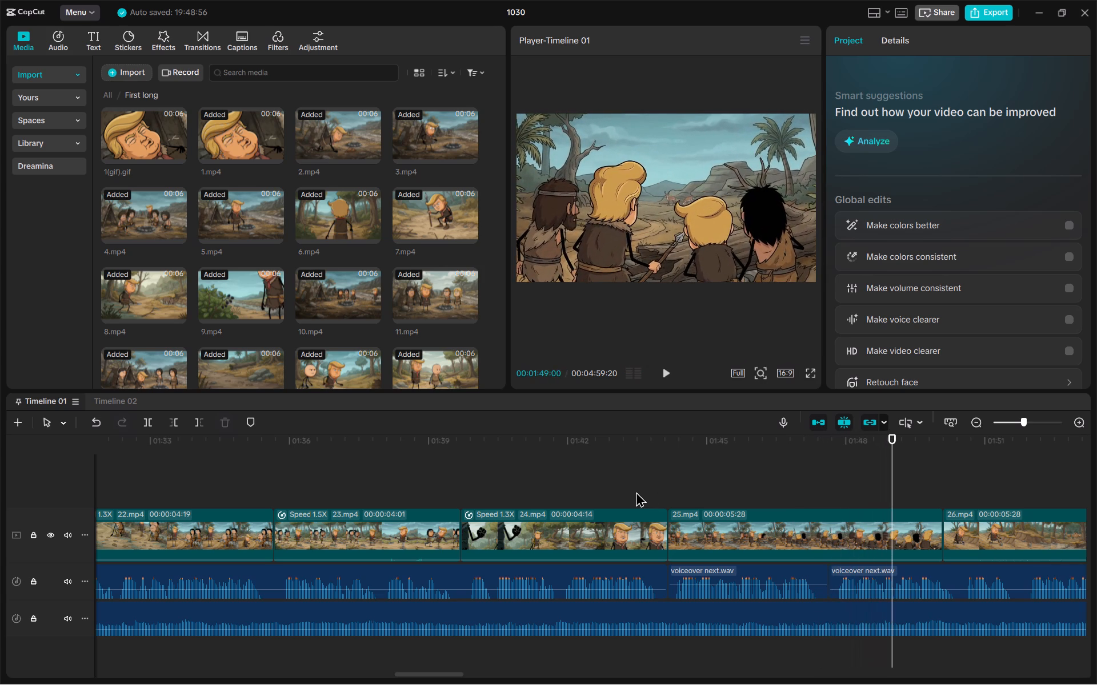
Set the volume of the CLIP 25 voiceover segment to about 6.0 dB and play it back.
left_click(759, 588)
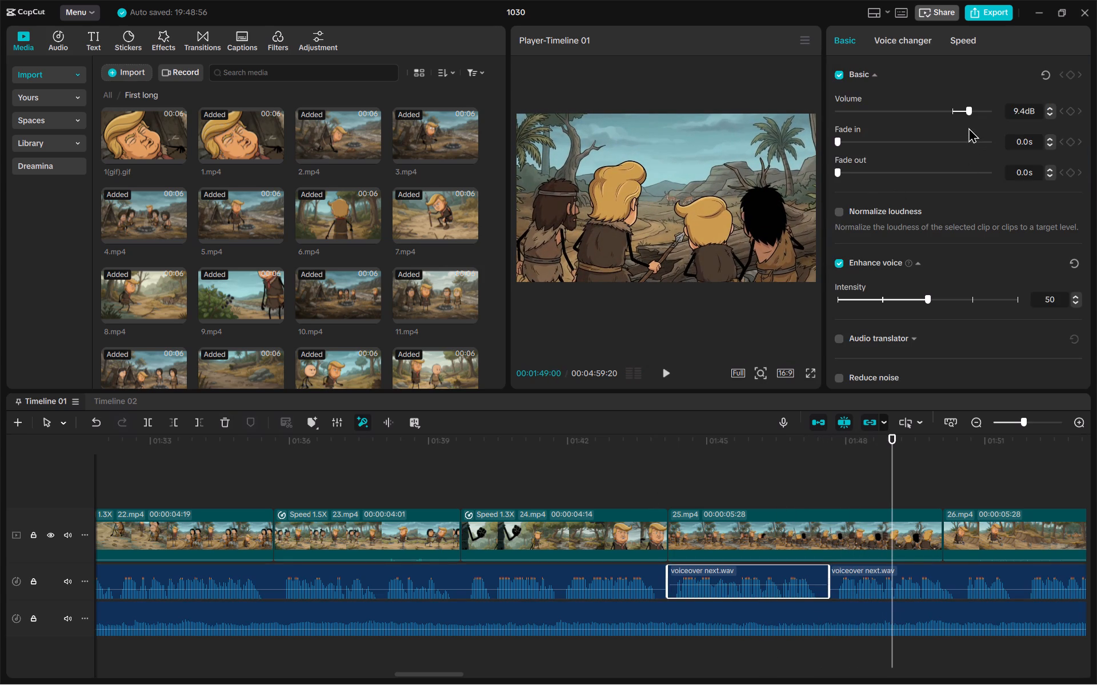
left_click(962, 115)
left_click(962, 115)
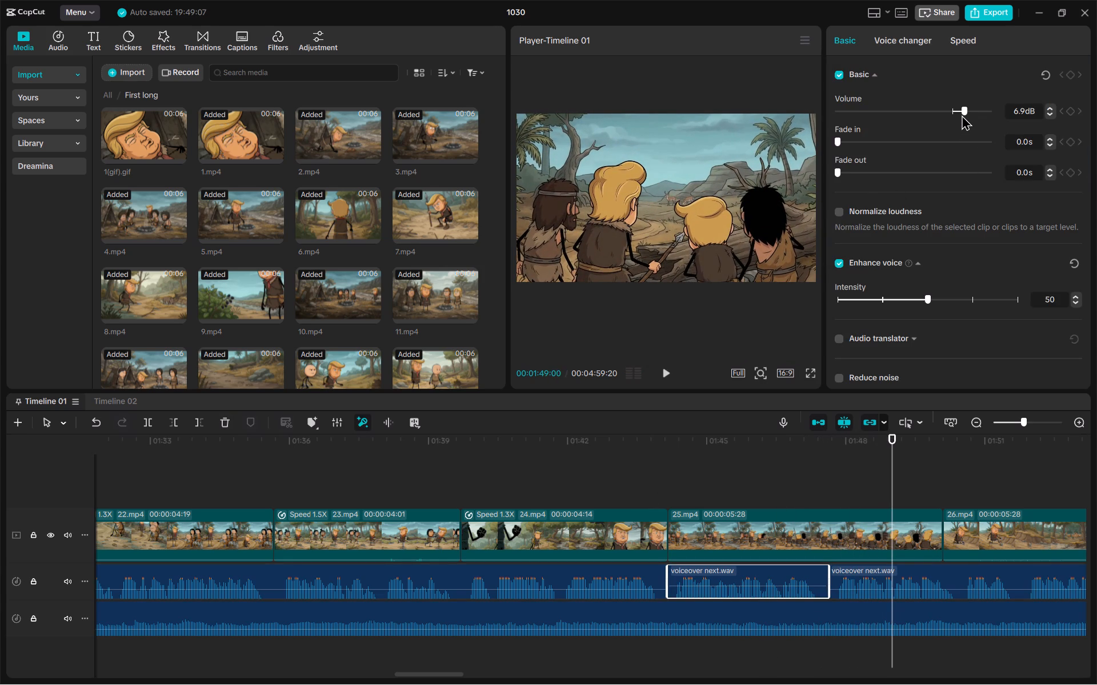
left_click(637, 488)
key("space")
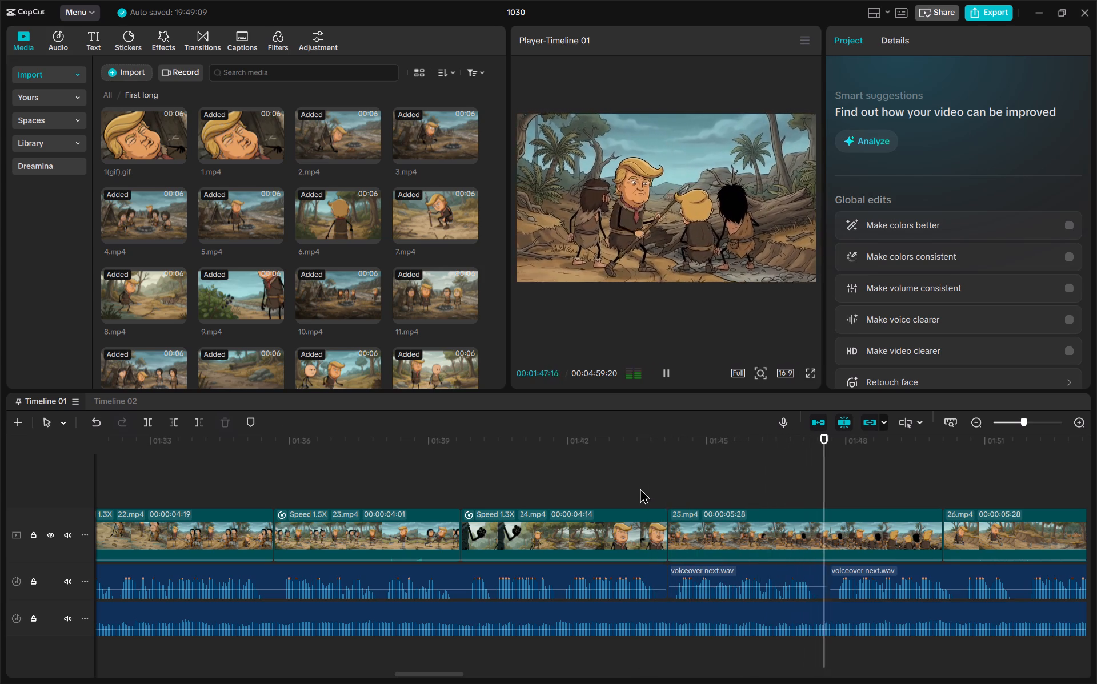
key("space")
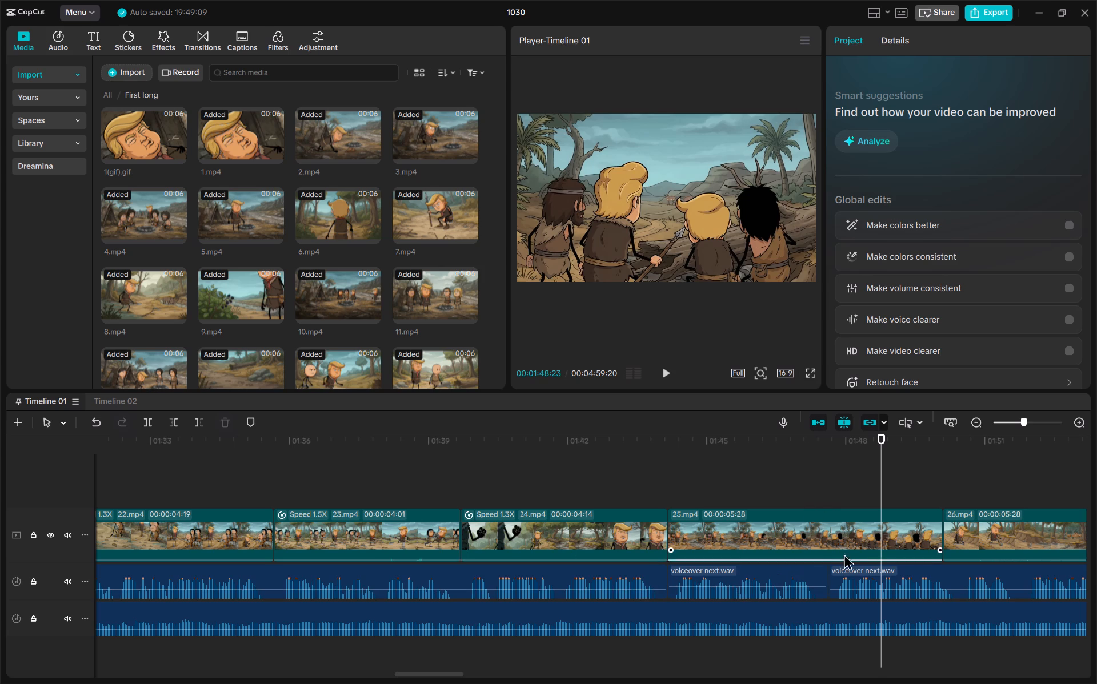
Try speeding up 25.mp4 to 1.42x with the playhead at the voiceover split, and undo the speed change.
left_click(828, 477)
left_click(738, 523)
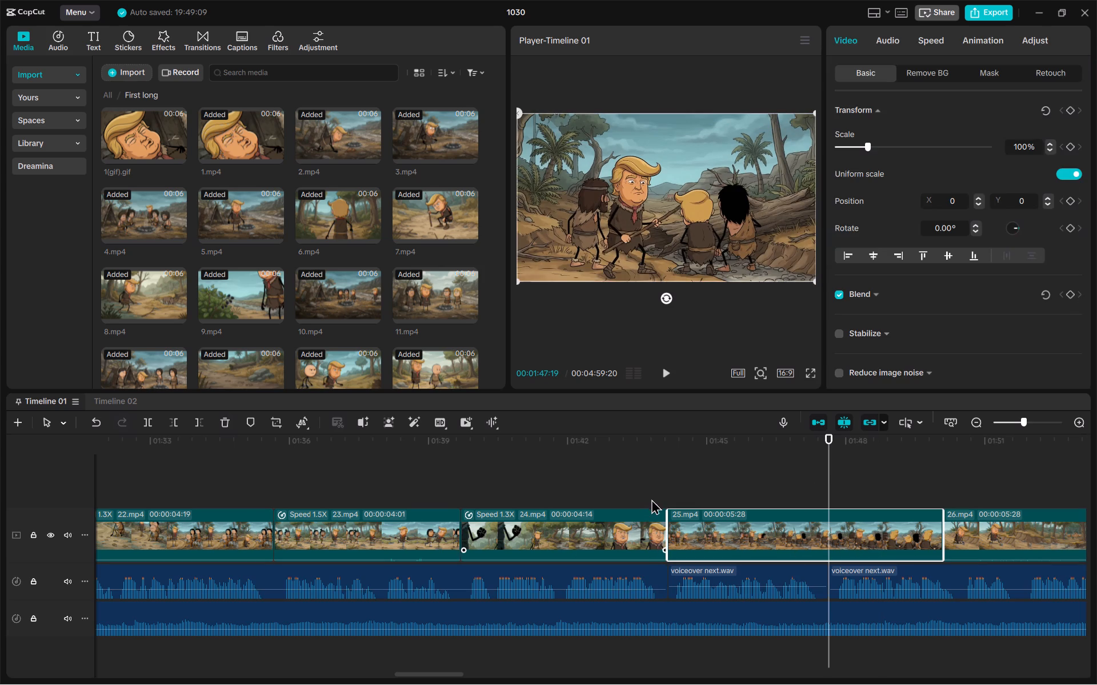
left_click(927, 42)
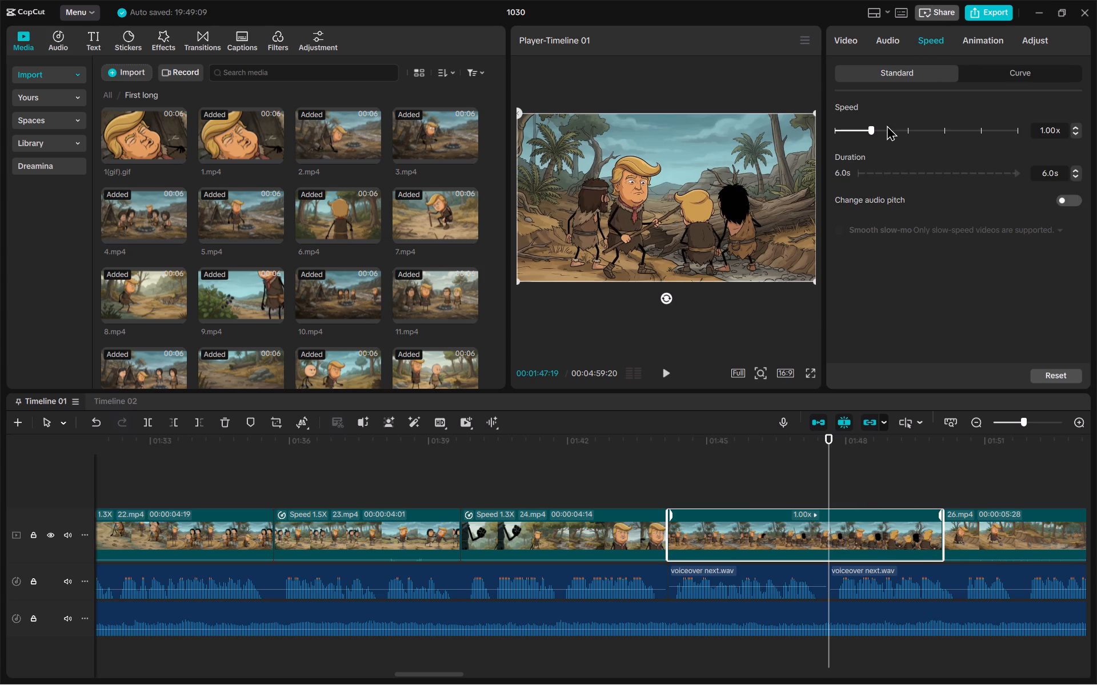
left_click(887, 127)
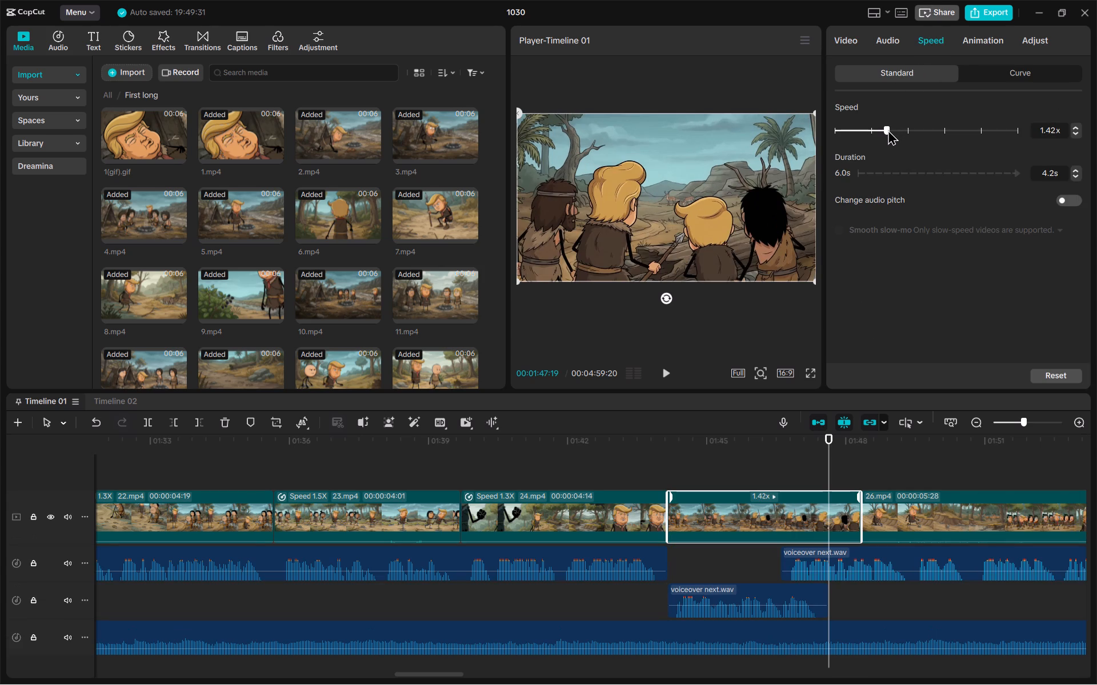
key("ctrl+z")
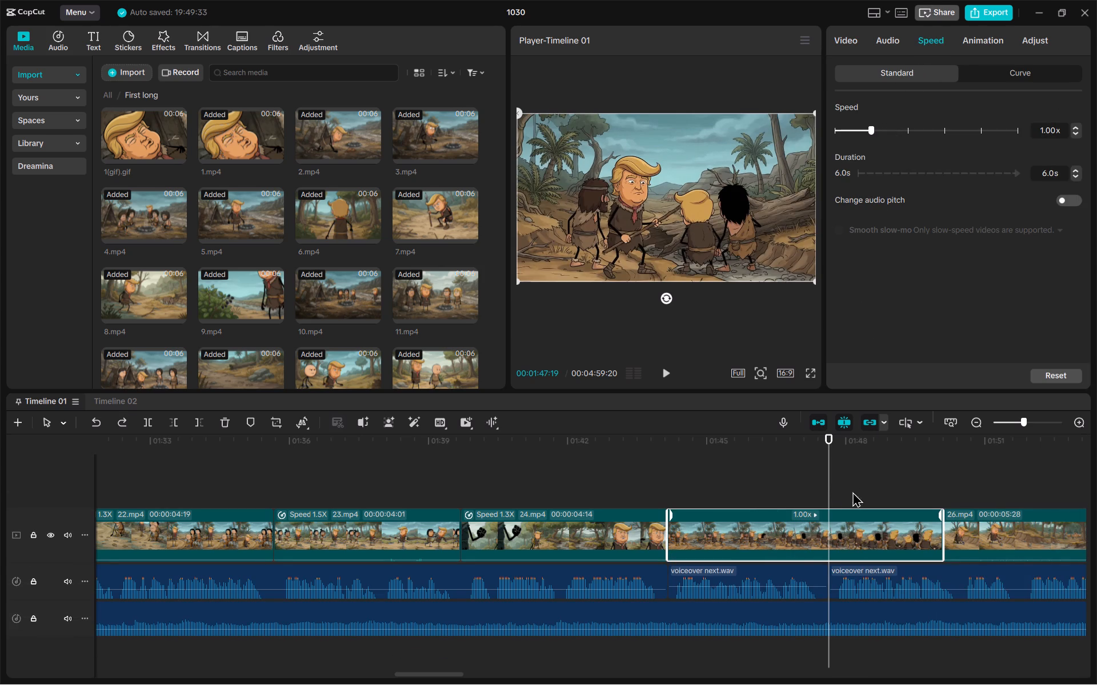
Speed up 25.mp4 to 1.46x.
left_click(804, 578)
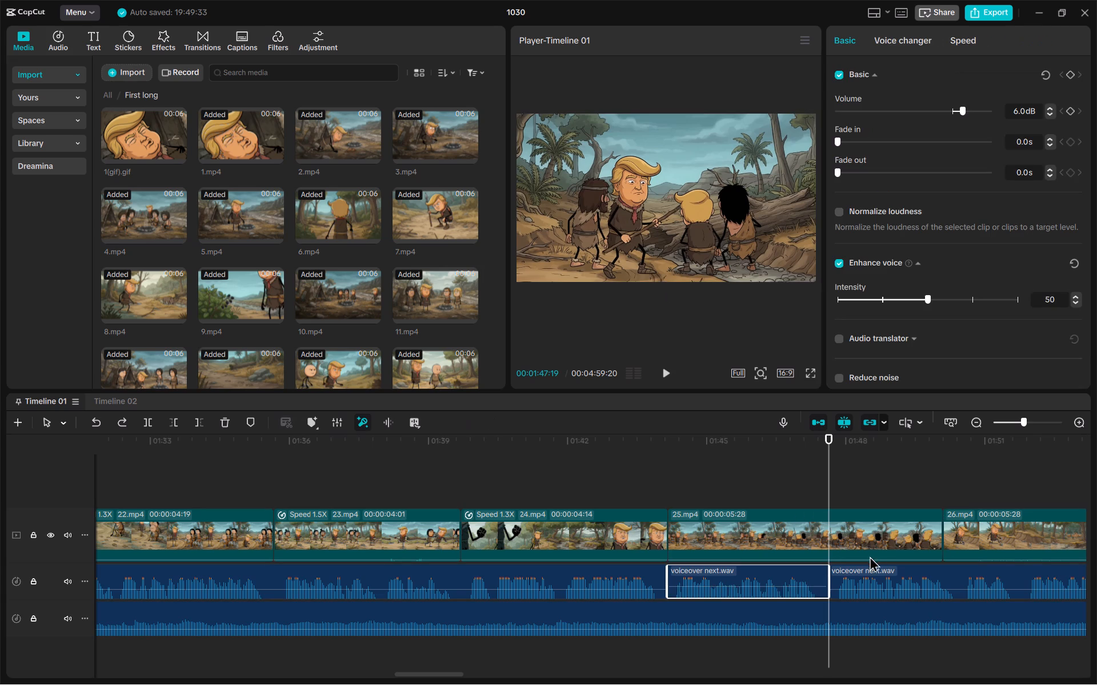
left_click(861, 535)
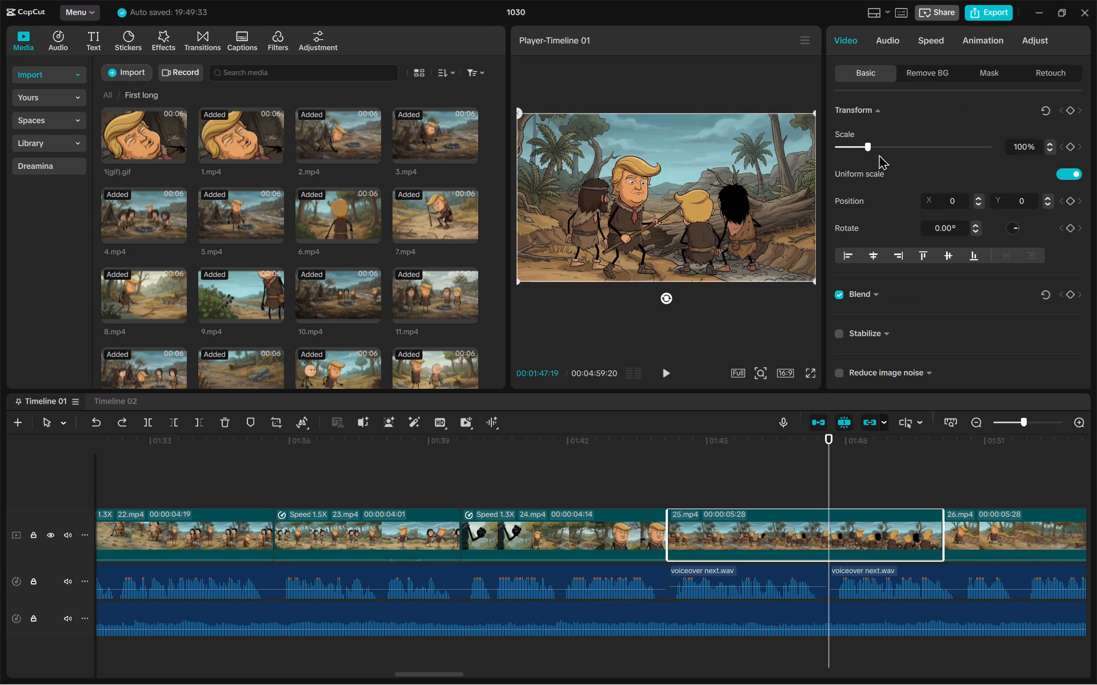
left_click(924, 46)
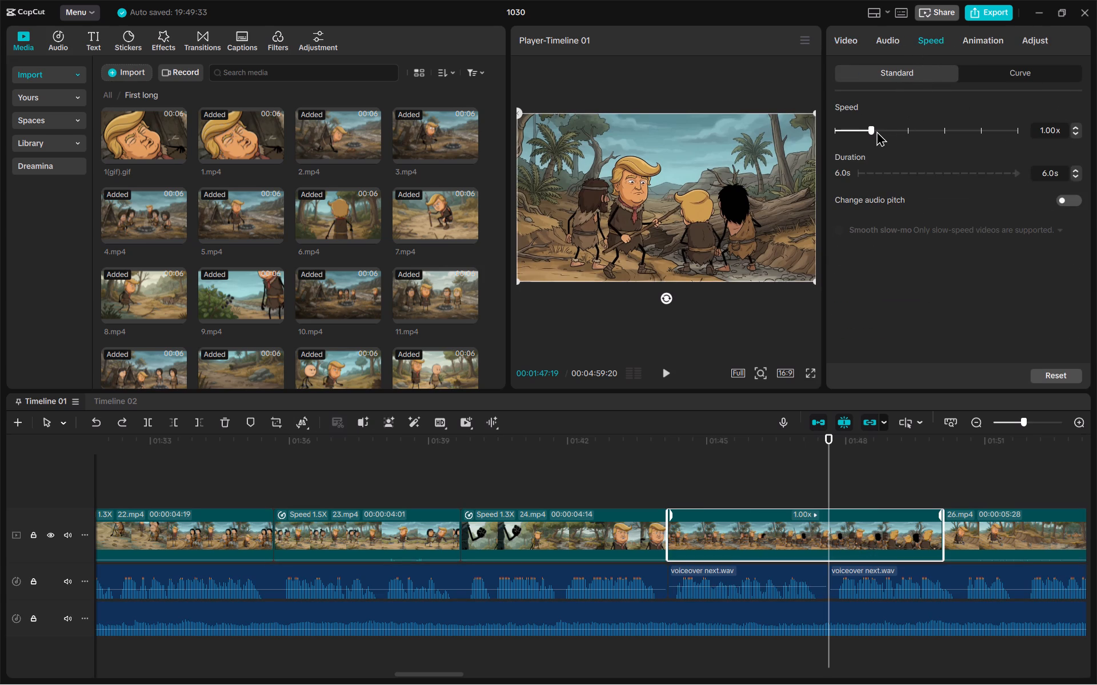
left_click(876, 131)
left_click_drag(880, 131, 888, 134)
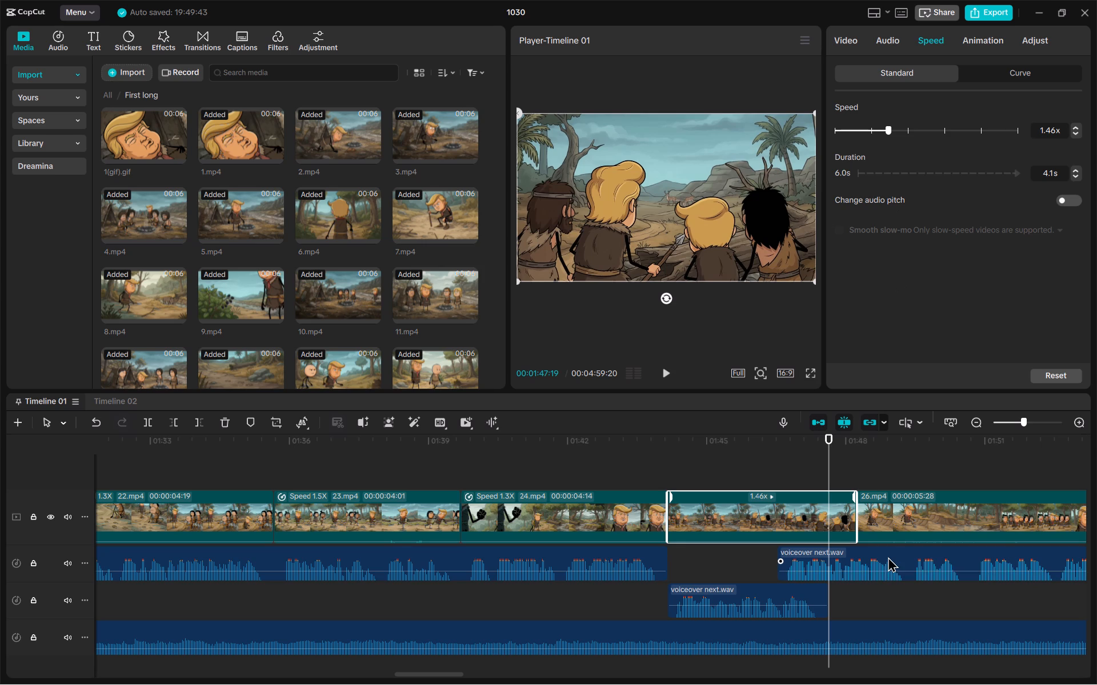
Move the following voiceover segment back onto the CLIP 25 segment's track, starting directly at that segment's end at 00:01:47:19.
left_click_drag(888, 557, 940, 589)
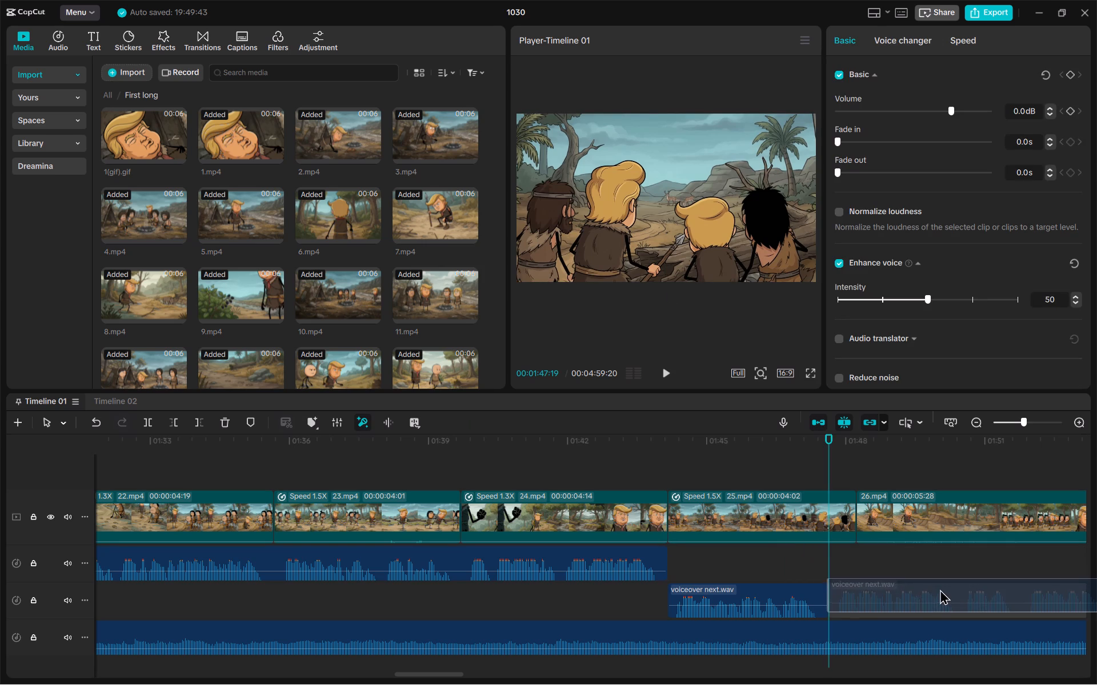
left_click_drag(940, 589, 946, 596)
left_click_drag(942, 598, 936, 599)
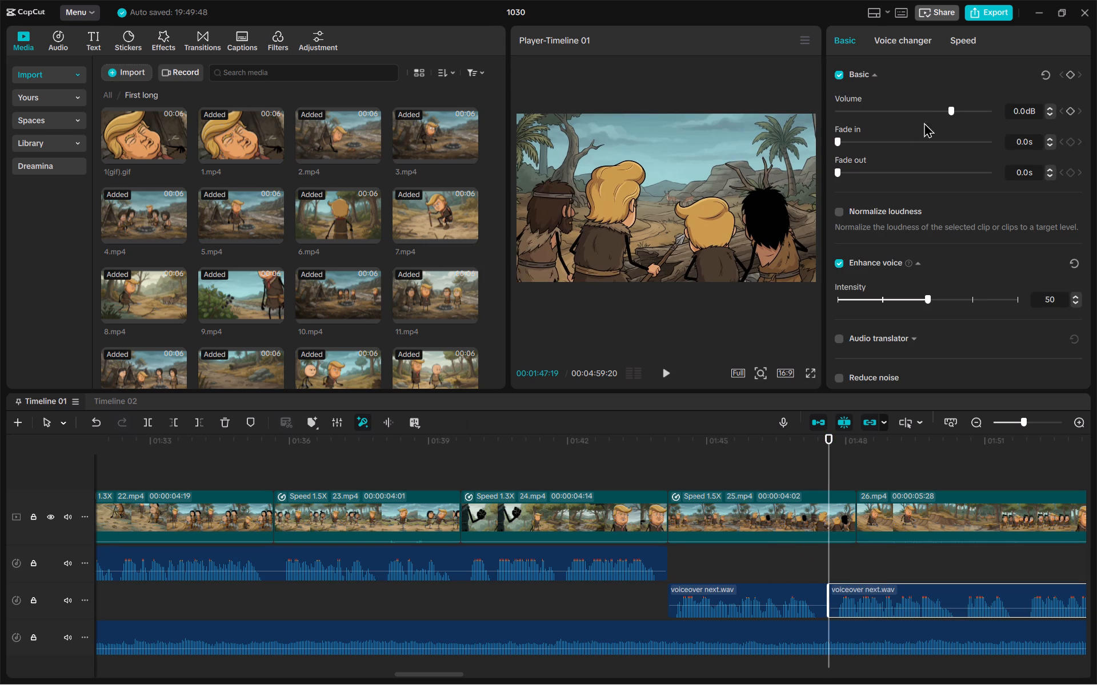
Shorten 25.mp4 to a duration of 3.4 s.
left_click(797, 590)
left_click(811, 498)
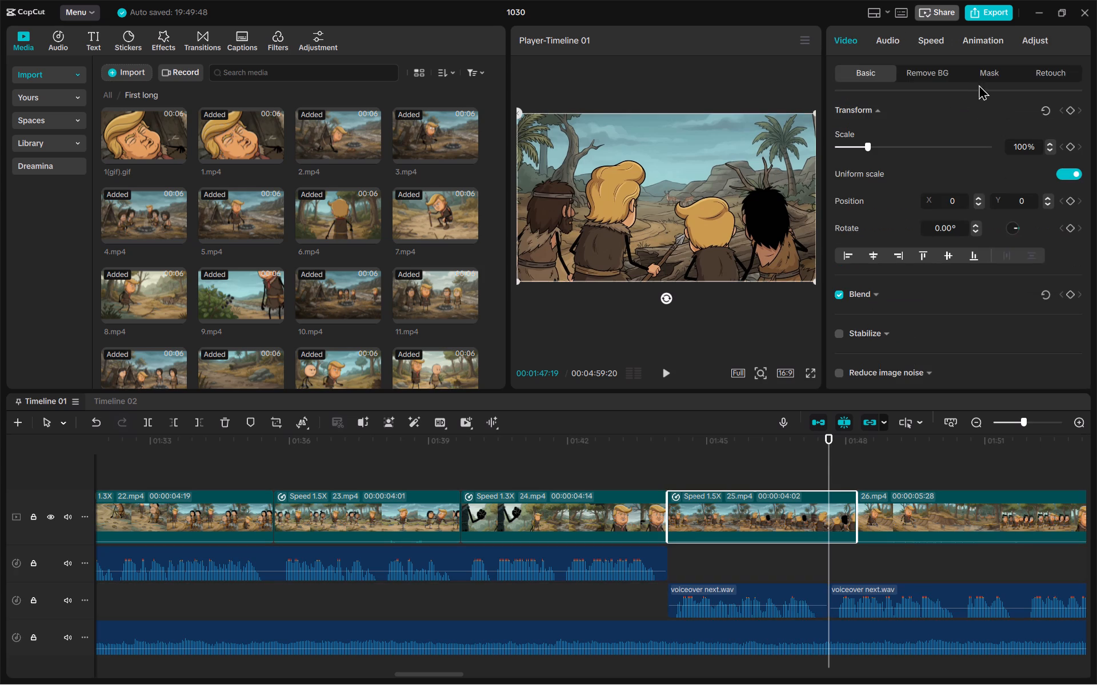
left_click(920, 44)
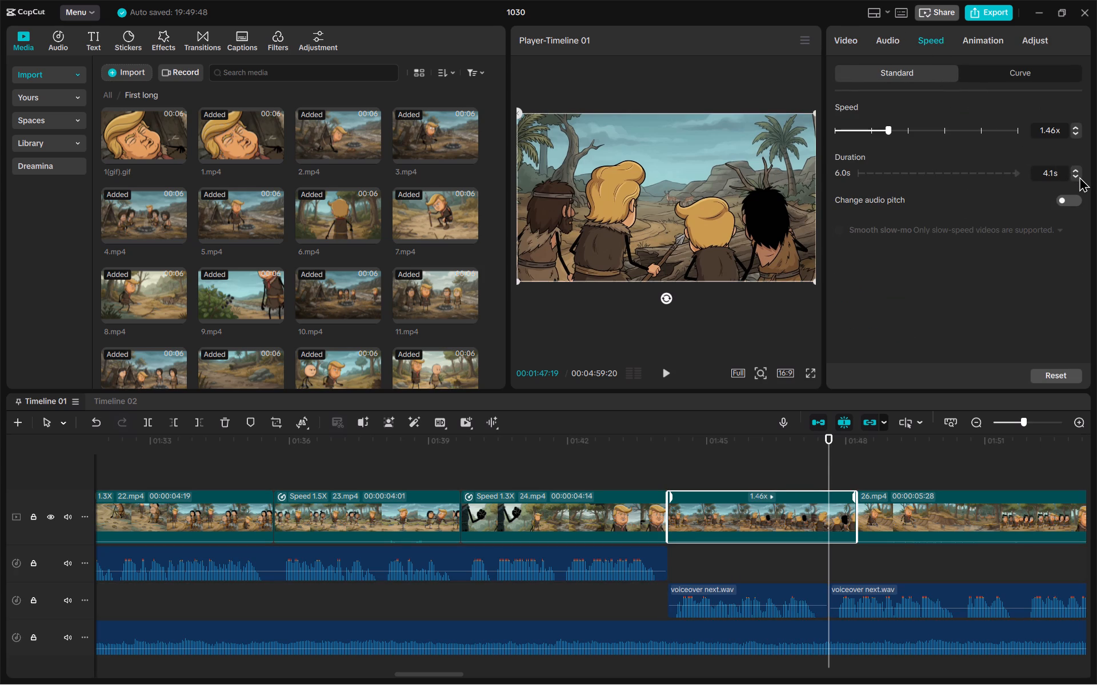
triple_click(1080, 178)
left_click(1077, 177)
triple_click(1077, 177)
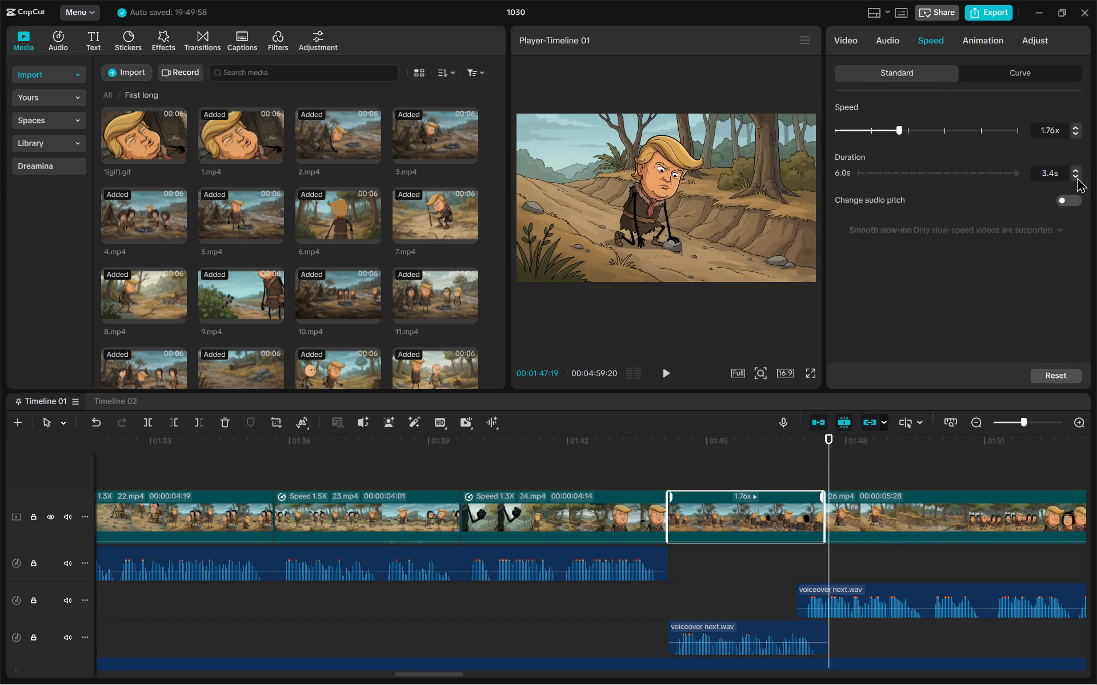
Move the shifted voiceover segment back beside the CLIP 25 segment so it starts at 00:01:47:19.
scroll(850, 654, "down", 1, "ctrl")
scroll(850, 654, "up", 1, "ctrl")
scroll(850, 654, "down", 2, "ctrl")
scroll(848, 654, "up", 12, "ctrl")
scroll(842, 648, "down", 2, "ctrl")
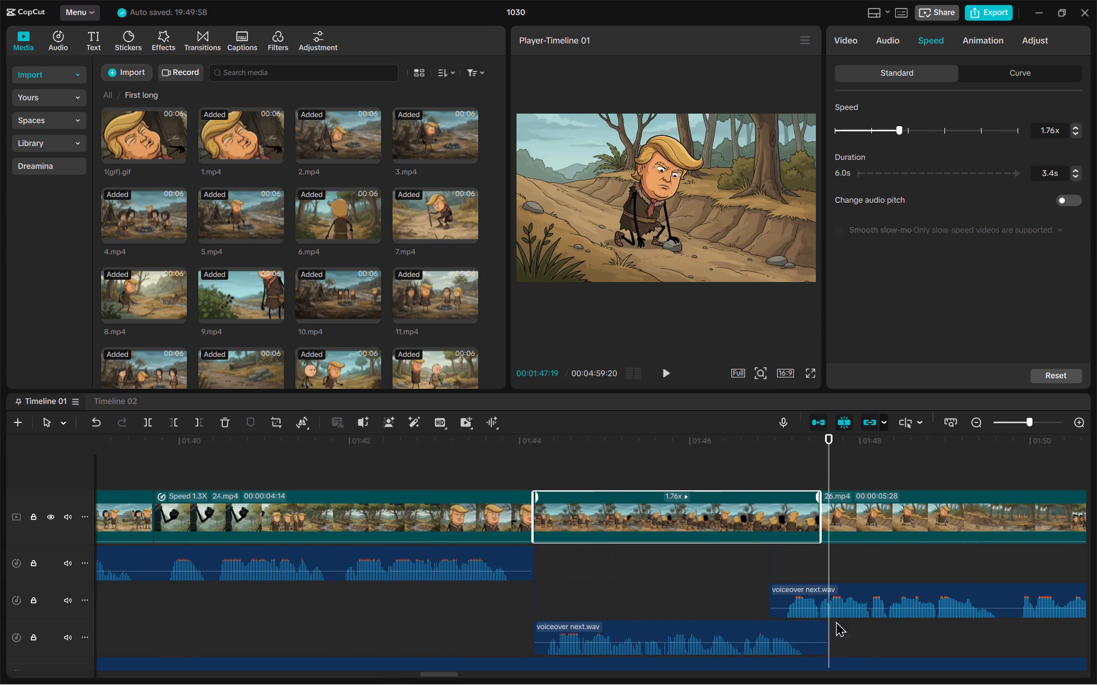
left_click_drag(880, 589, 945, 631)
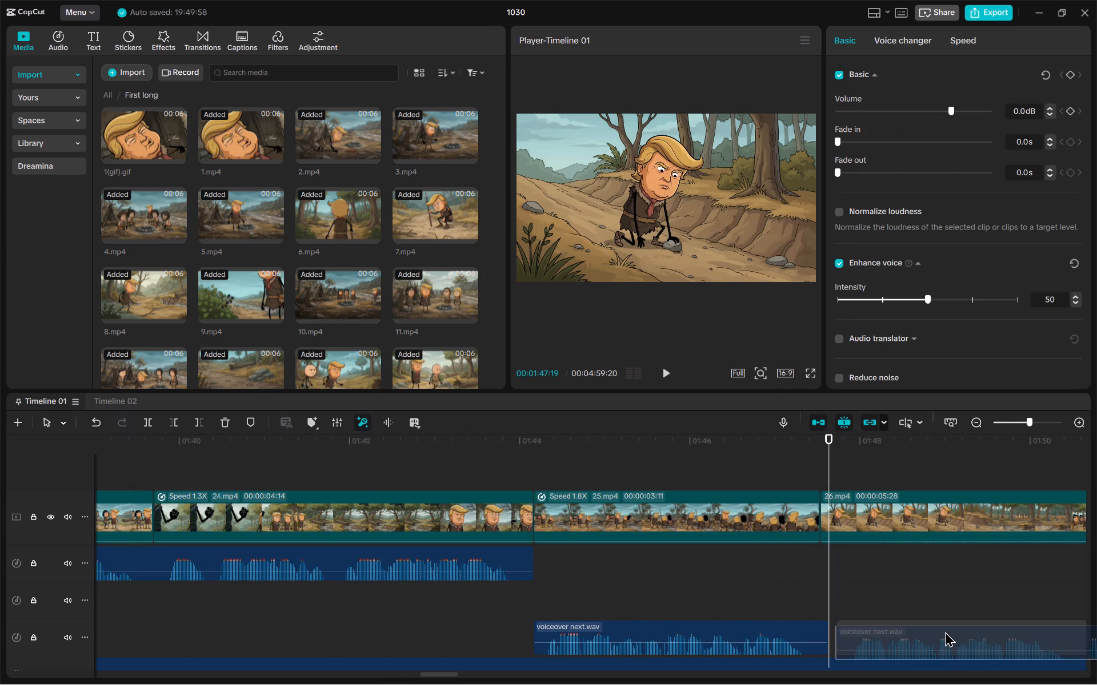
left_click_drag(945, 631, 940, 630)
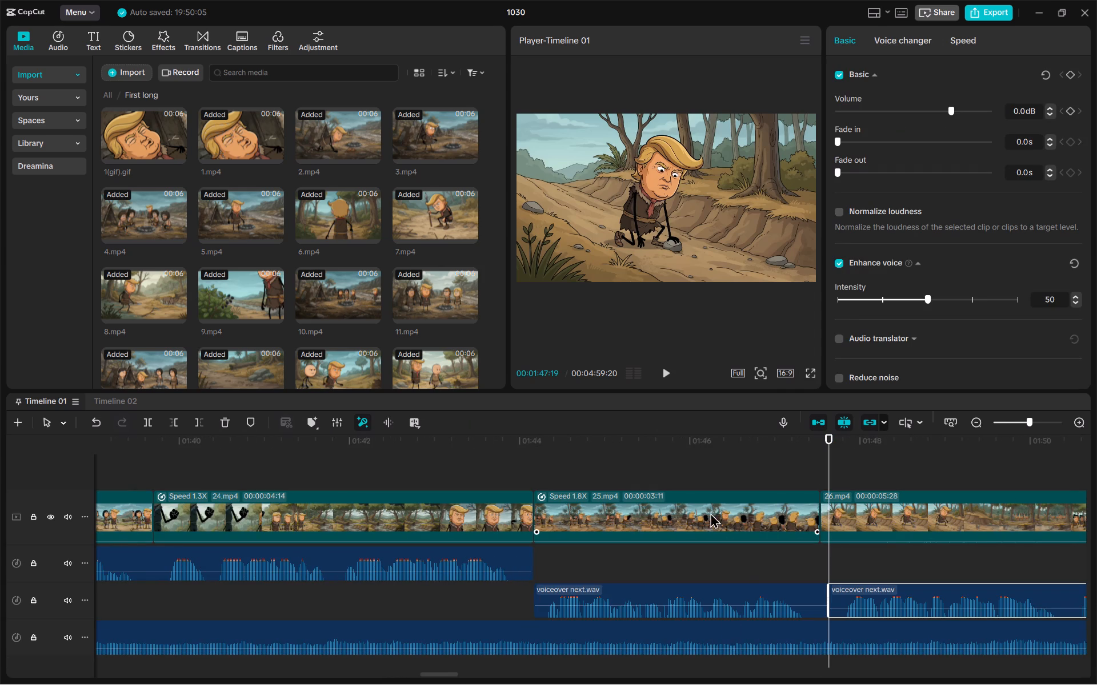
Set the duration of 25.mp4 to 3.5 s and realign the following voiceover segment to start at 00:01:47:19.
left_click(798, 526)
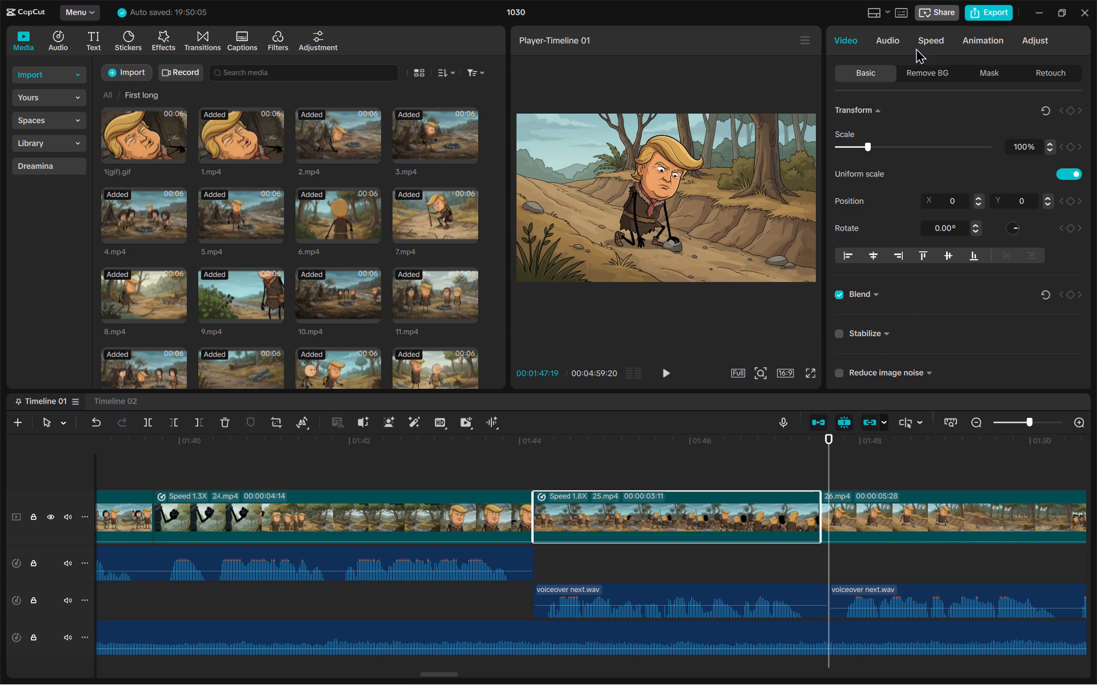
left_click(920, 45)
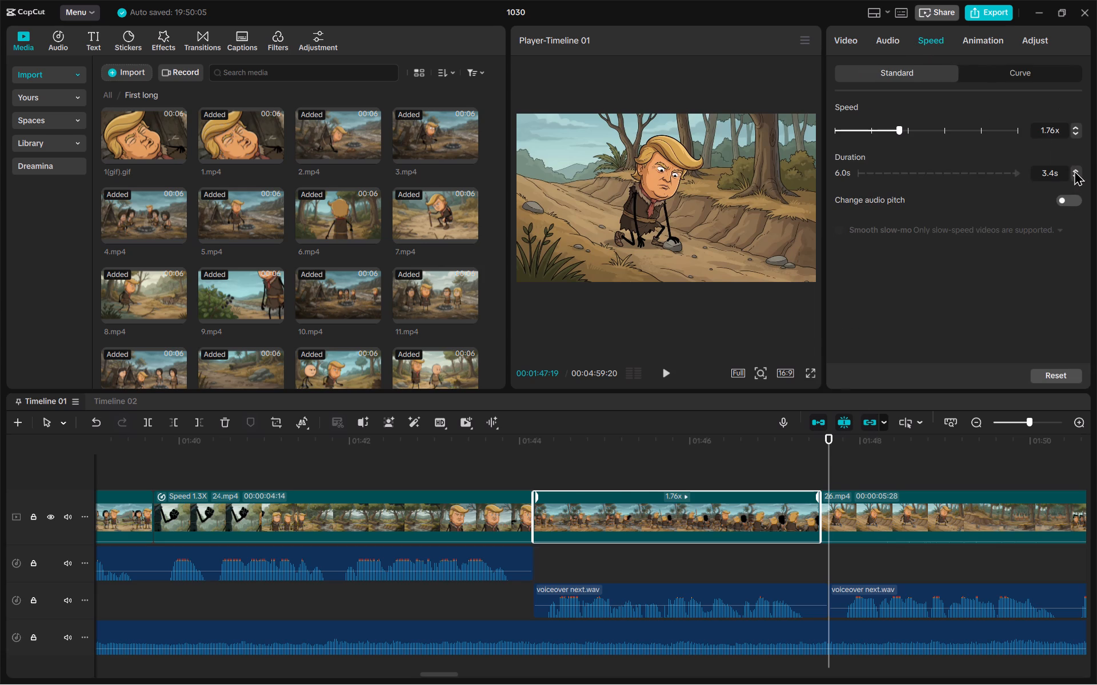
left_click(1074, 170)
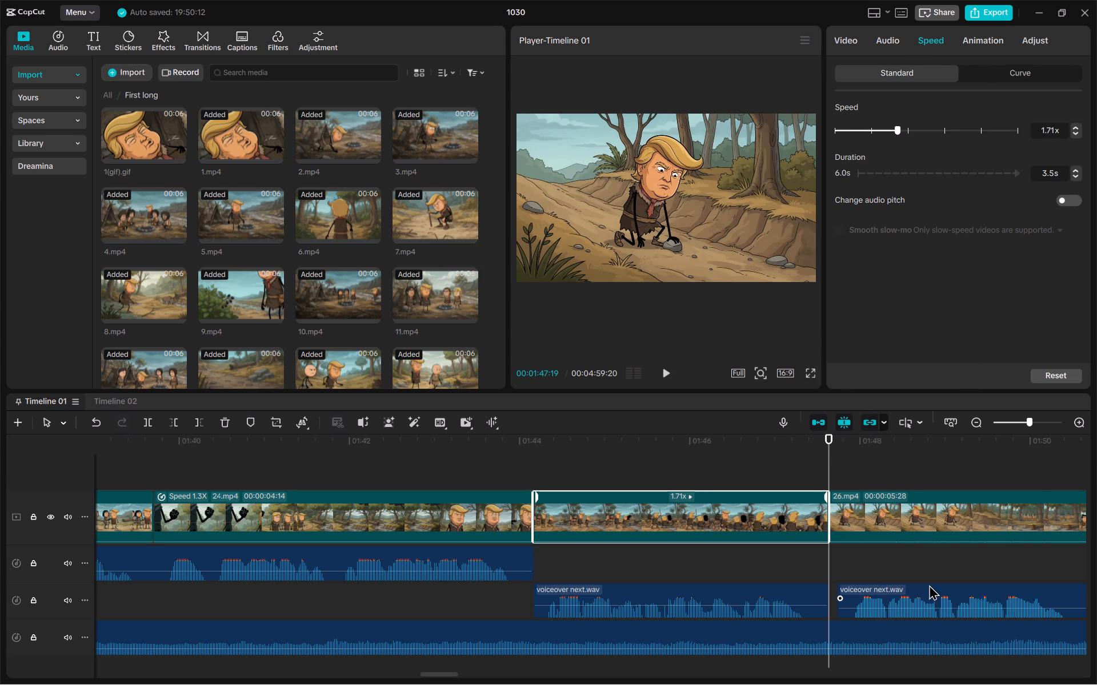
left_click_drag(930, 585, 924, 587)
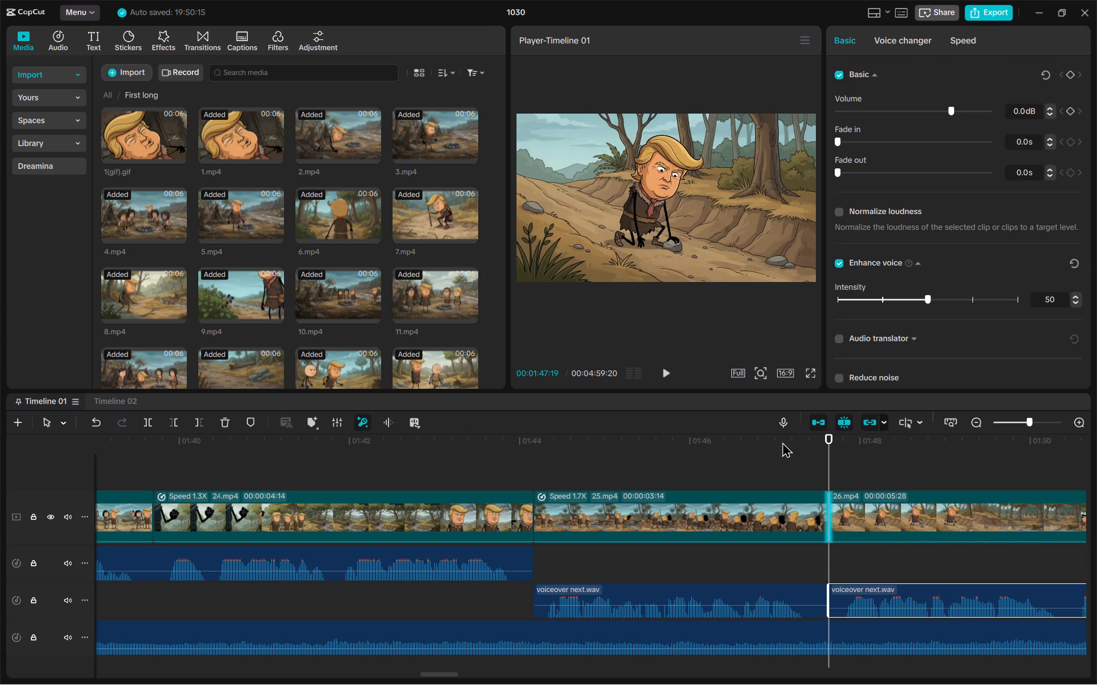
Play the timeline from just before 25.mp4 through into 26.mp4 to check the cut against the voiceover.
left_click(800, 449)
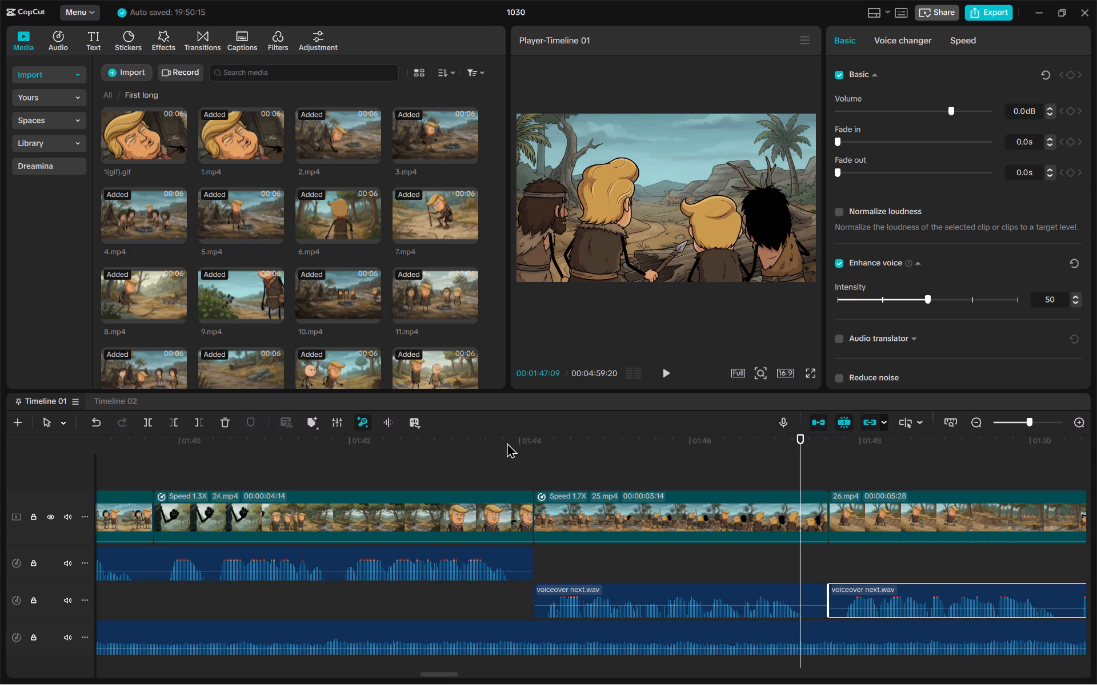
left_click(507, 453)
key("space")
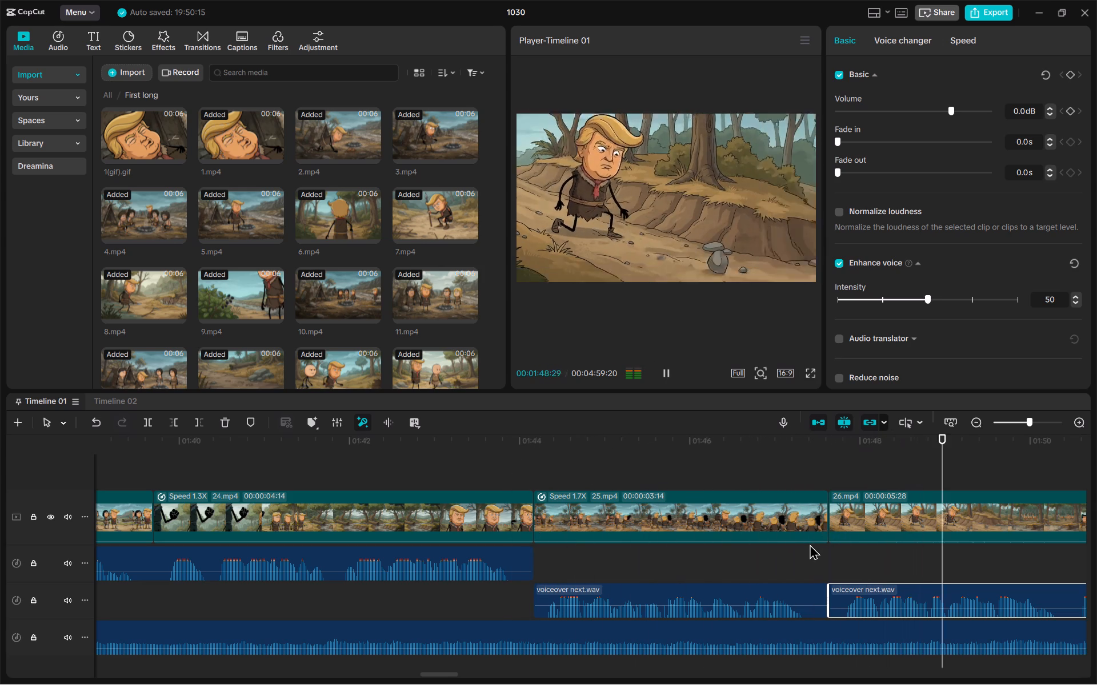
scroll(810, 544, "left", 1)
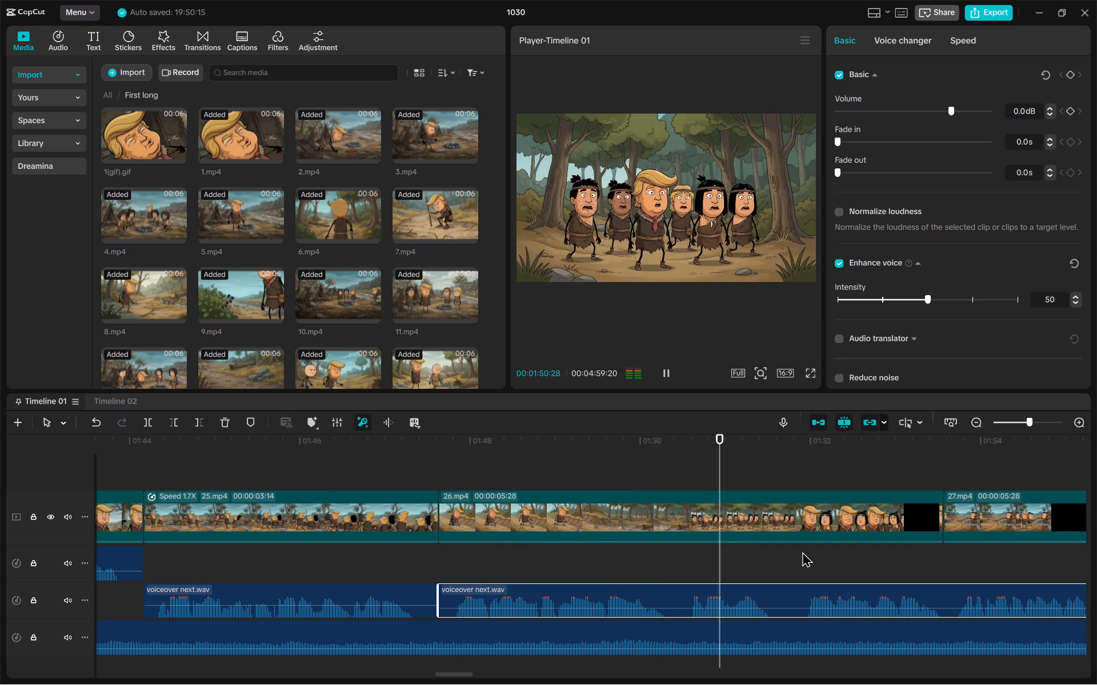
key("space")
Check the CLIP 26 and CLIP 27 lines in the Brave script and place the CapCut playhead at the CLIP 26 line's end, 00:01:51:25.
key("alt+Tab")
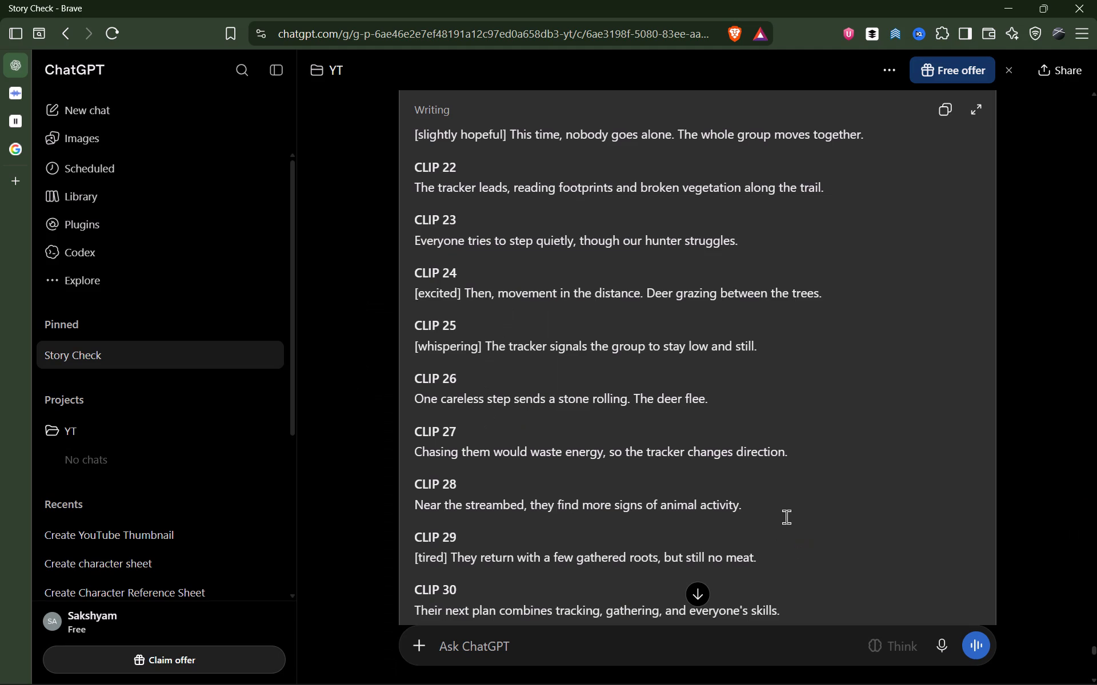
scroll(604, 572, "down", 2)
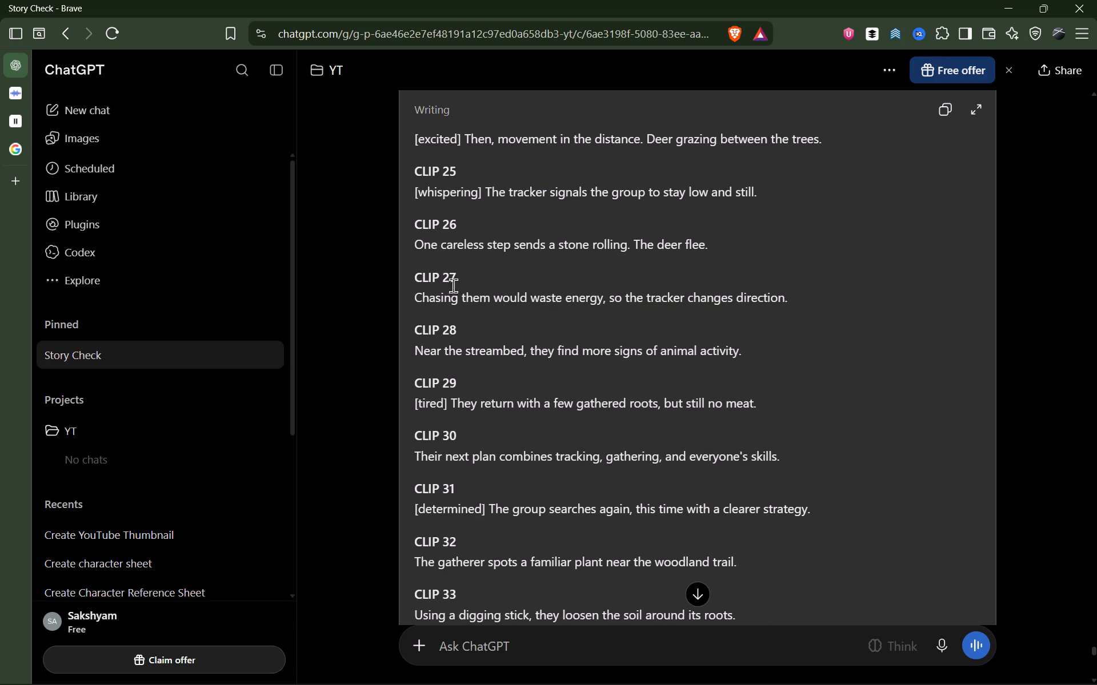
scroll(458, 293, "down", 1)
scroll(458, 293, "up", 2)
scroll(445, 209, "up", 2)
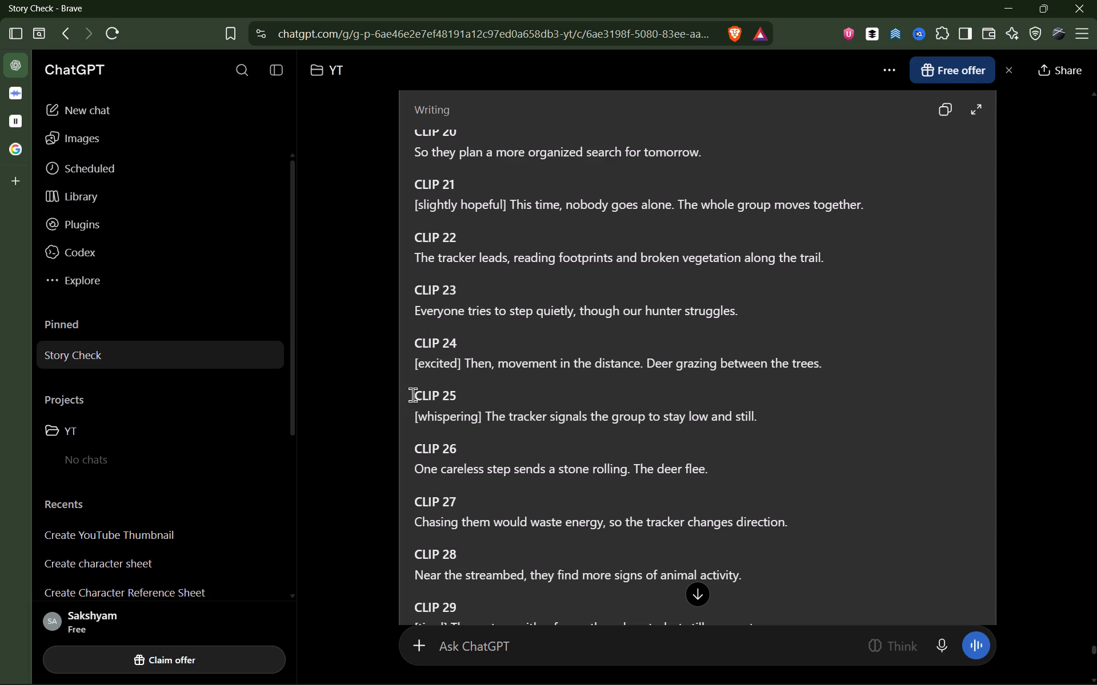
scroll(433, 438, "down", 1)
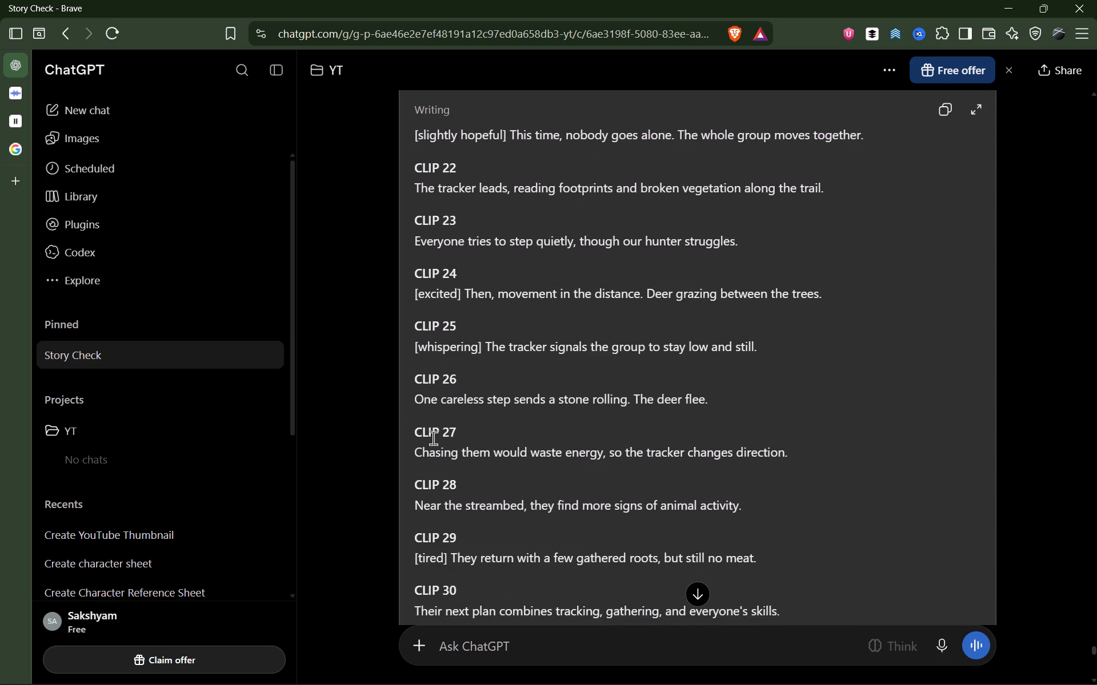
key("alt+Tab")
key("space")
key("space")
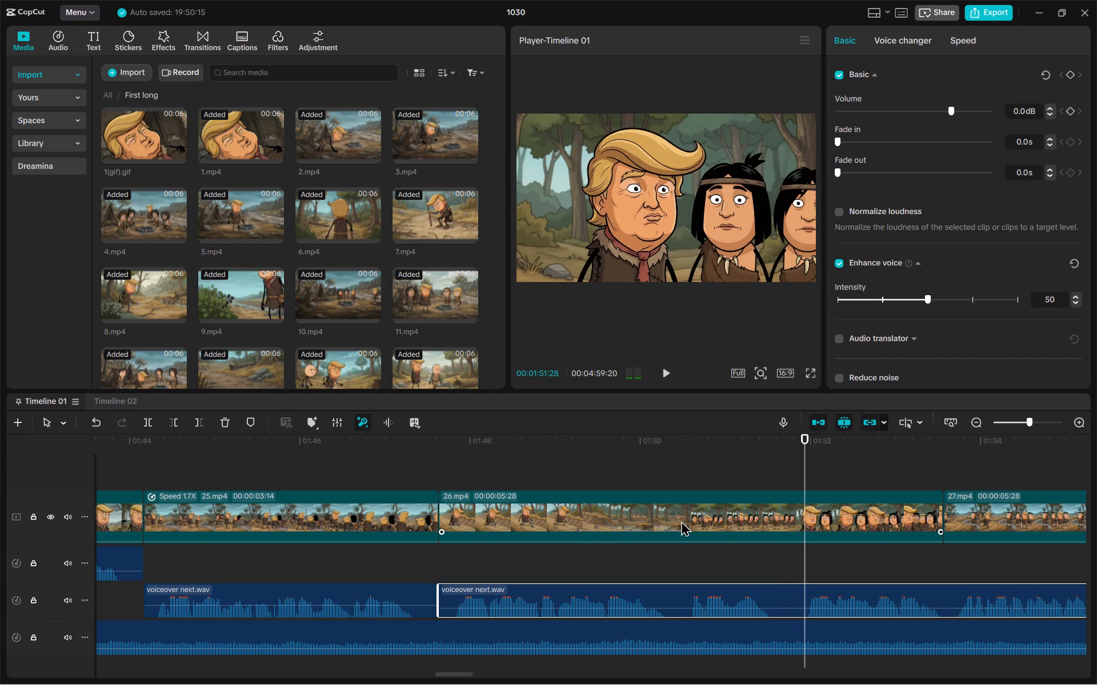
key("Left")
key("Left")
key("Left")
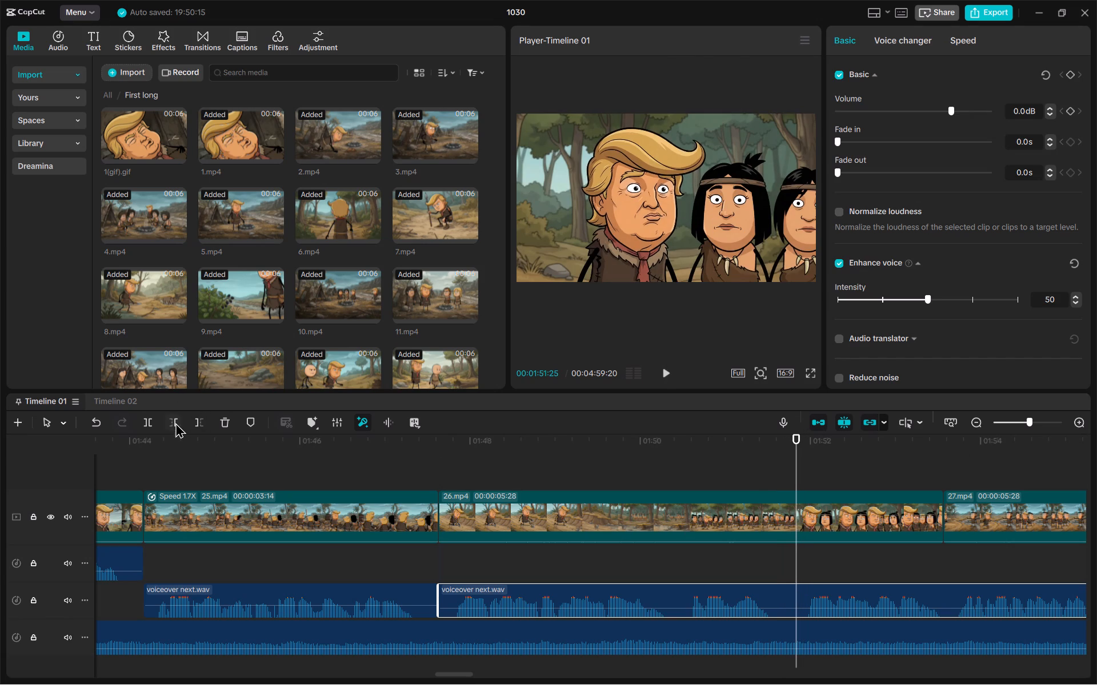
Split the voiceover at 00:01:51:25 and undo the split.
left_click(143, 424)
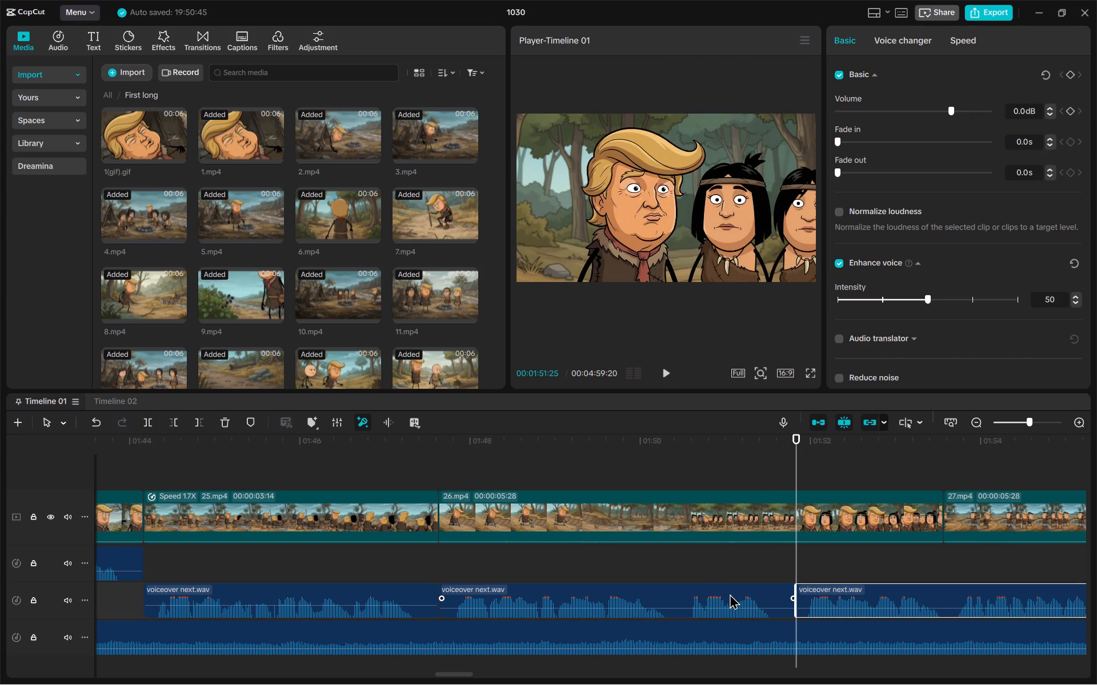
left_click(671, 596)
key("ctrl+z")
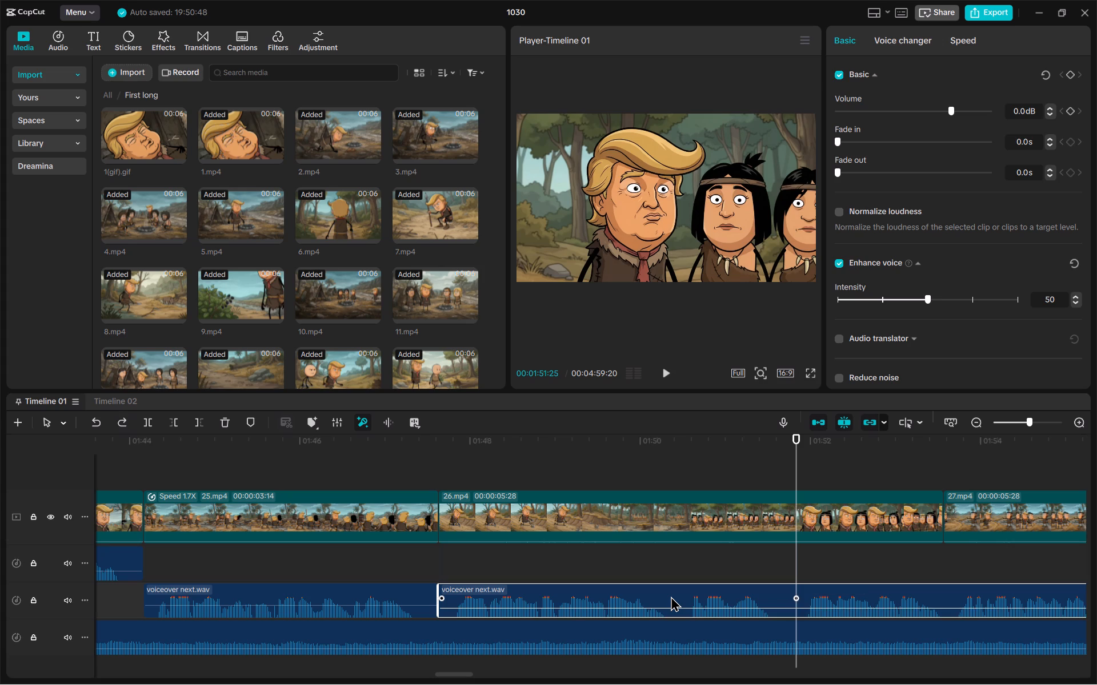
Shorten 26.mp4 to a duration of 4.3 s so it ends with its voiceover line, and play on into 27.mp4.
left_click(707, 519)
left_click(936, 43)
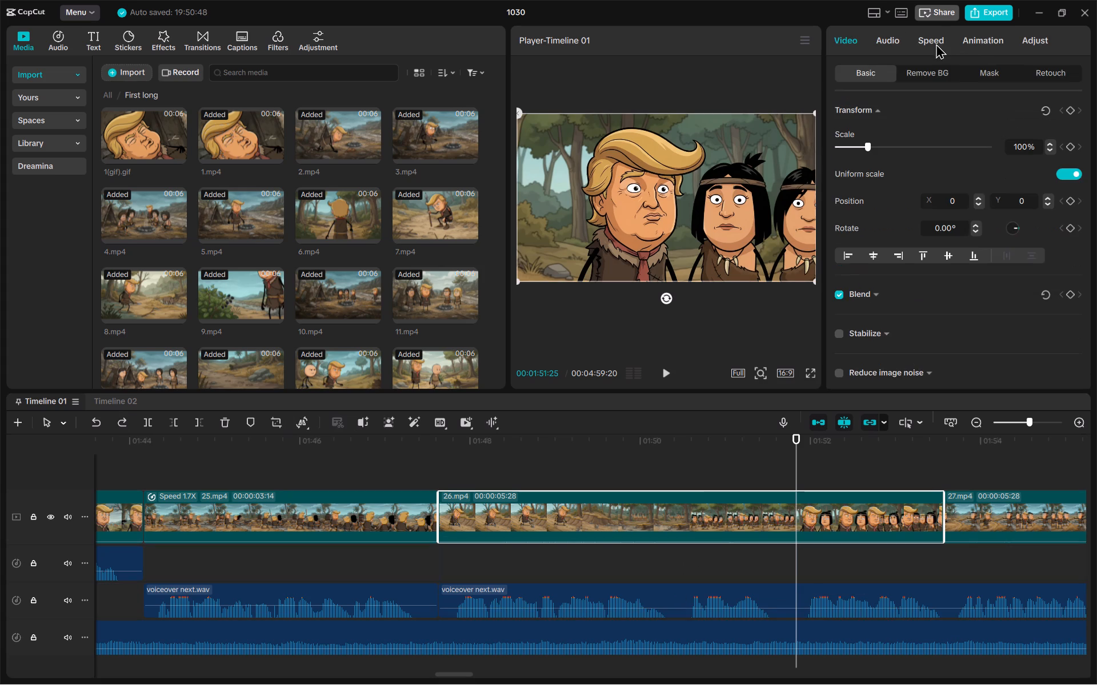
left_click(880, 129)
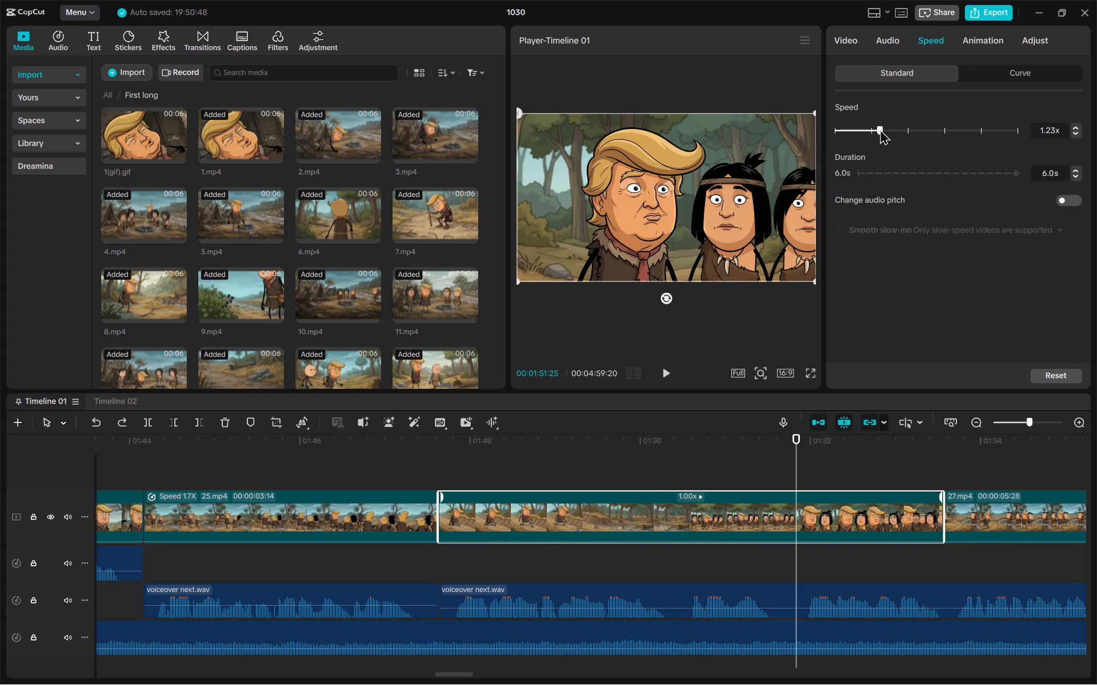
left_click(880, 130)
left_click(883, 130)
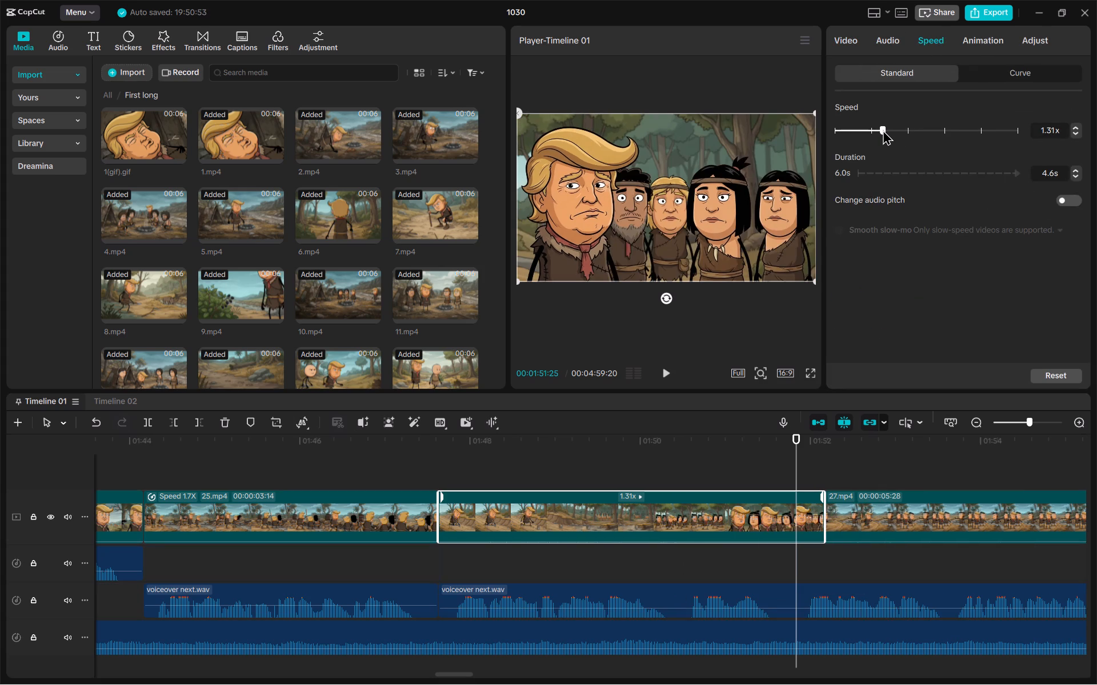
triple_click(1074, 177)
left_click(1074, 177)
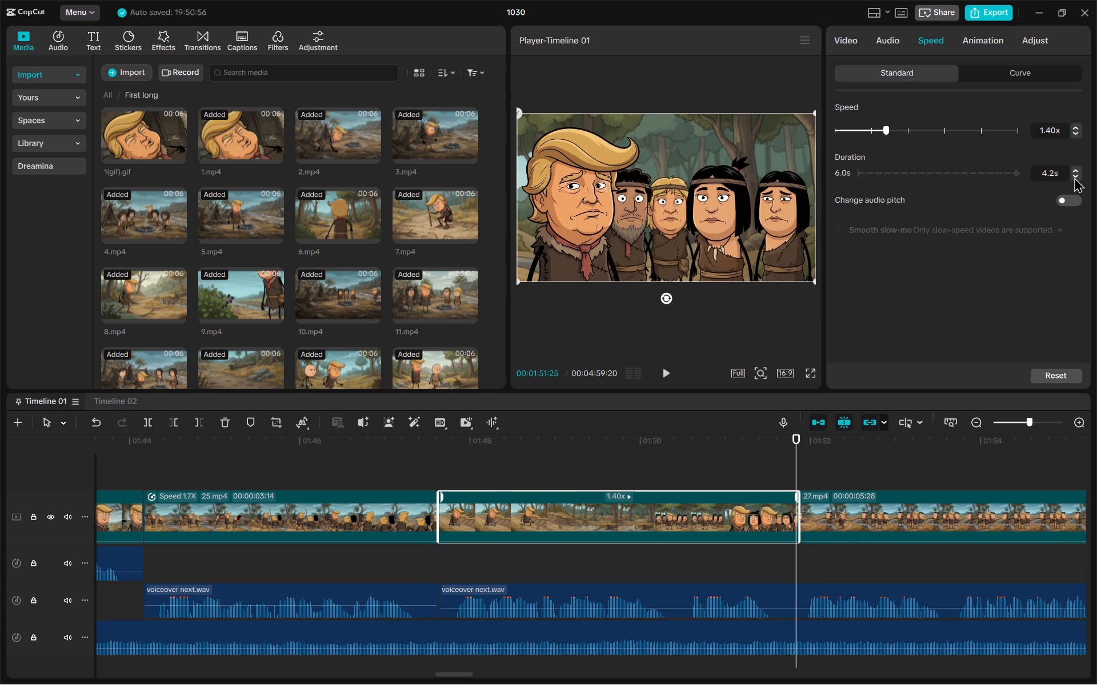
left_click(1075, 166)
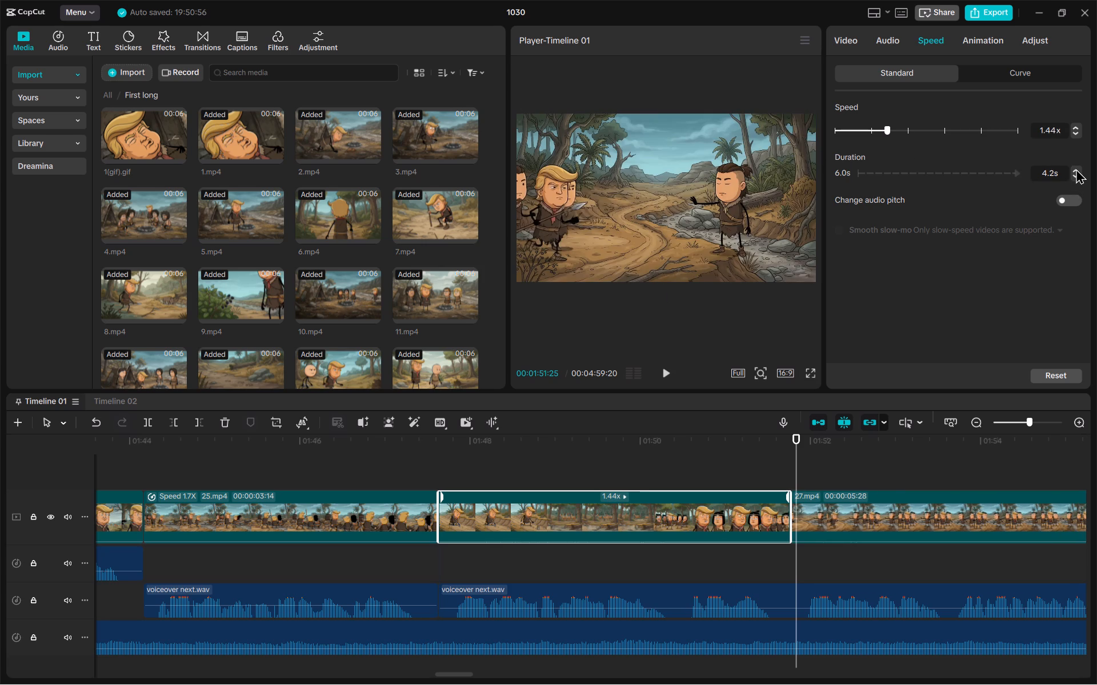
left_click(1076, 168)
key("space")
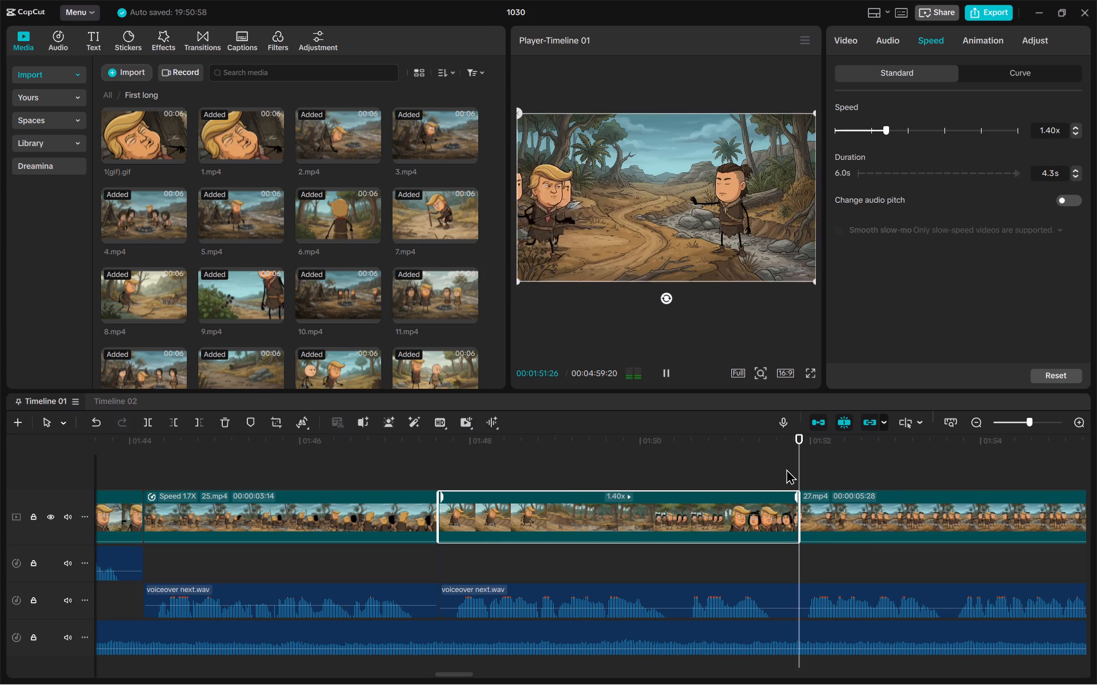
key("space")
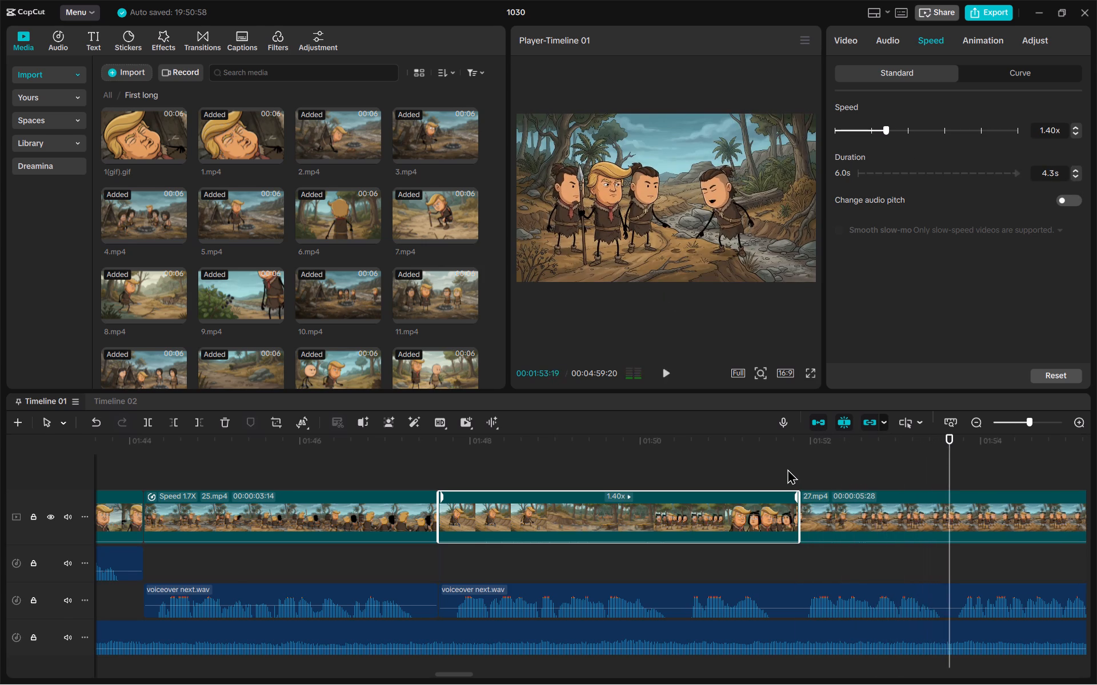
Check the CLIP 27 line in the Brave script and place the CapCut playhead at that line's end, 00:01:55:29.
key("alt+Tab")
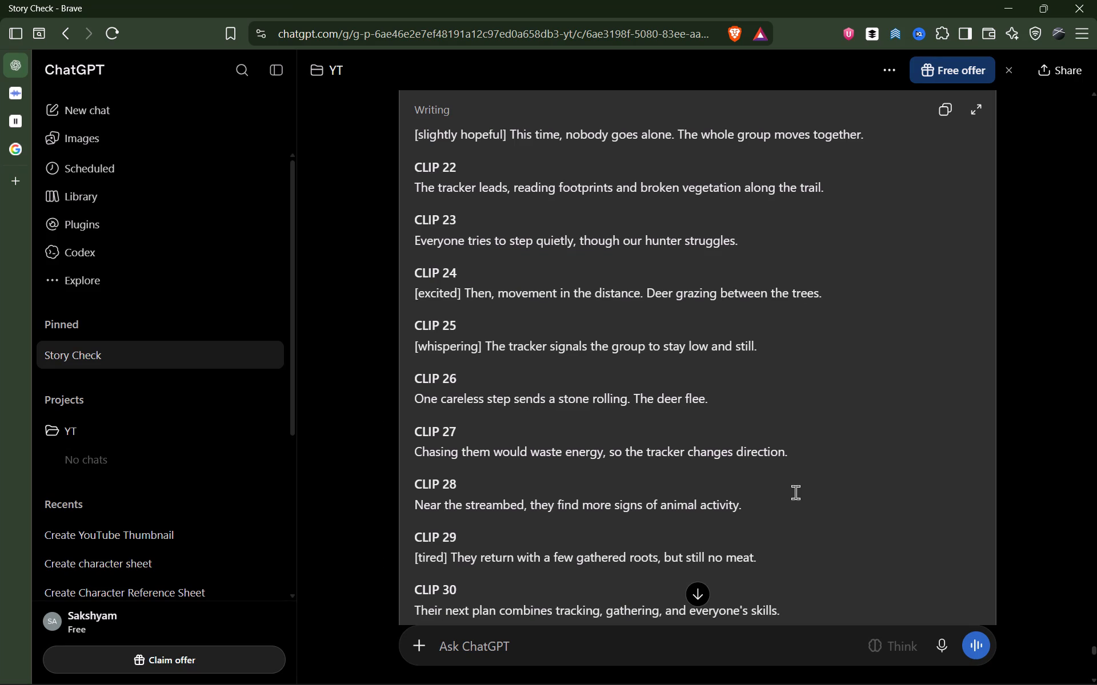
key("alt+Tab")
scroll(827, 539, "left", 1)
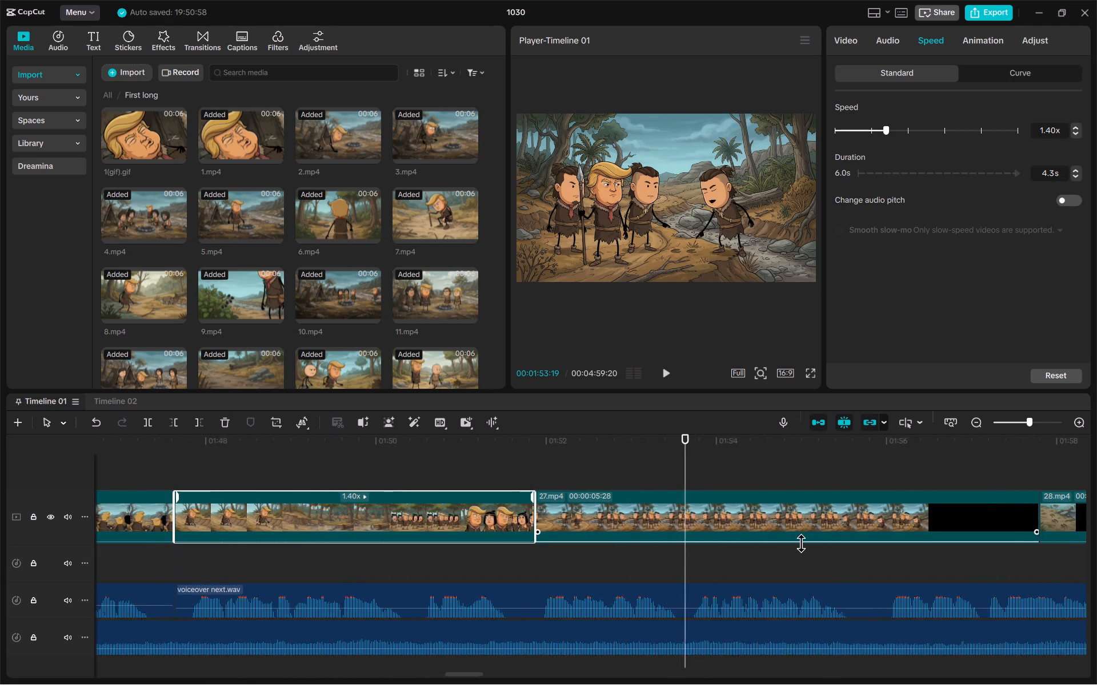
scroll(801, 543, "left", 1)
key("space")
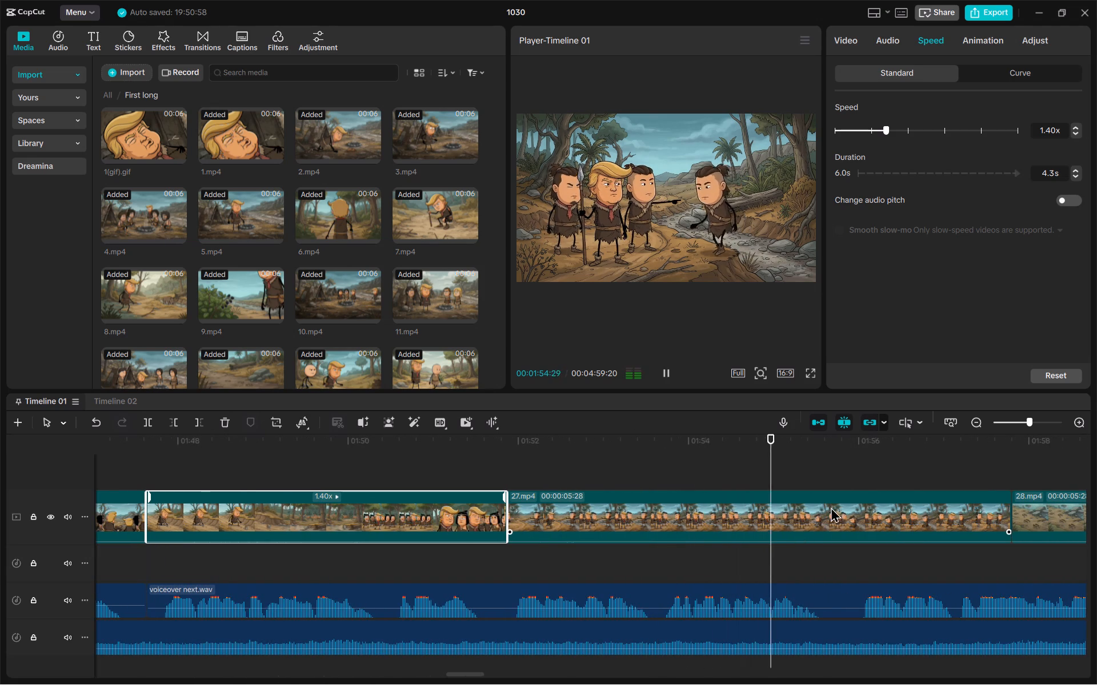
key("space")
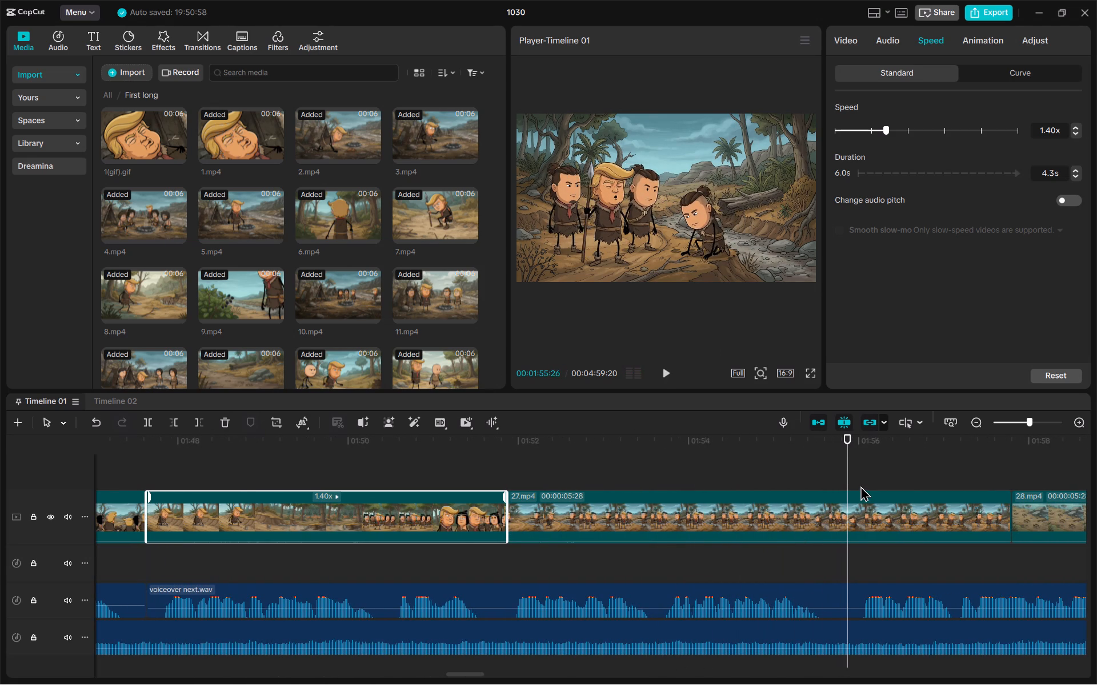
key("space")
key("space")
key("Left")
key("Left")
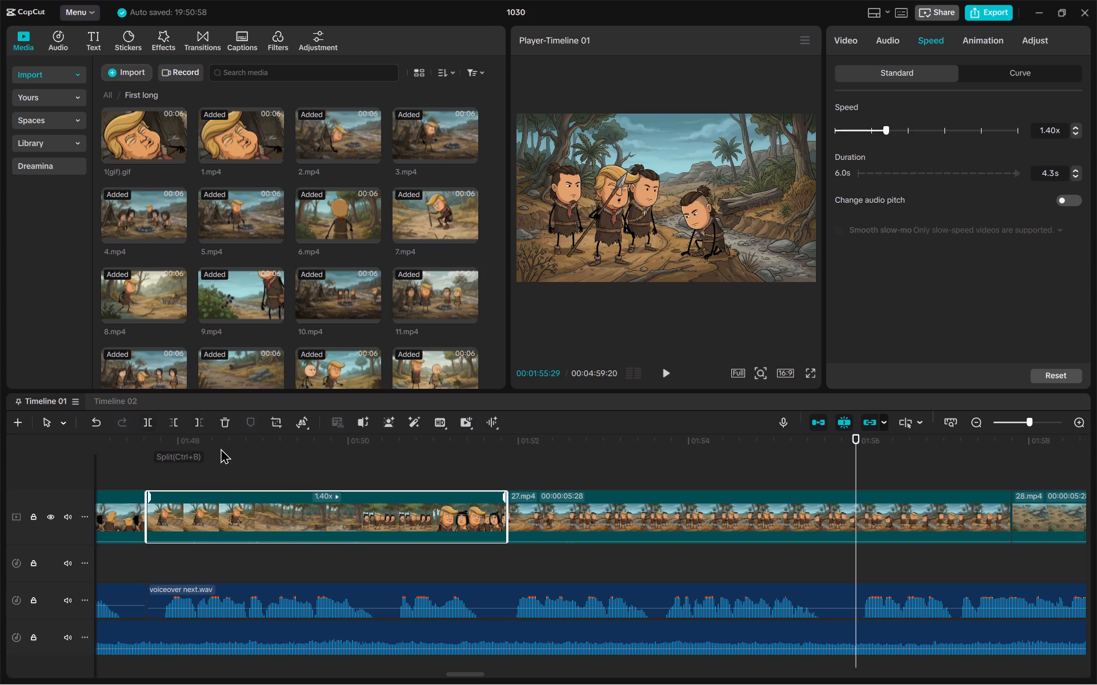
Shorten 27.mp4 to a duration of 4.2 s so it ends with its voiceover line.
left_click(795, 530)
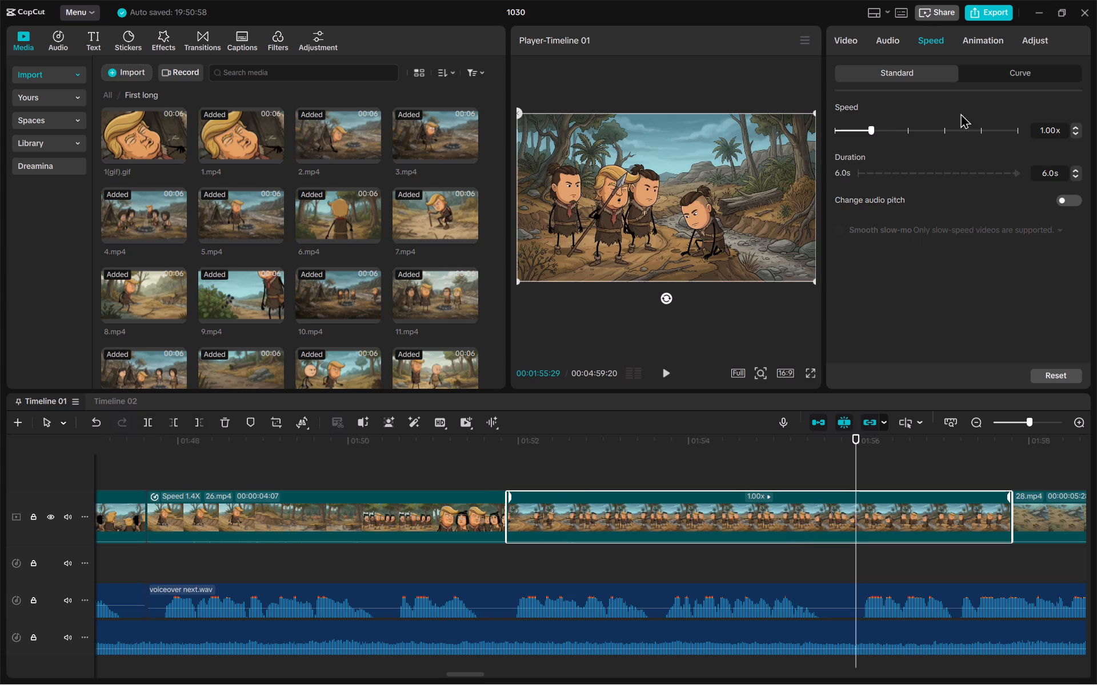
left_click(1075, 175)
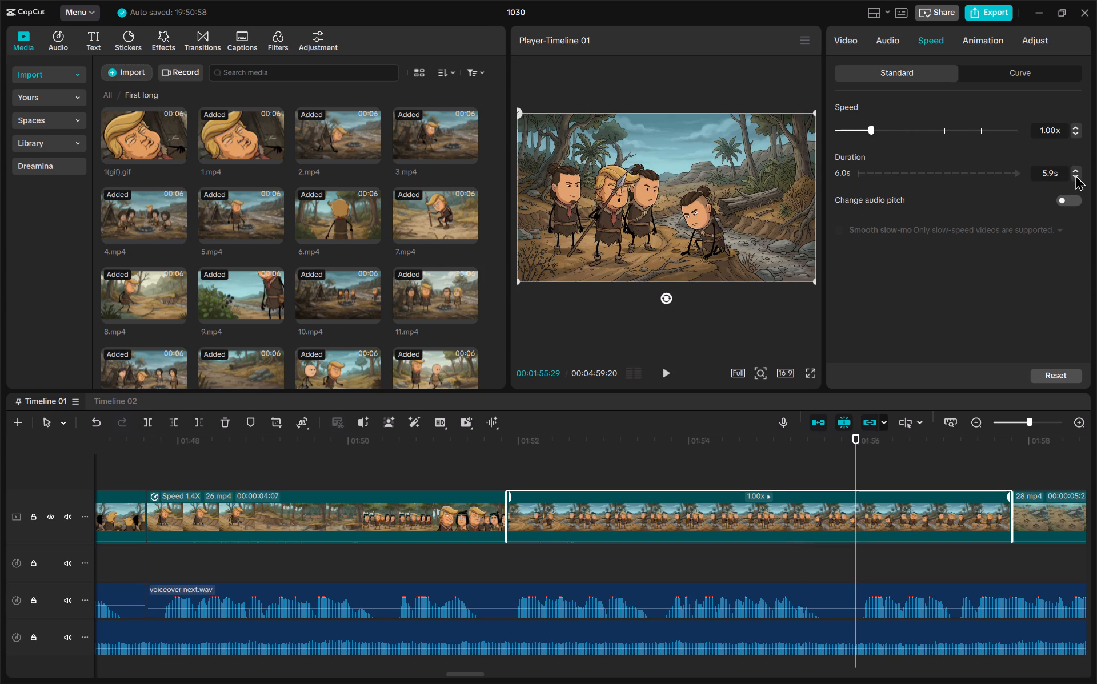
triple_click(1075, 175)
triple_click(1076, 175)
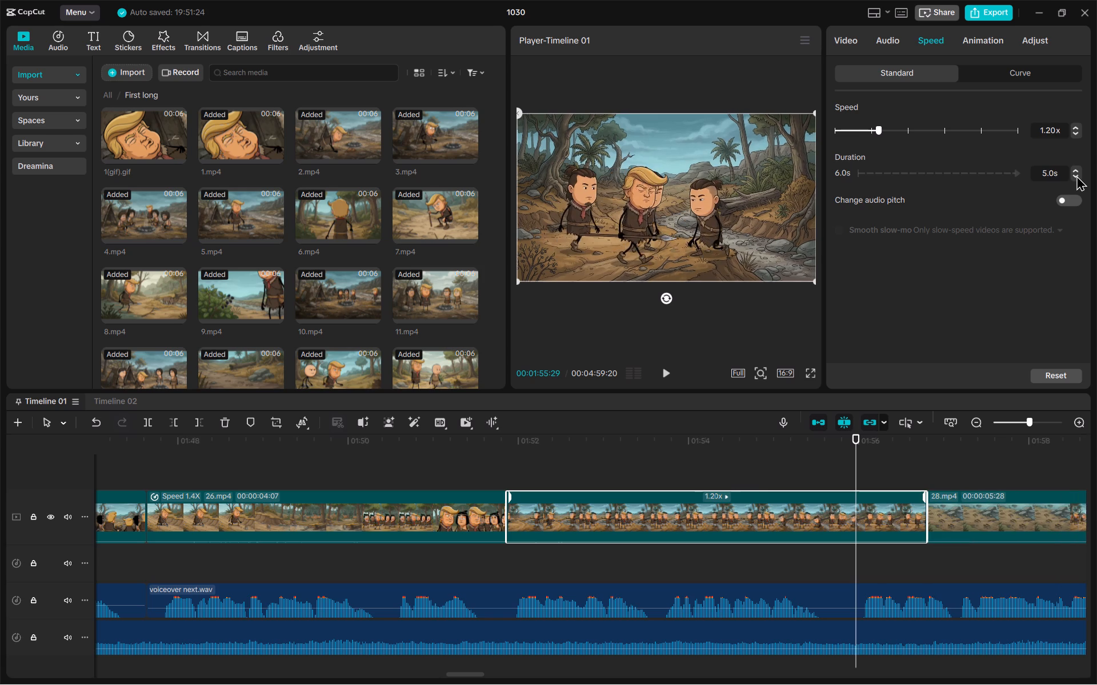
triple_click(1076, 175)
triple_click(1076, 176)
left_click(1076, 176)
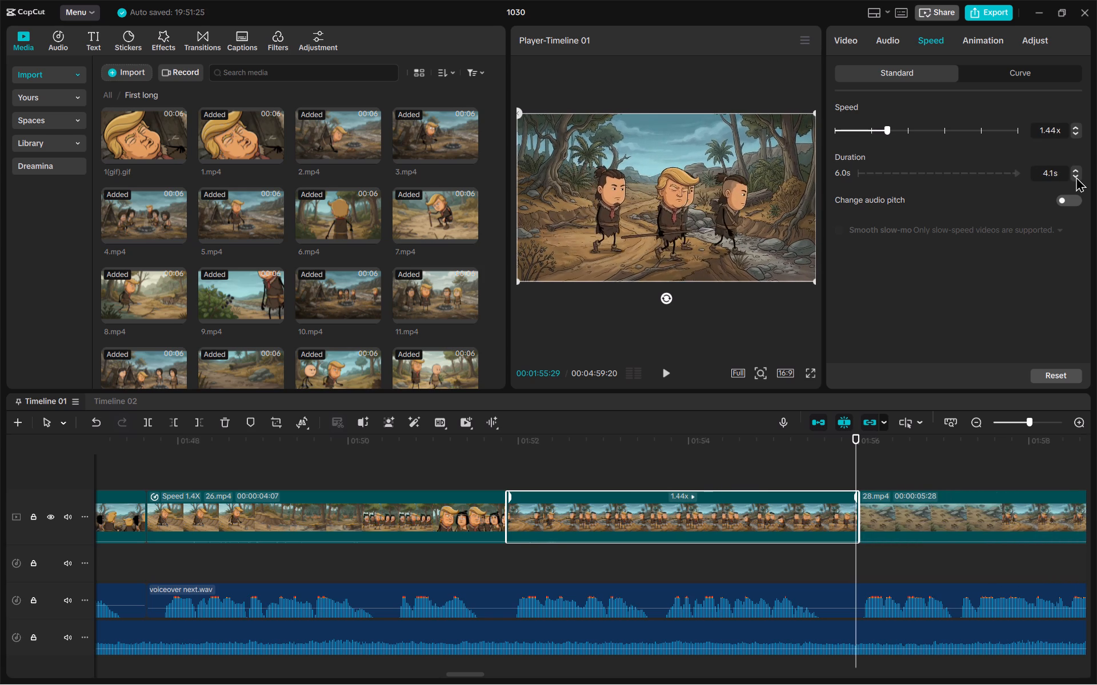
left_click(1077, 168)
Check the CLIP 28 line in the Brave script and play the start of 28.mp4 in CapCut against the voiceover.
key("alt+Tab")
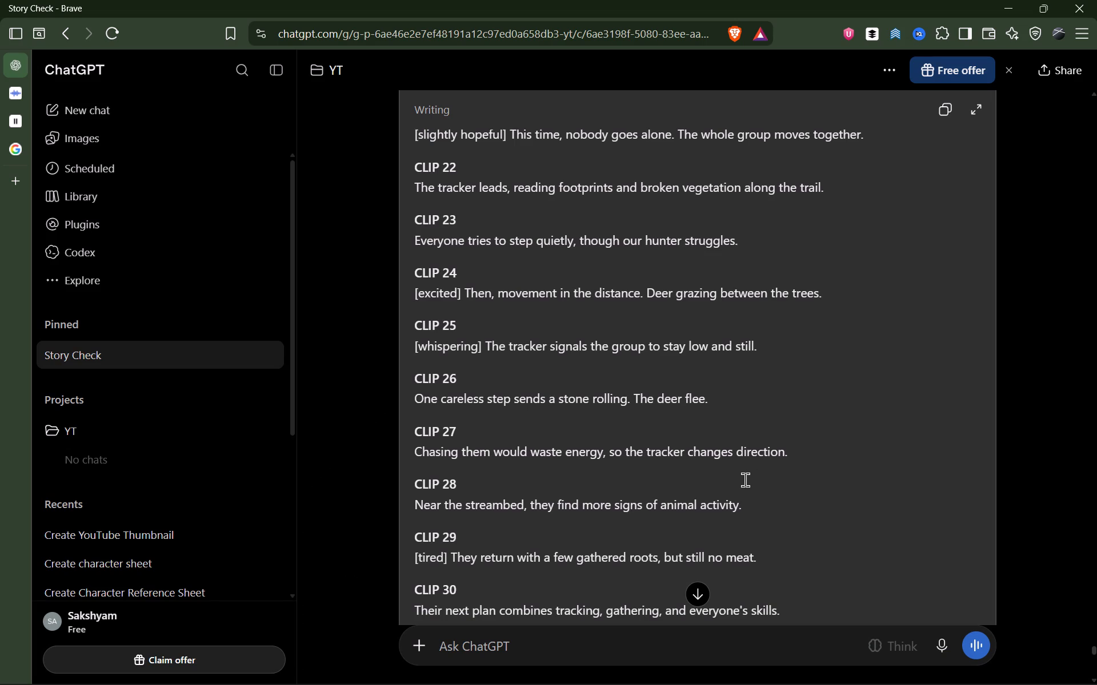
key("alt+Tab")
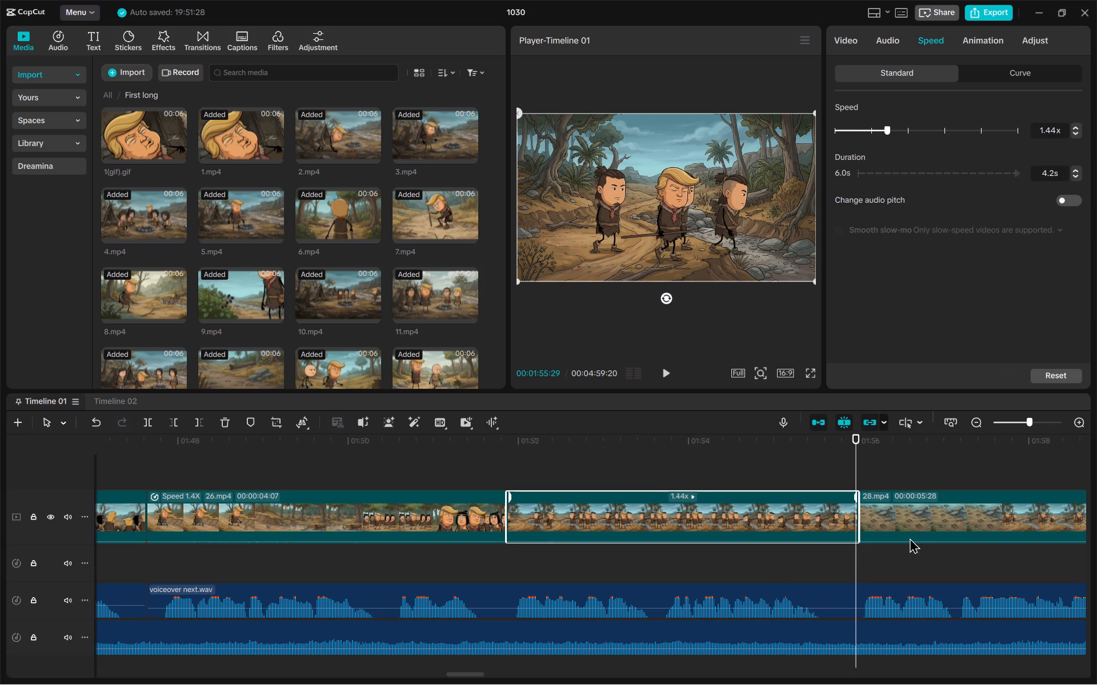
key("alt+Tab")
key("alt+Tab")
key("space")
scroll(915, 535, "left", 1)
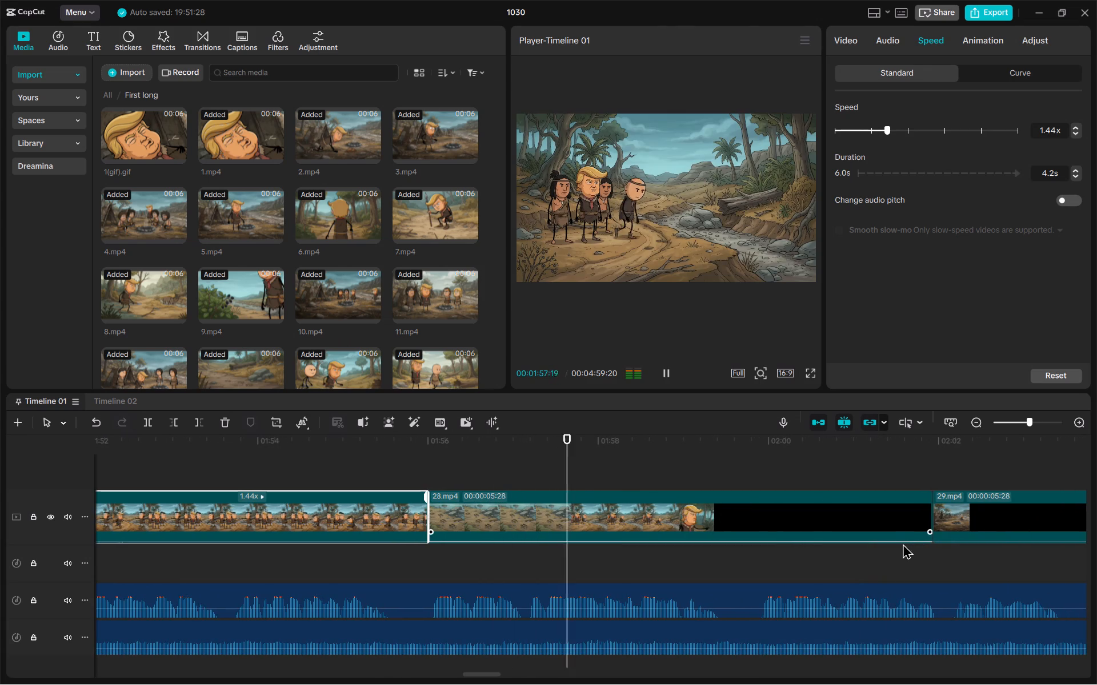
key("space")
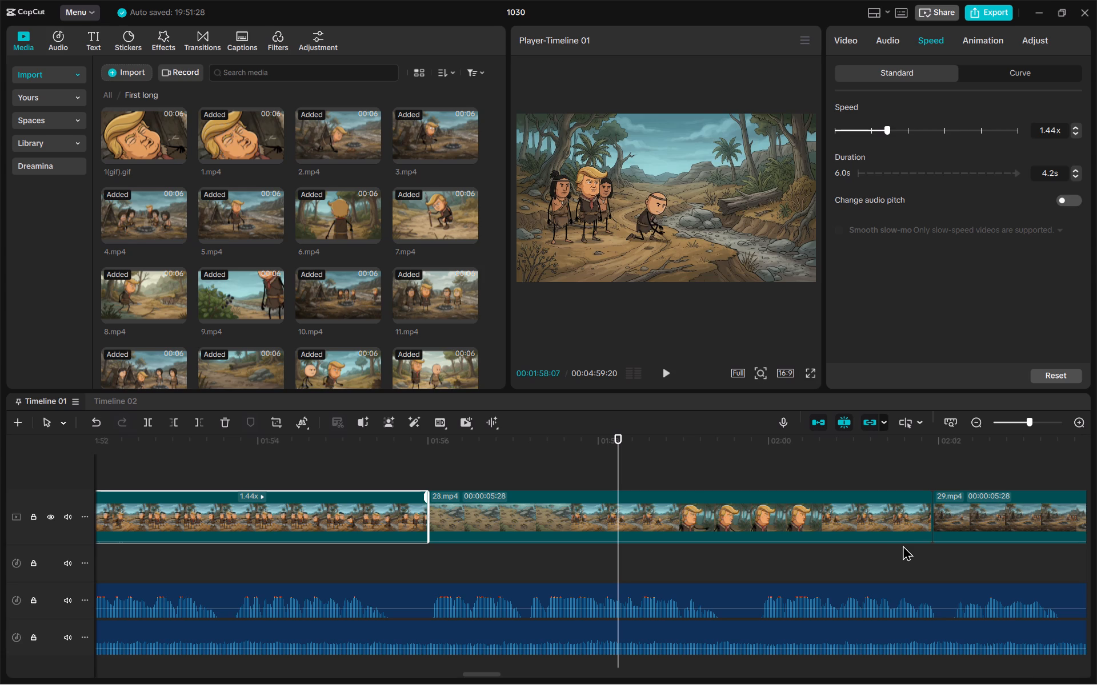
left_click(407, 476)
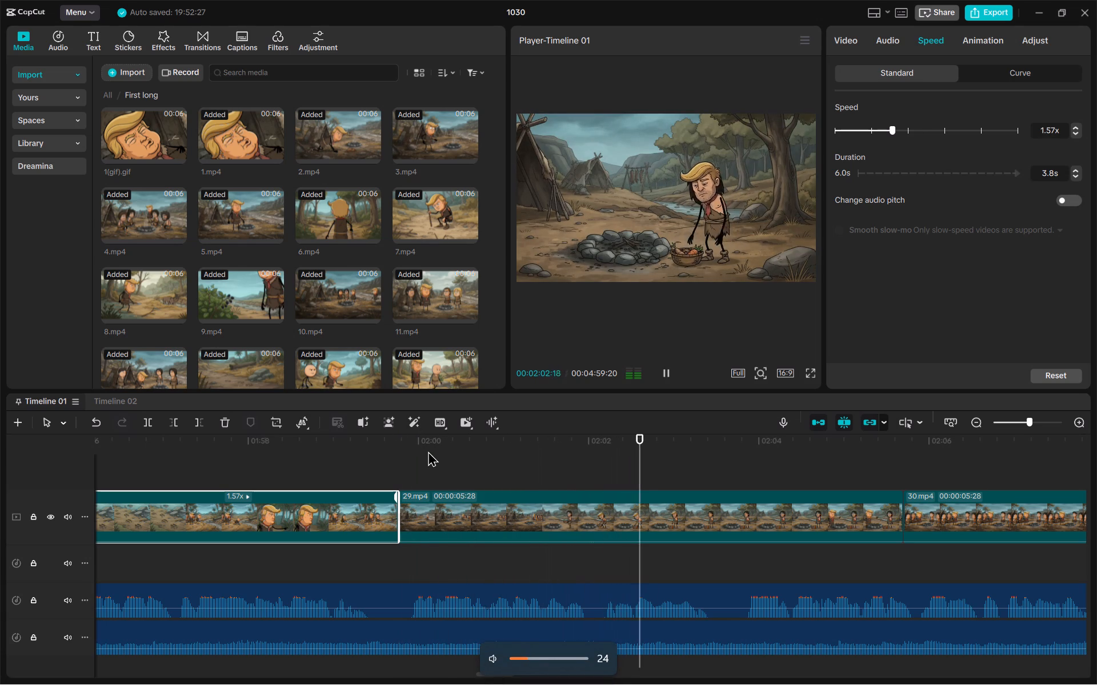
key("space")
key("space")
key("space")
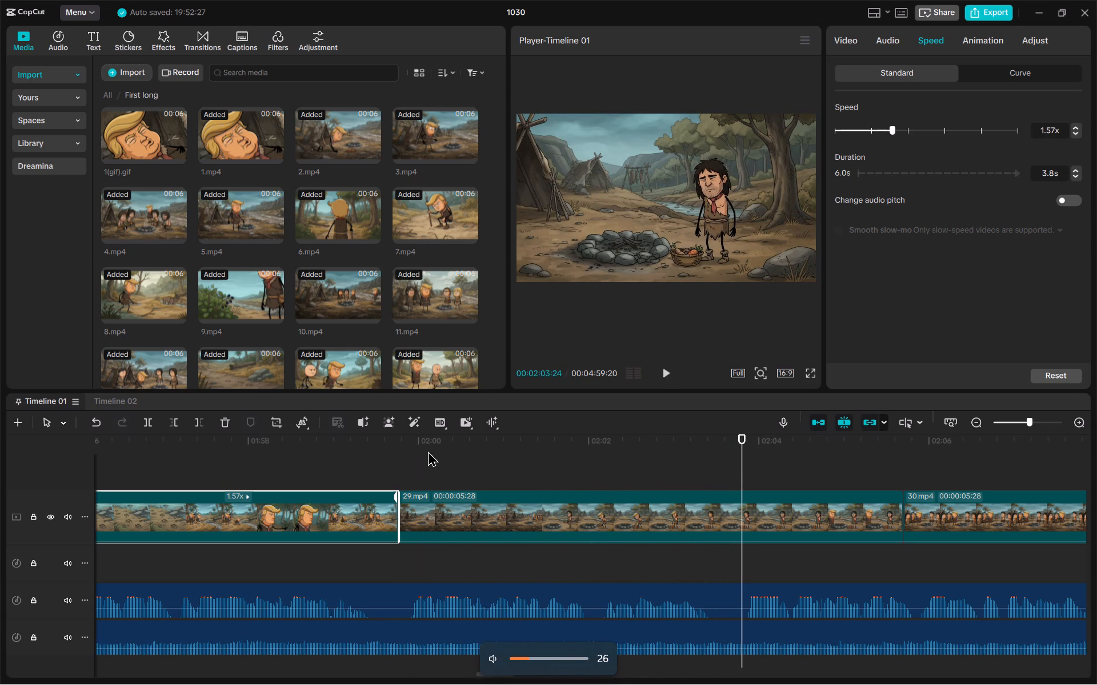
key("Left")
key("alt+Tab")
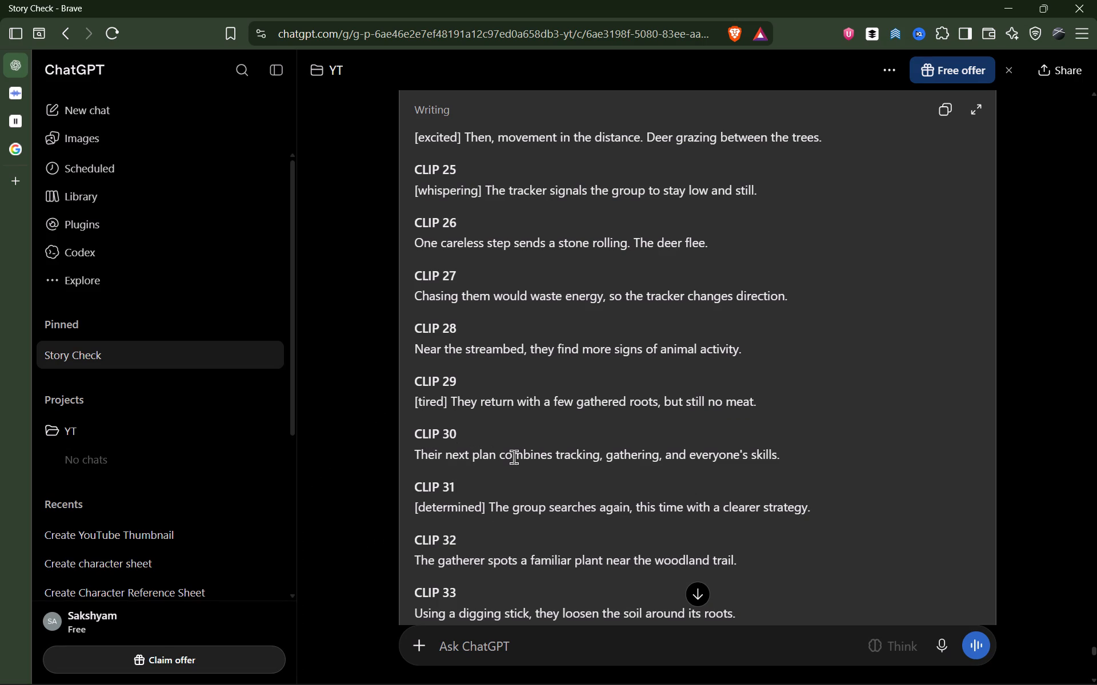
key("alt+Tab")
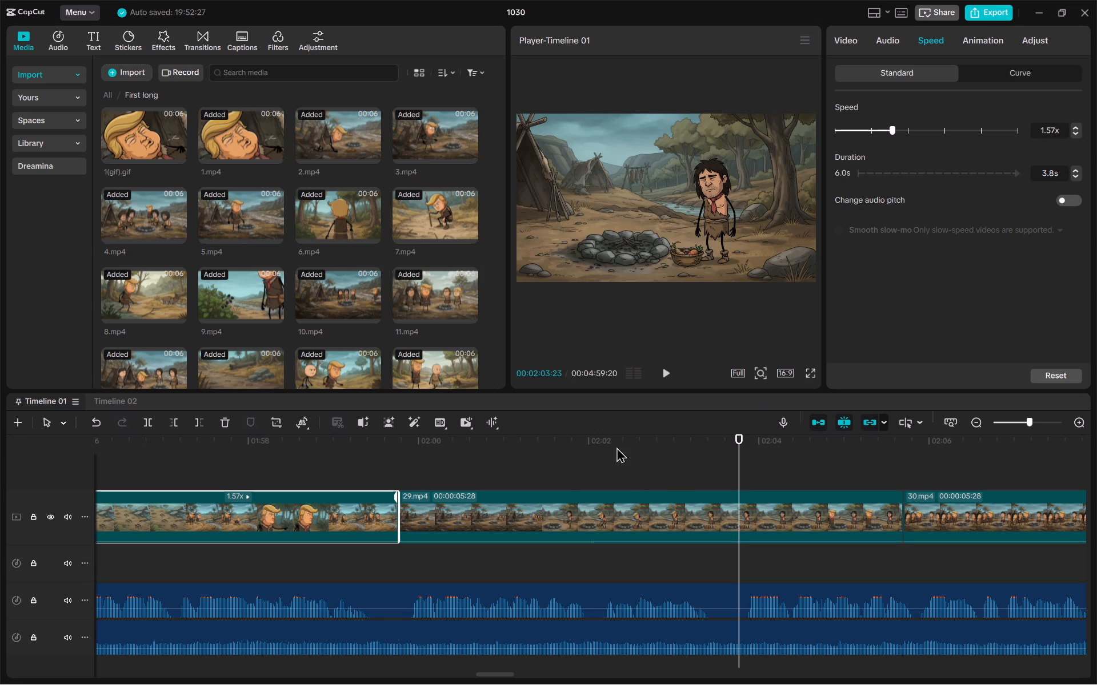
Shorten 29.mp4 to a duration of 4.0 s so it ends at the playhead.
left_click(711, 501)
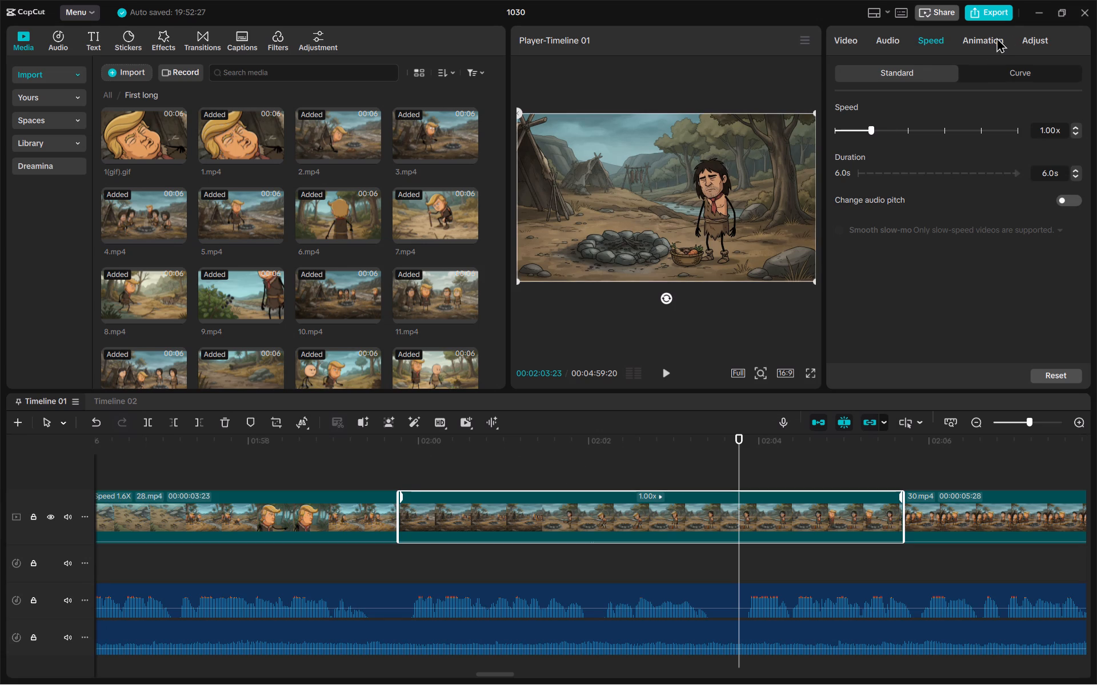
left_click(891, 130)
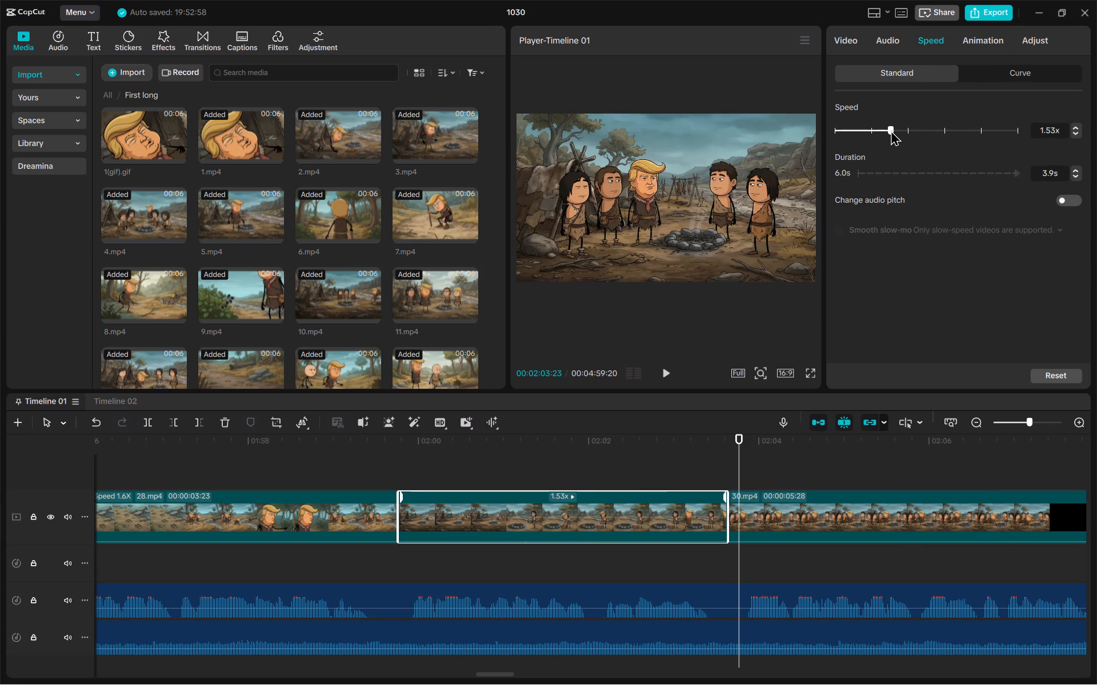
left_click(1073, 166)
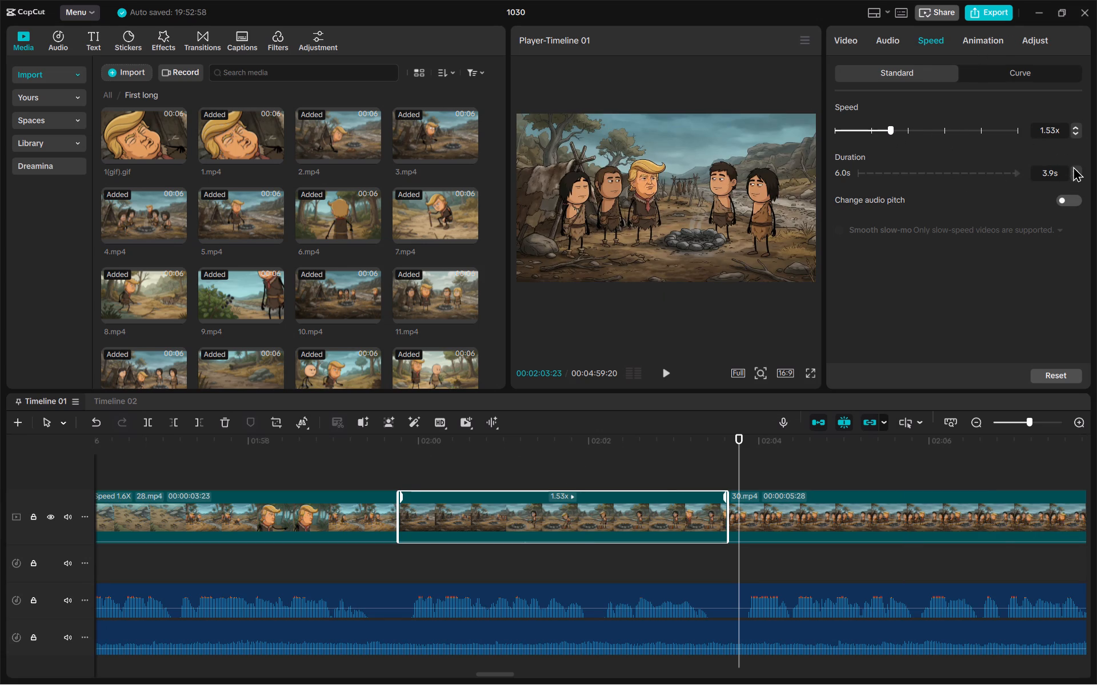
left_click(1076, 170)
left_click(1076, 170)
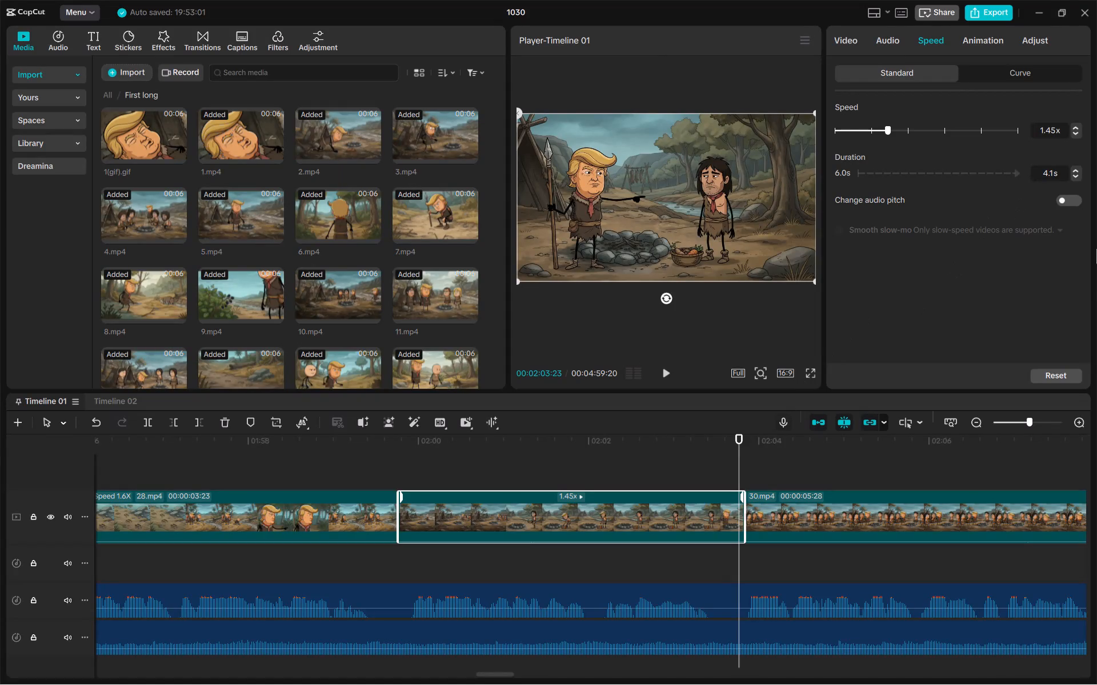
left_click(1076, 175)
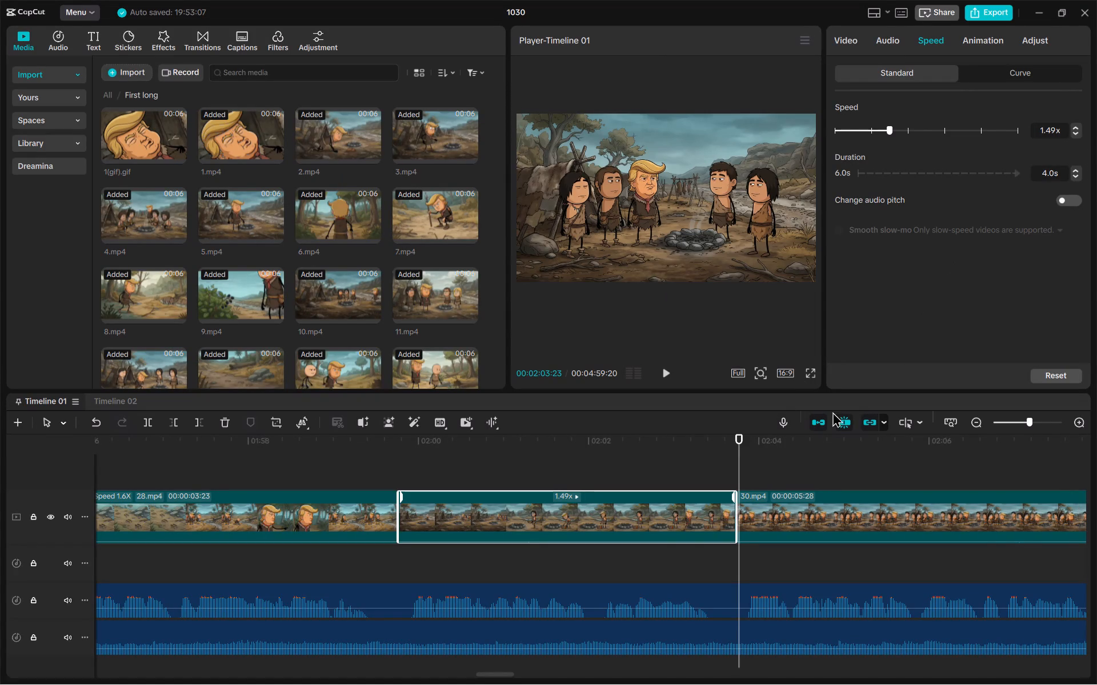
Play the voiceover from 00:02:03:23 in CapCut and compare it with the CLIP 30 and CLIP 31 lines in the Brave script.
left_click(727, 465)
key("space")
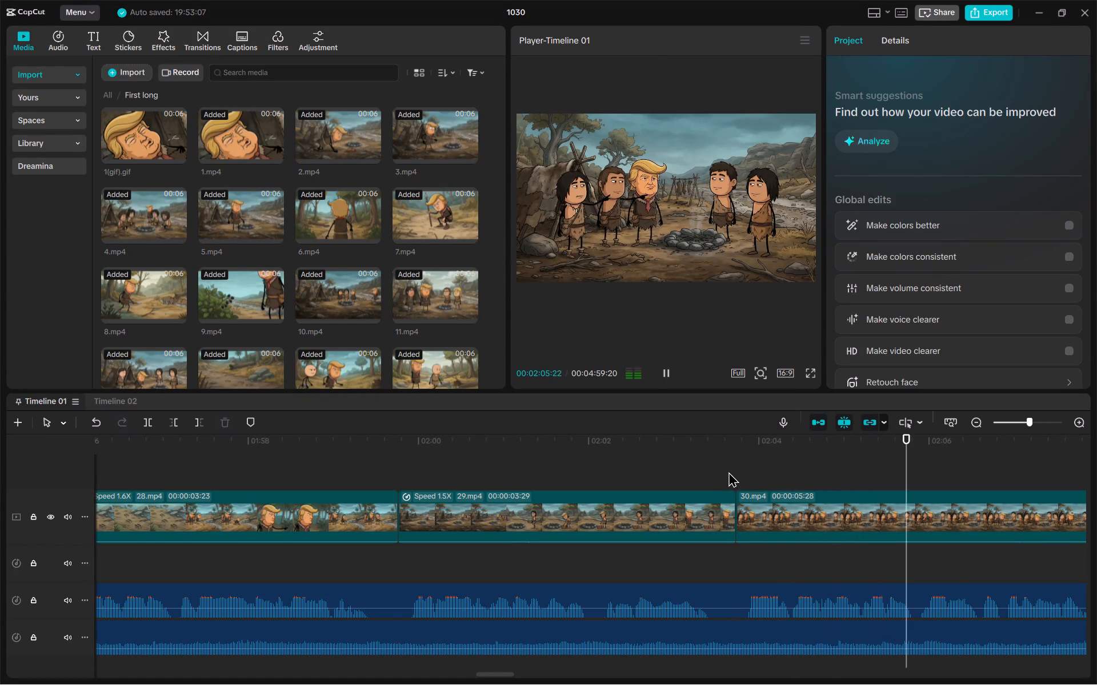
key("alt+Tab")
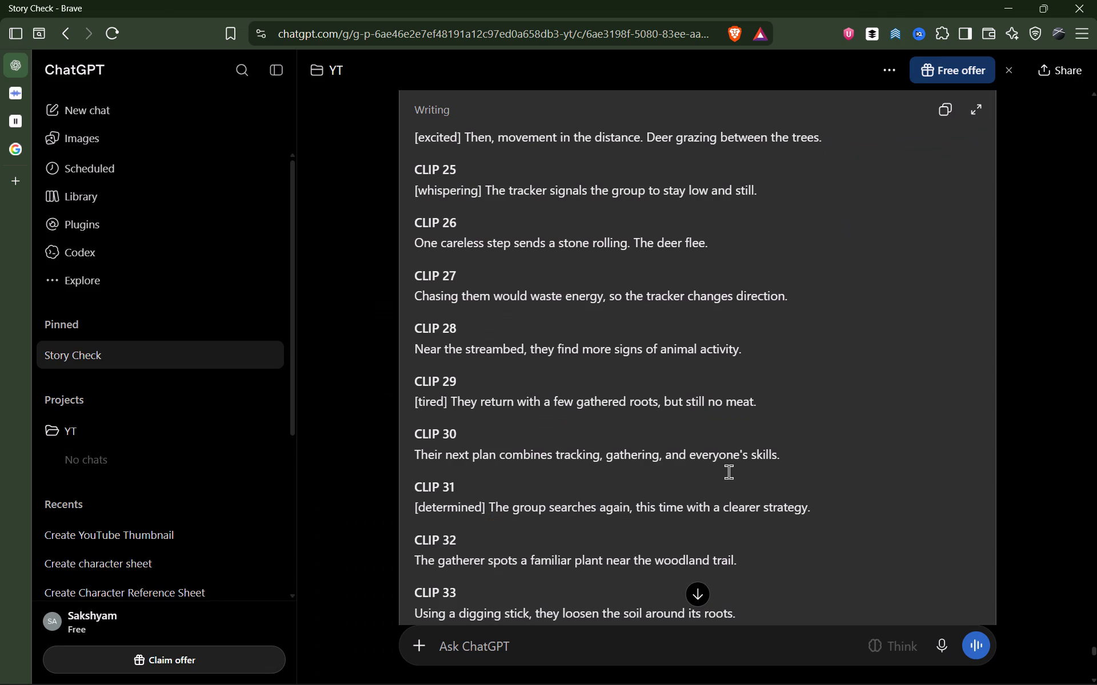
key("alt+Tab")
key("space")
key("alt+Tab")
key("alt+Tab")
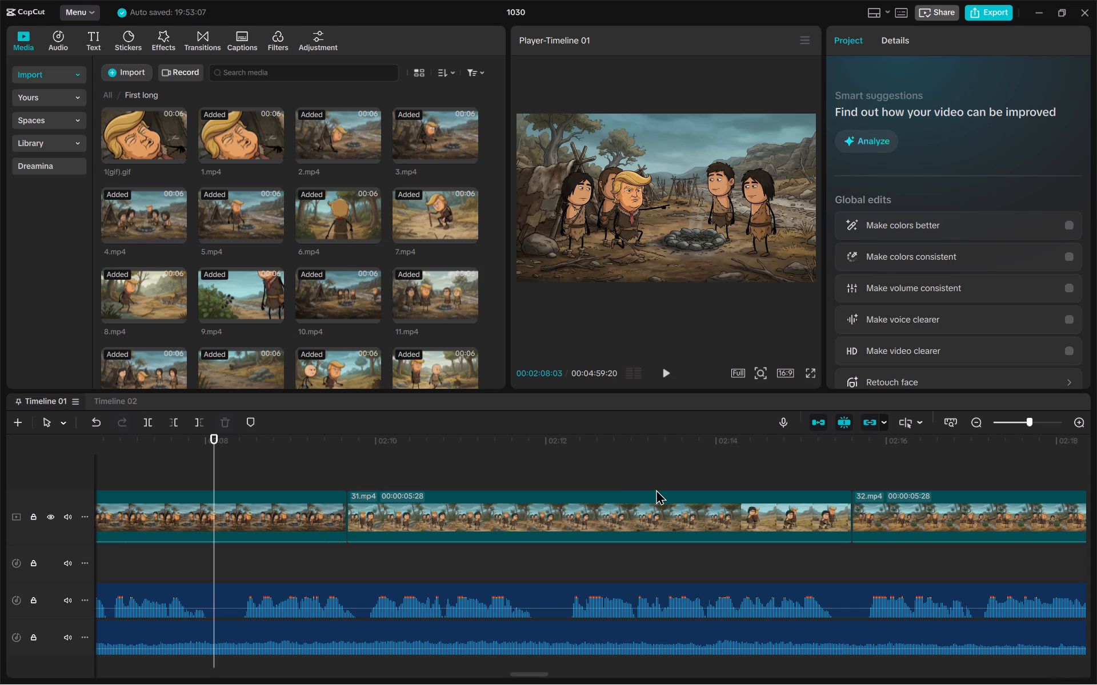
Place the CapCut playhead at the end of the CLIP 30 line, 00:02:08:12, just before the following speech starts.
key("space")
key("space")
key("space")
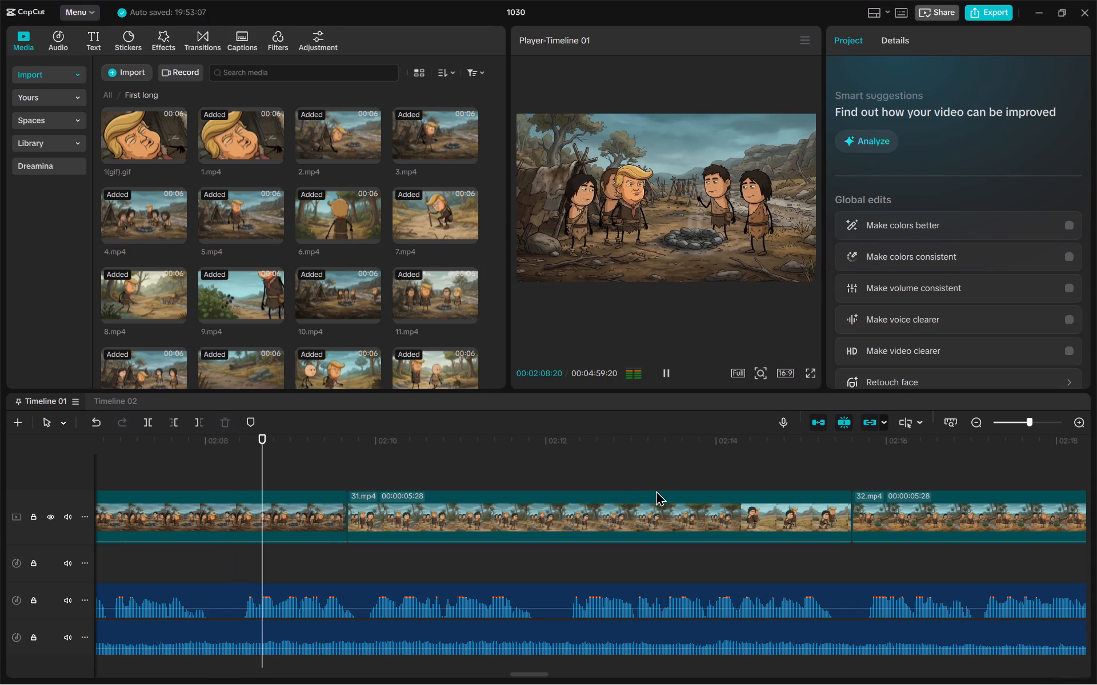
key("space")
key("Left")
key("Left")
key("Left")
key("Left")
key("Left")
key("Left")
key("Left")
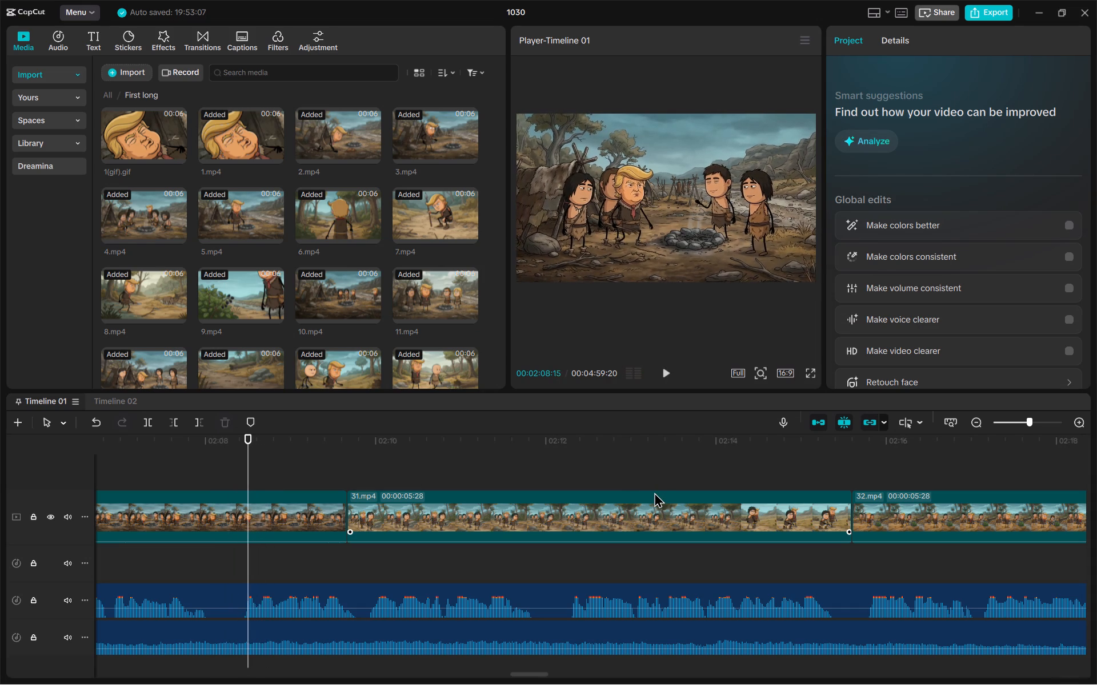
key("Left")
key("Left")
key("Left")
Shorten 30.mp4 to a duration of 4.7 s so it ends at the playhead.
scroll(654, 492, "right", 1)
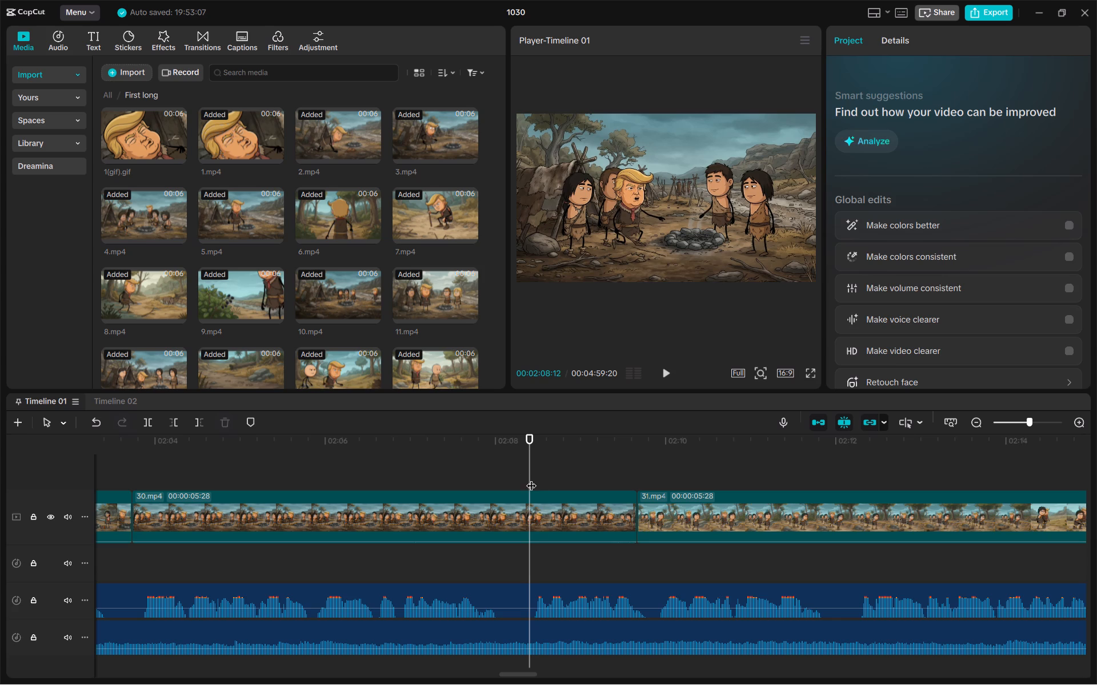
left_click(575, 513)
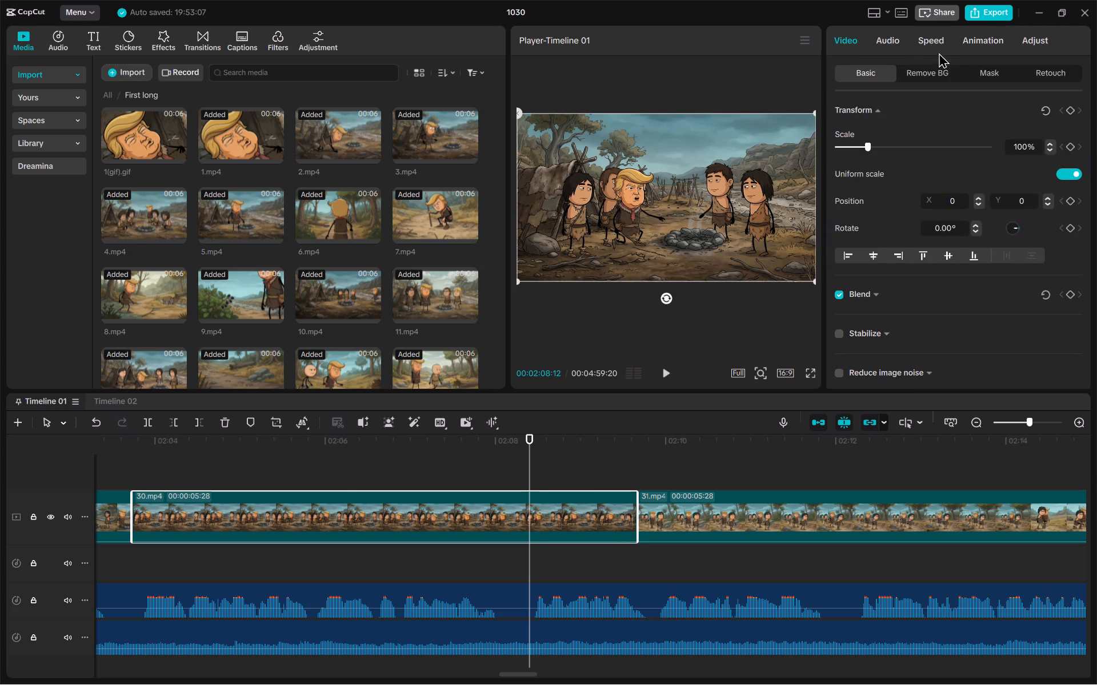
left_click(932, 41)
left_click(878, 128)
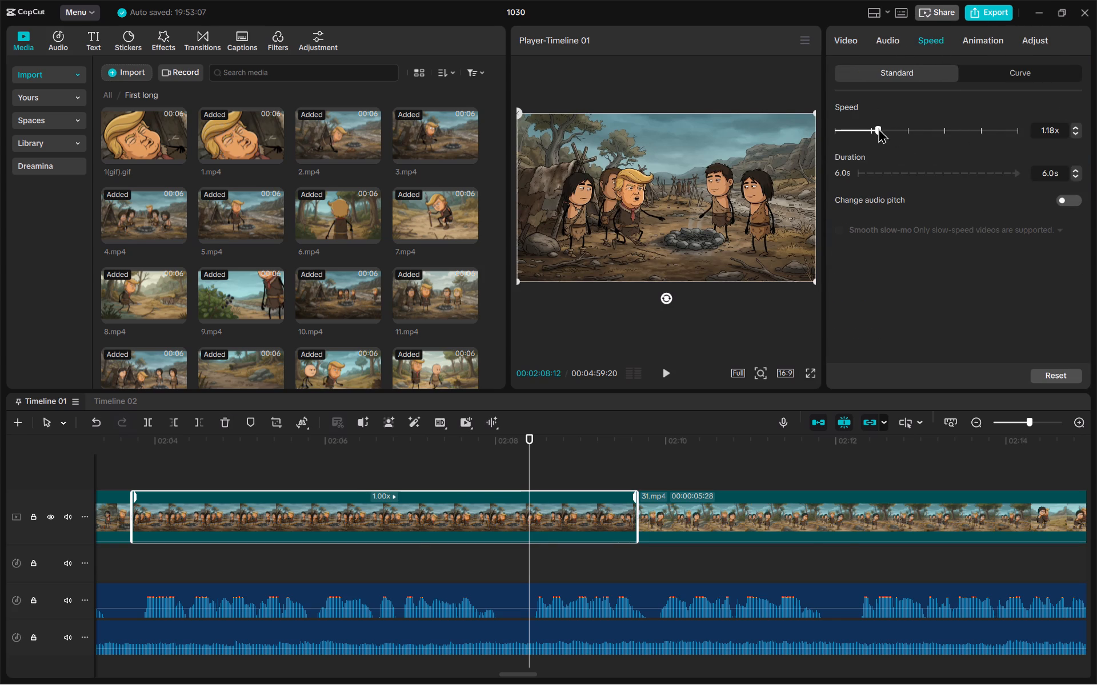
left_click(878, 128)
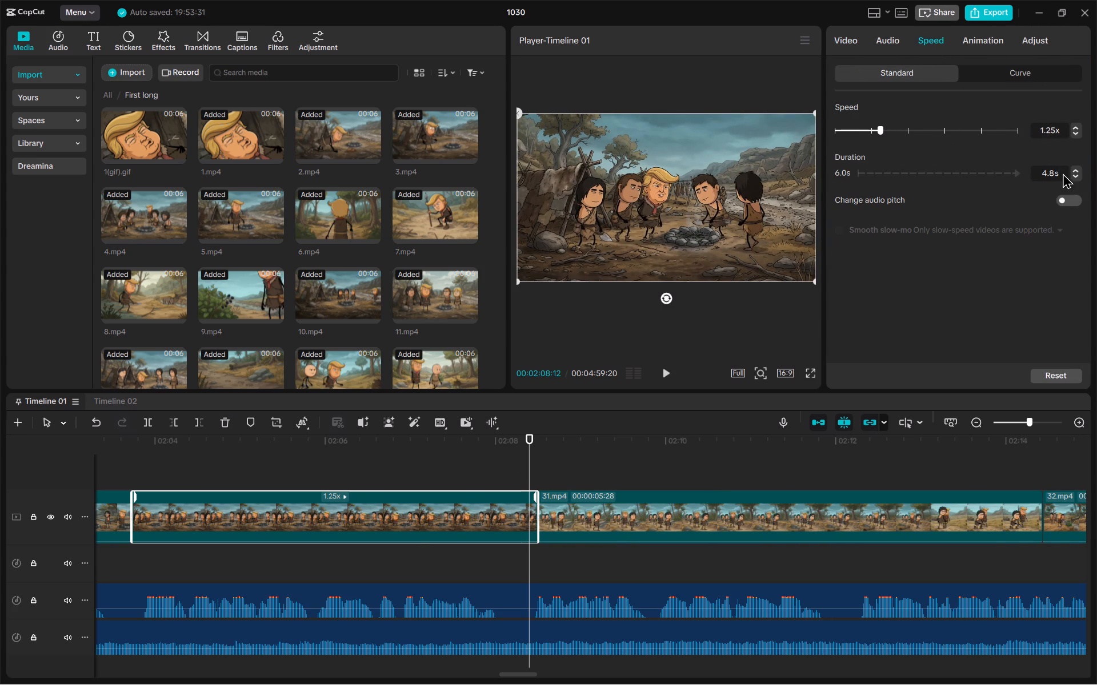
left_click(1072, 175)
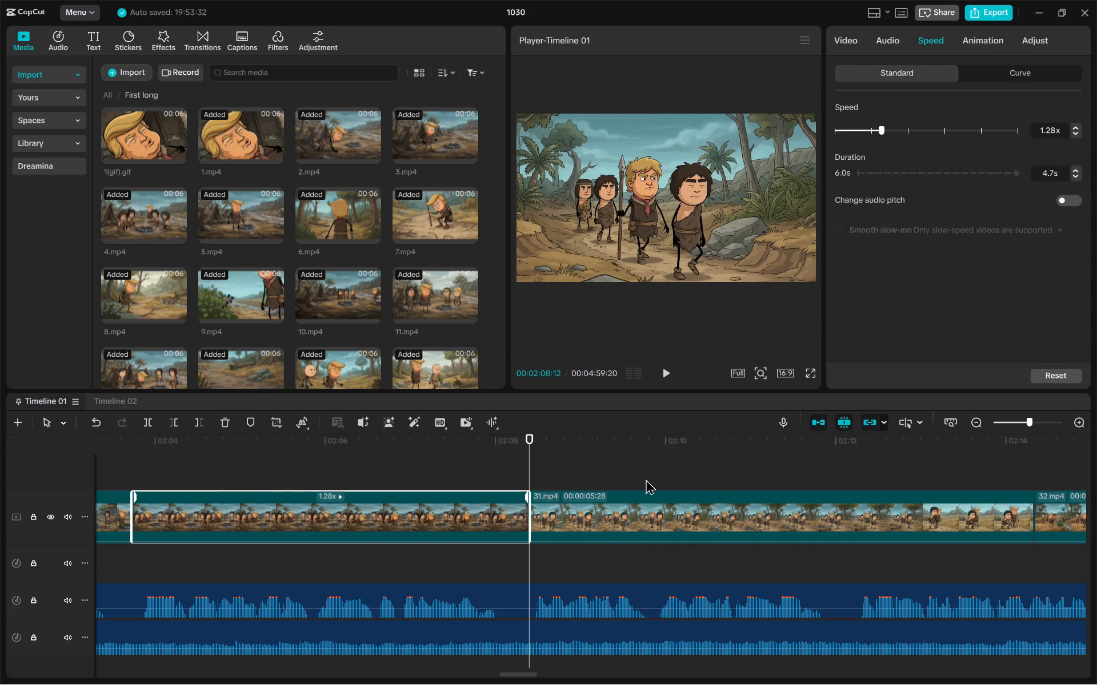
Check the CLIP 31 line in the Brave script and place the CapCut playhead at that line's end, 00:02:12:06.
key("alt+Tab")
key("alt+Tab")
key("alt+Tab")
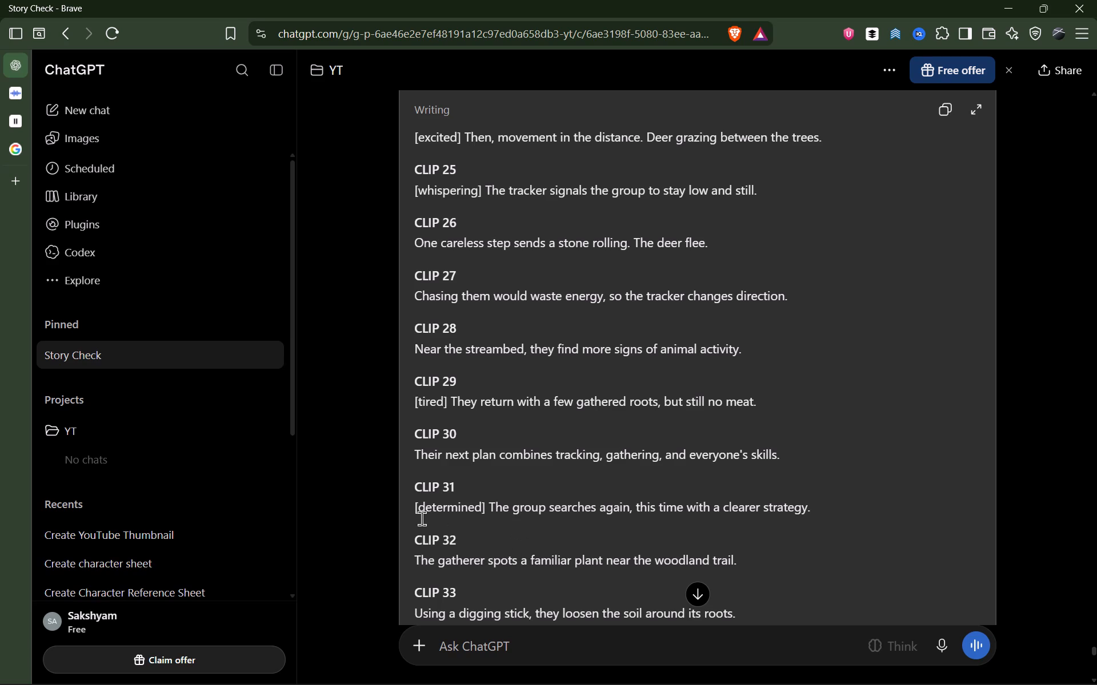
key("alt+Tab")
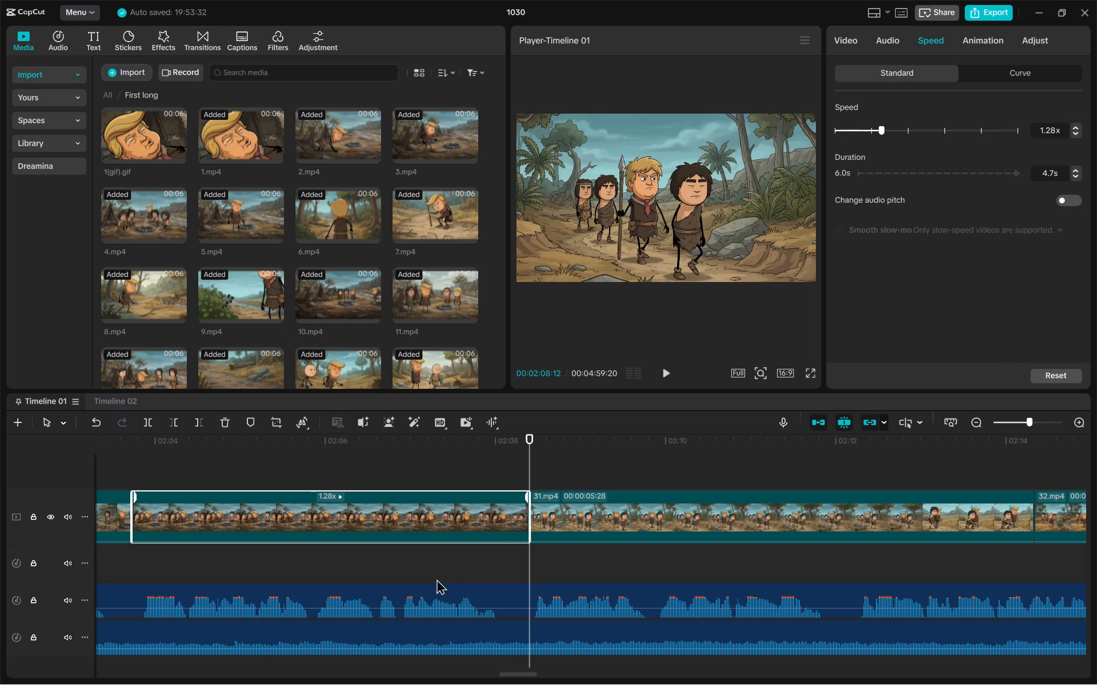
key("alt+Tab")
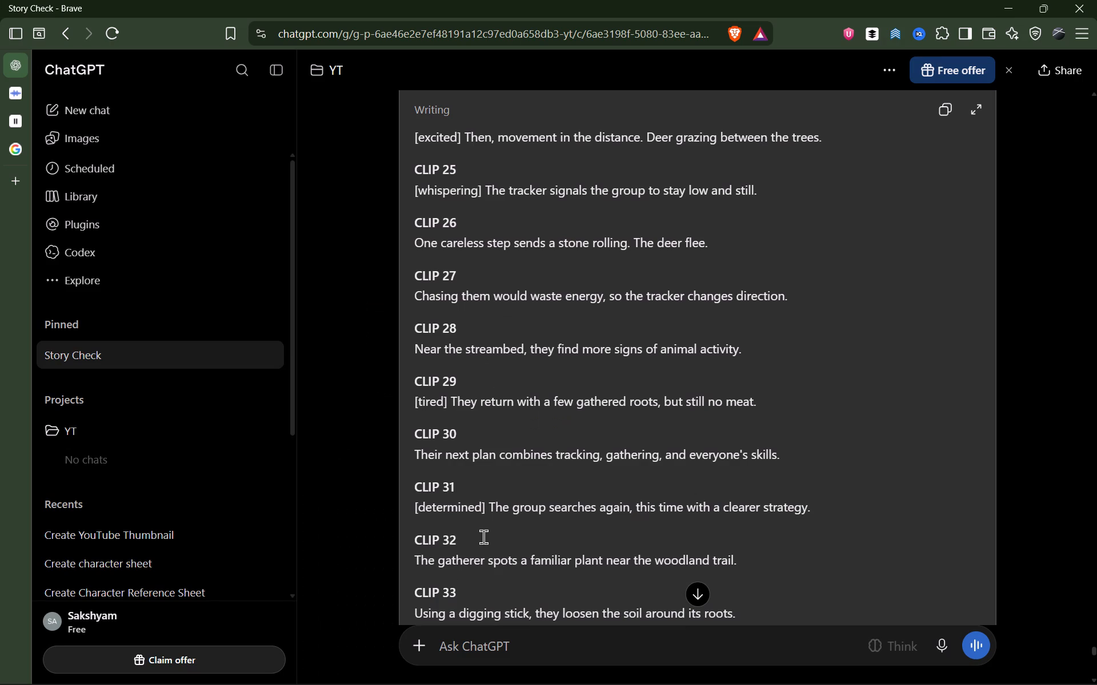
key("alt+Tab")
key("space")
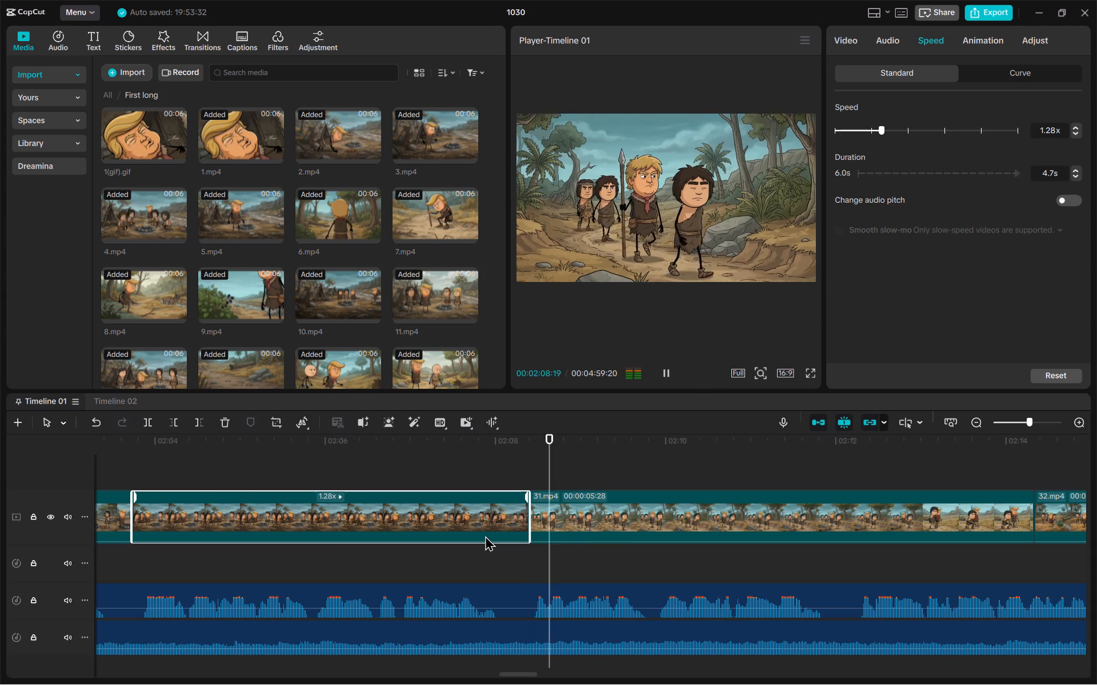
key("alt+Tab")
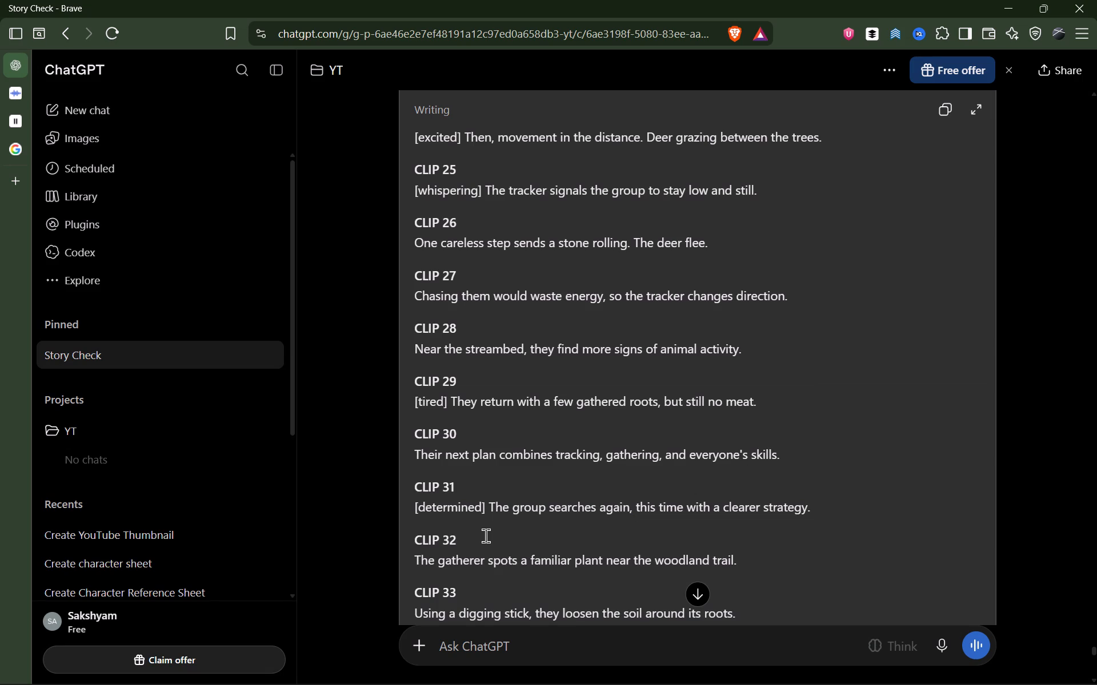
key("alt+Tab")
key("space")
key("space")
key("space")
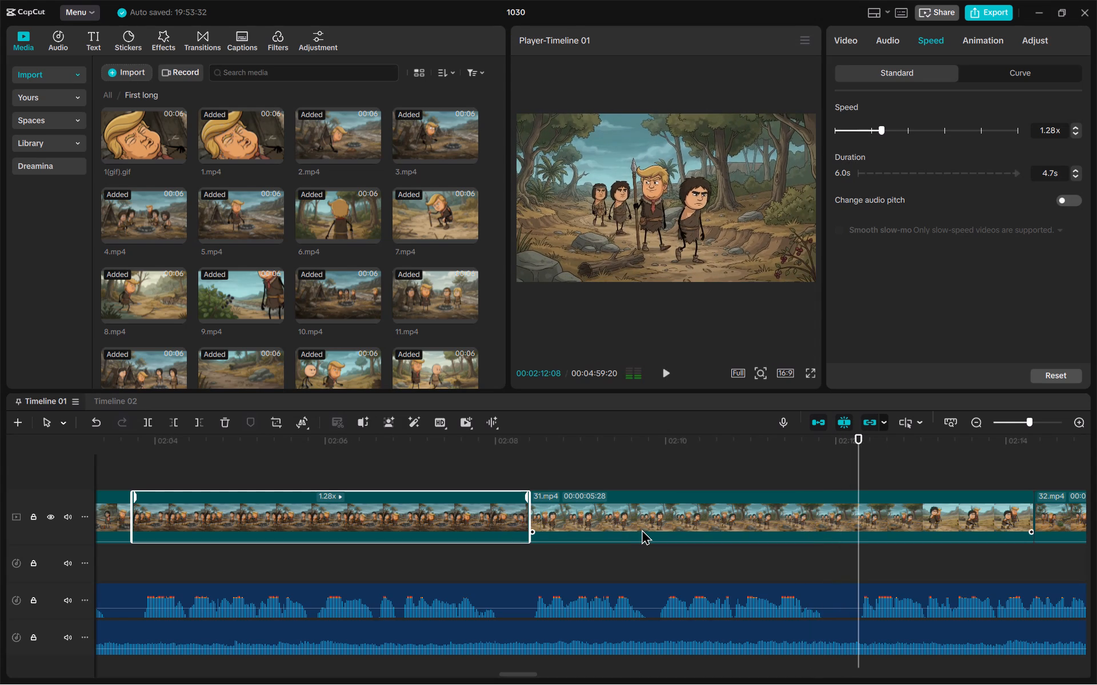
key("Left")
key("Left")
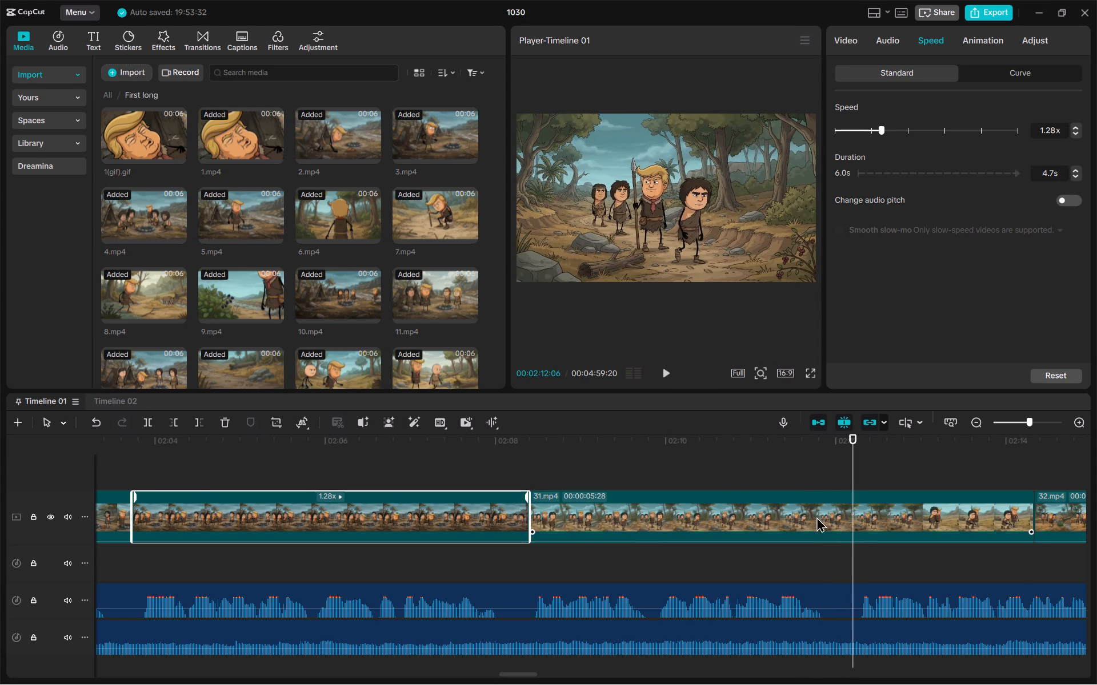
Shorten 31.mp4 to a duration of 3.8 s so it ends at the playhead.
left_click(818, 518)
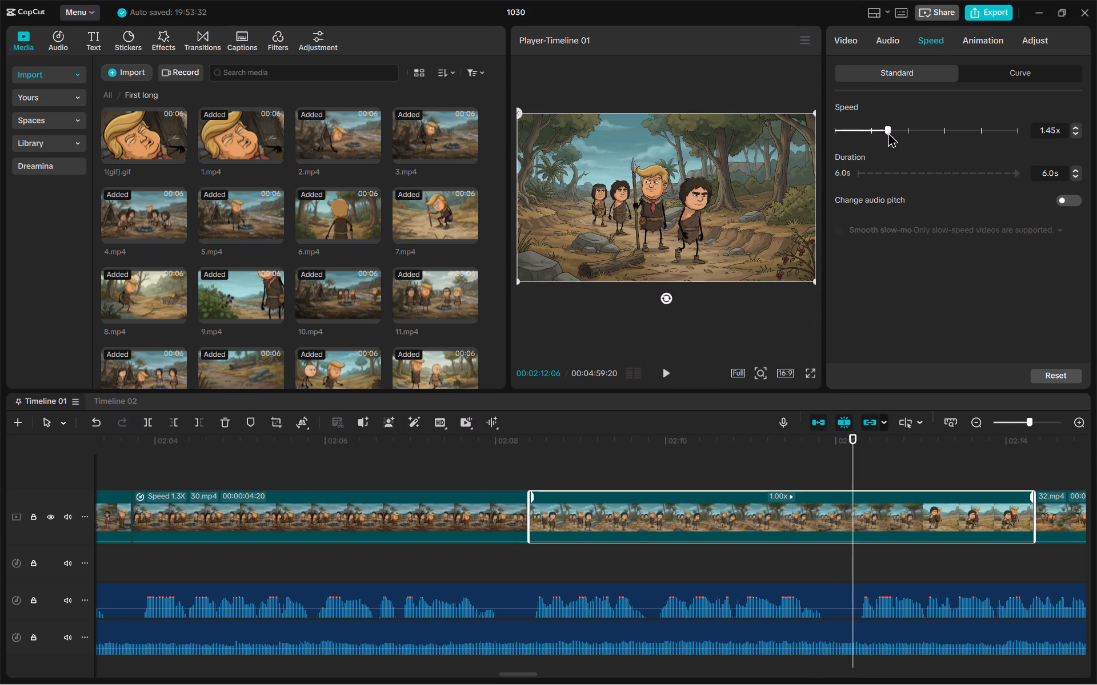
left_click(888, 132)
left_click(888, 132)
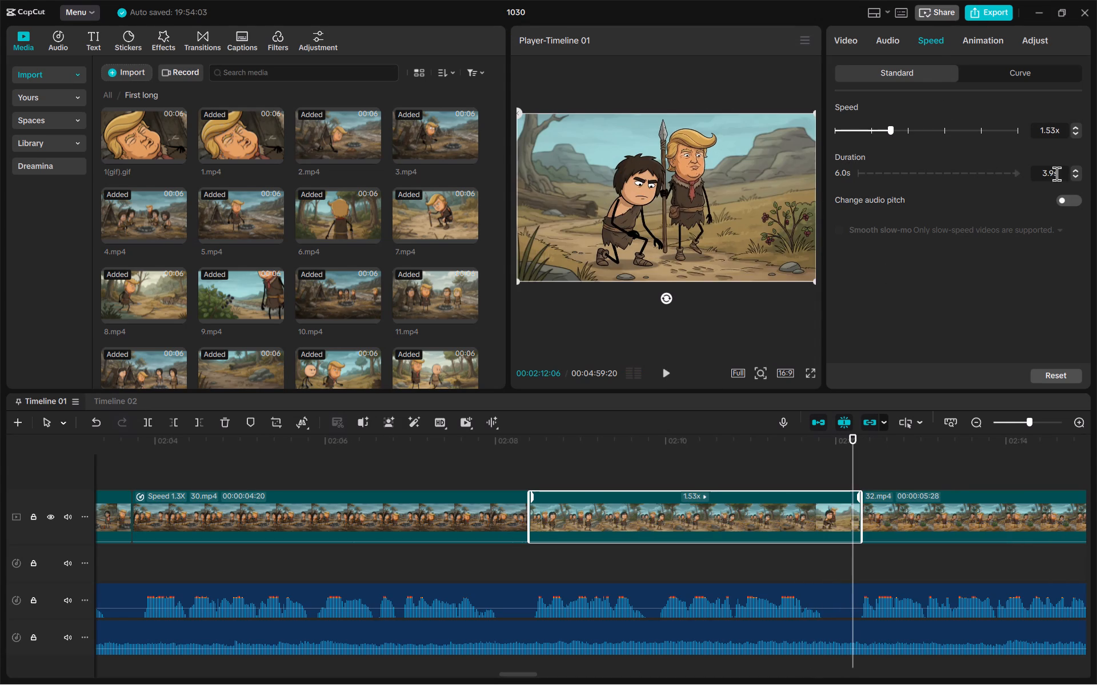
left_click(1076, 175)
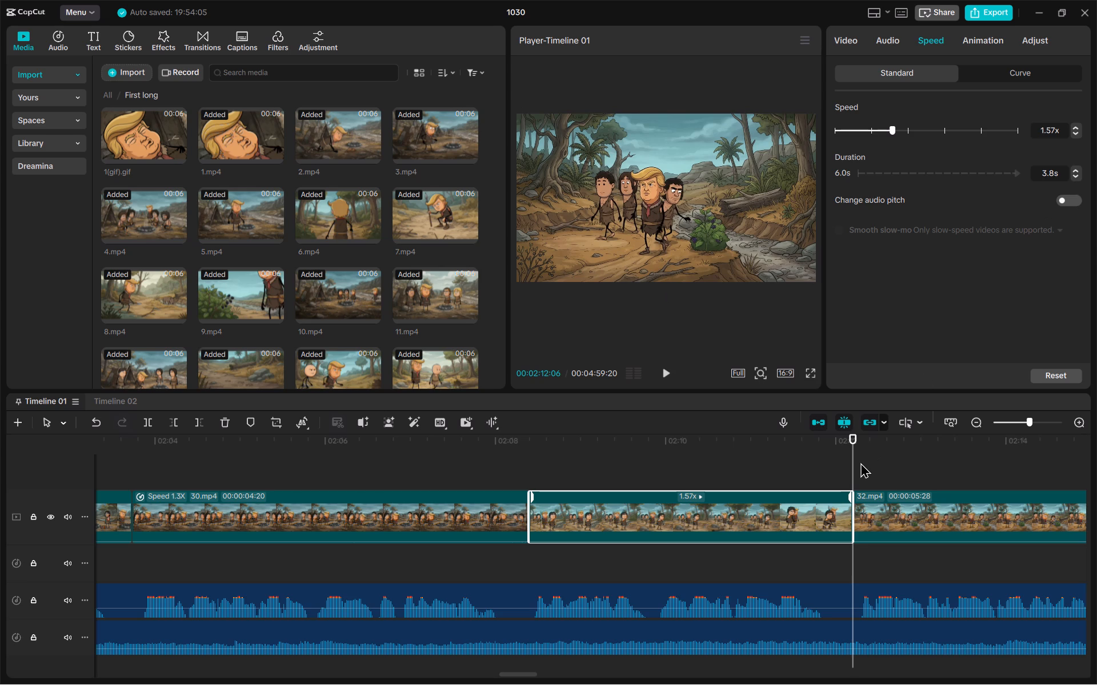
Check the CLIP 32 line in the Brave script and place the CapCut playhead at that line's end, 00:02:15:20.
scroll(860, 462, "left", 2)
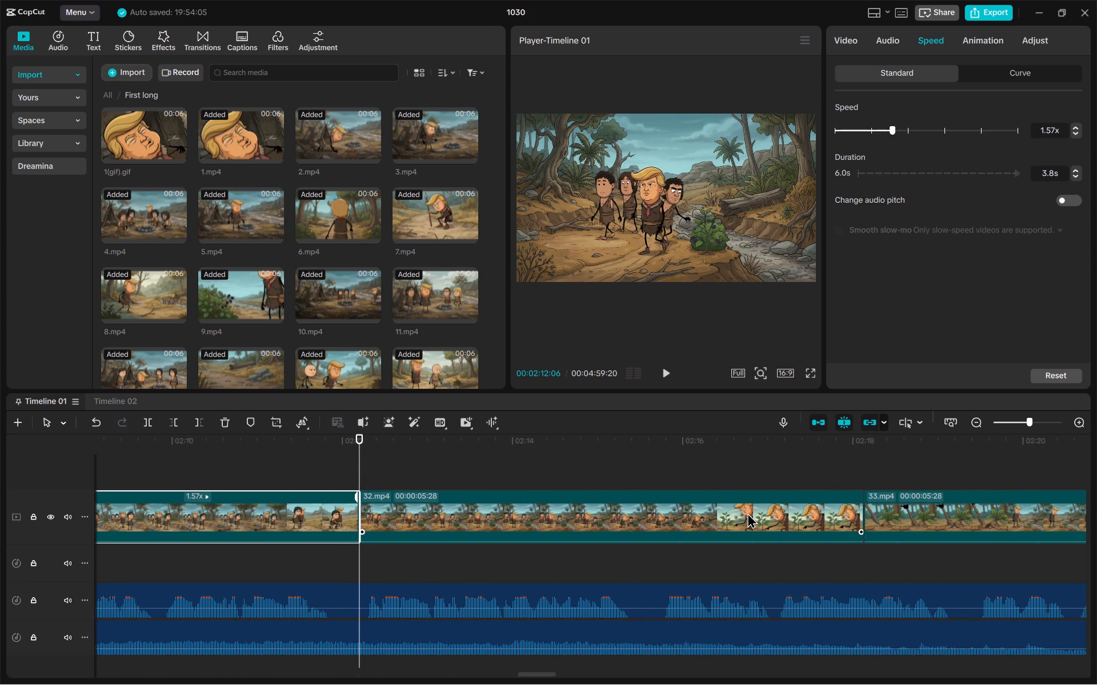
key("alt+Tab")
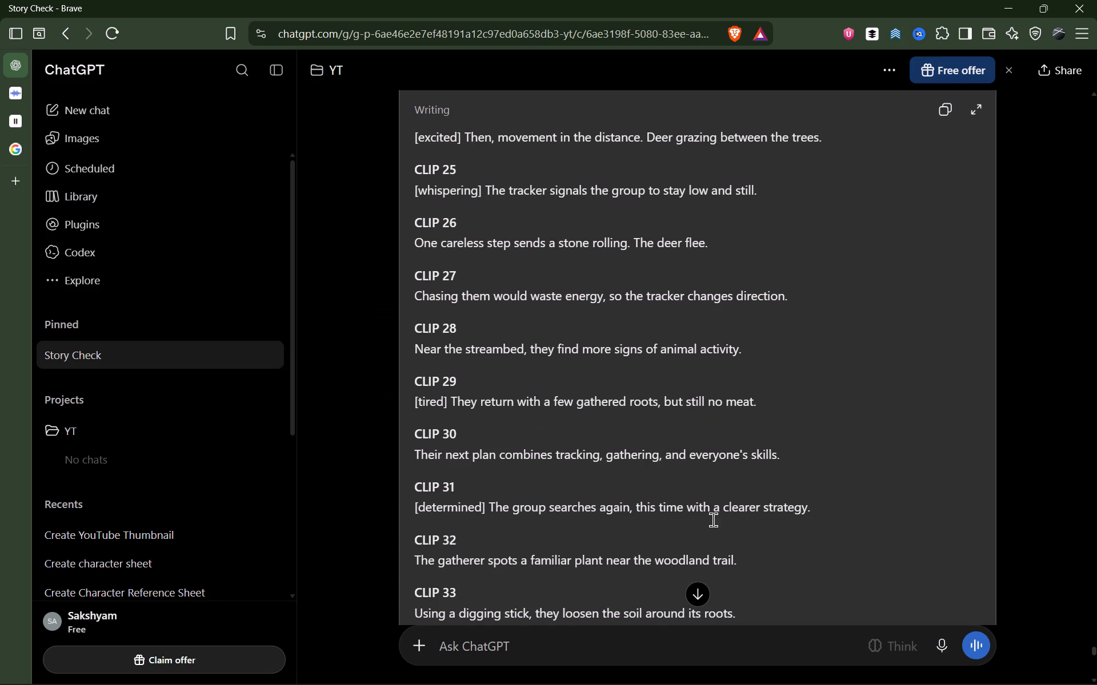
scroll(696, 509, "down", 3)
key("alt+Tab")
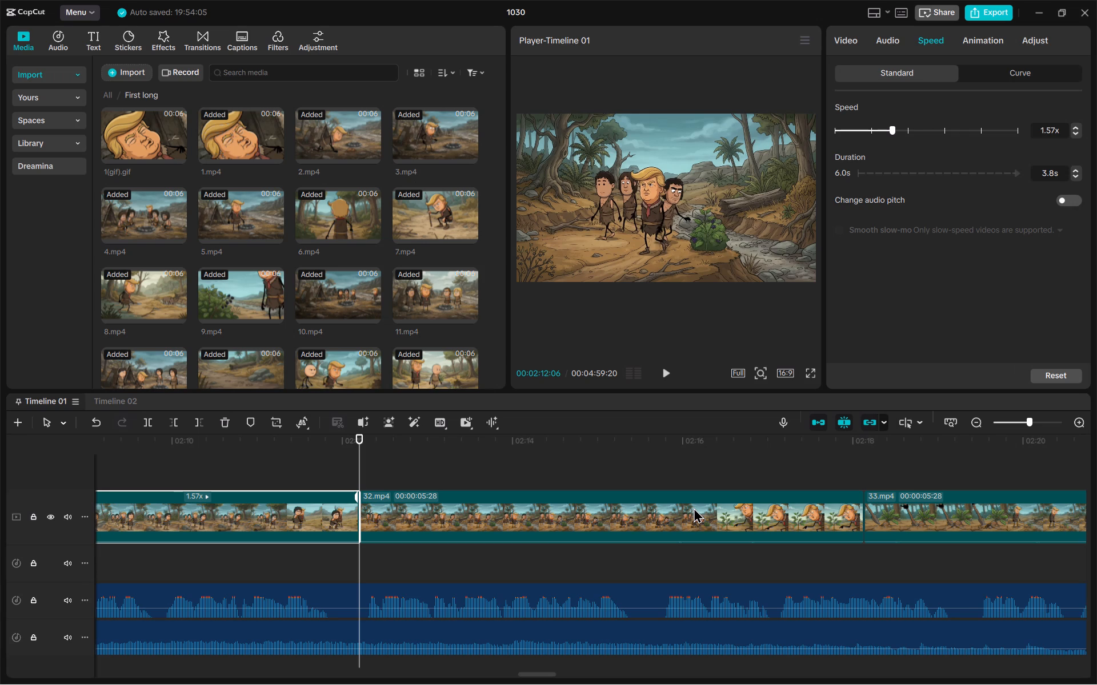
key("alt+Tab")
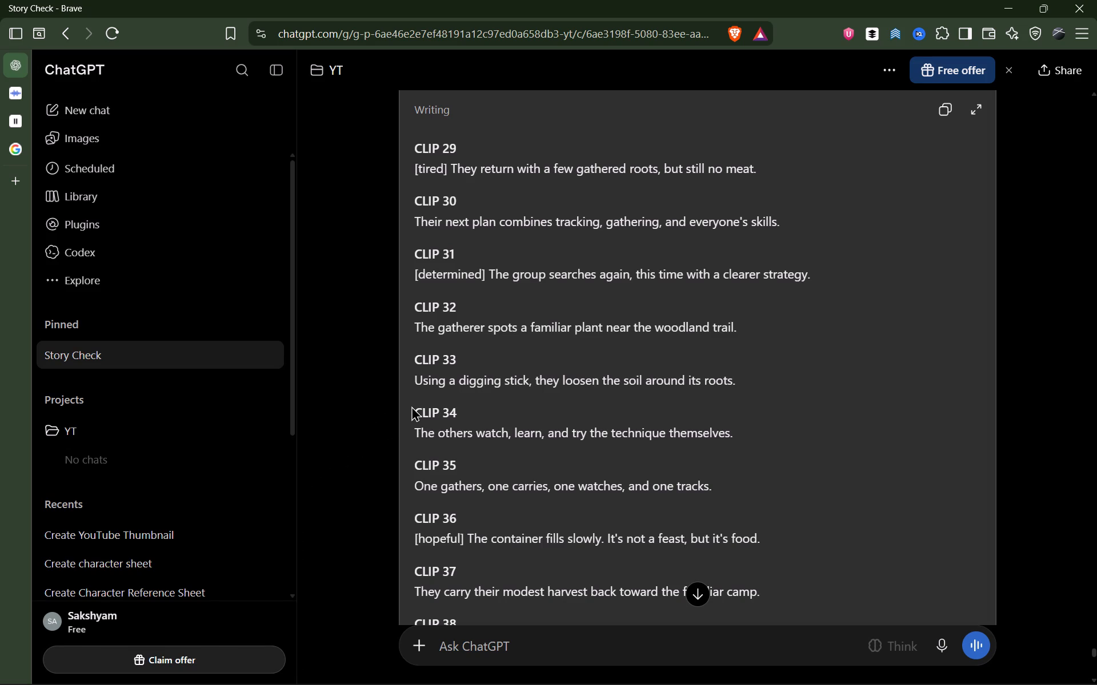
key("alt+Tab")
key("space")
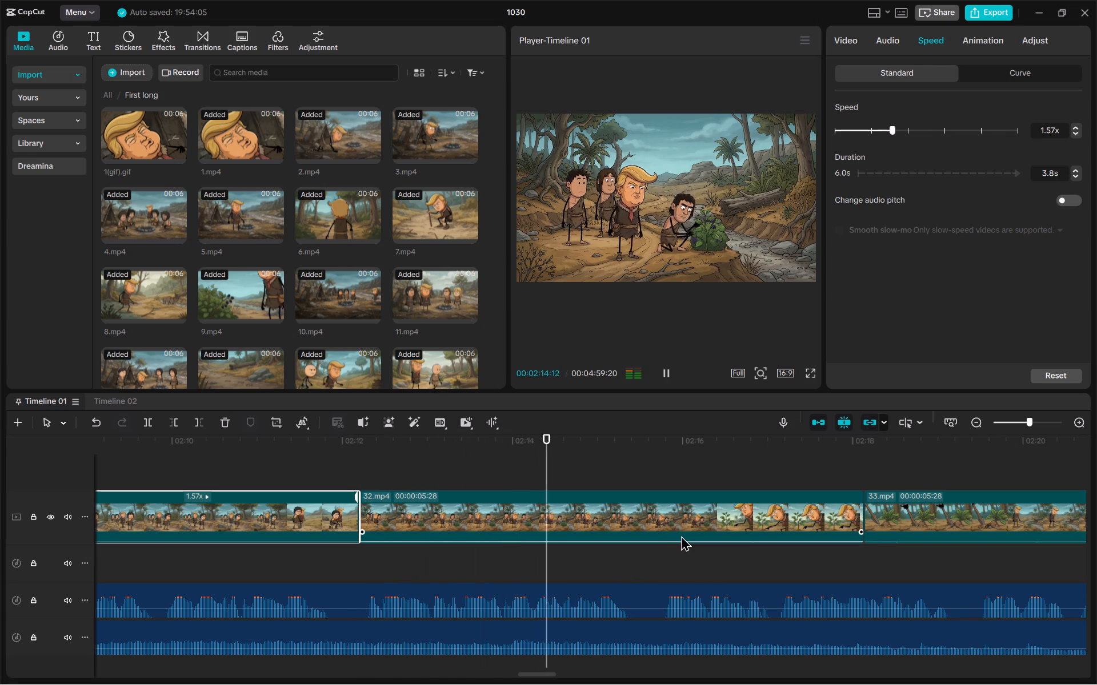
key("space")
Shorten 32.mp4 to a duration of 3.5 s so it ends at about the playhead.
left_click(663, 523)
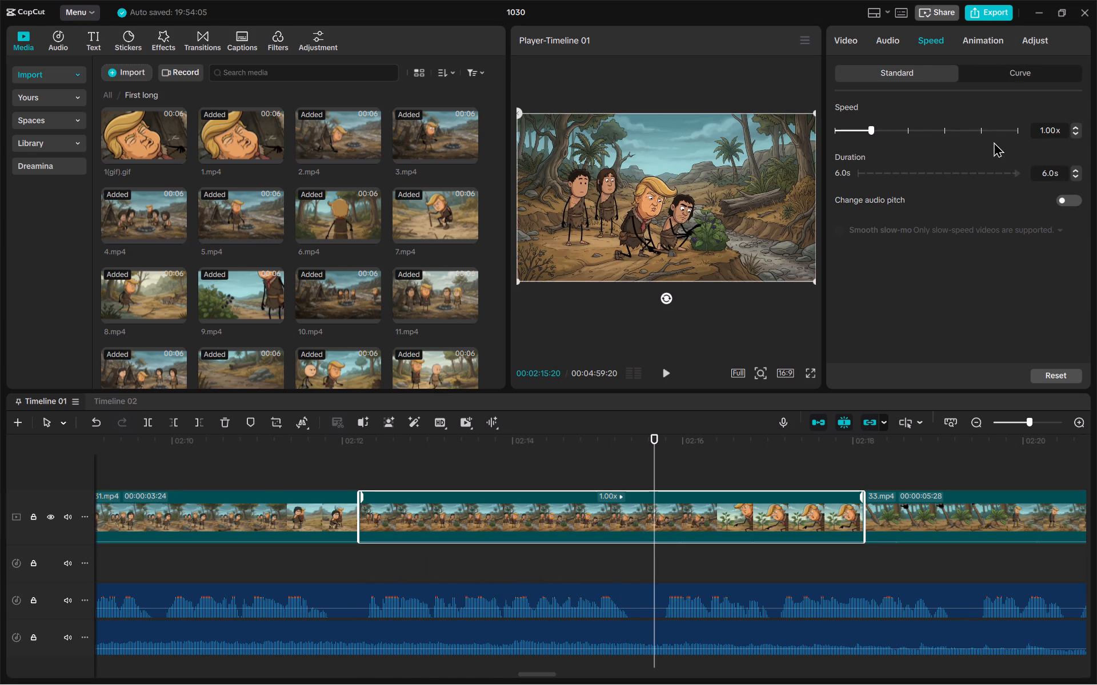
left_click(888, 131)
left_click(888, 131)
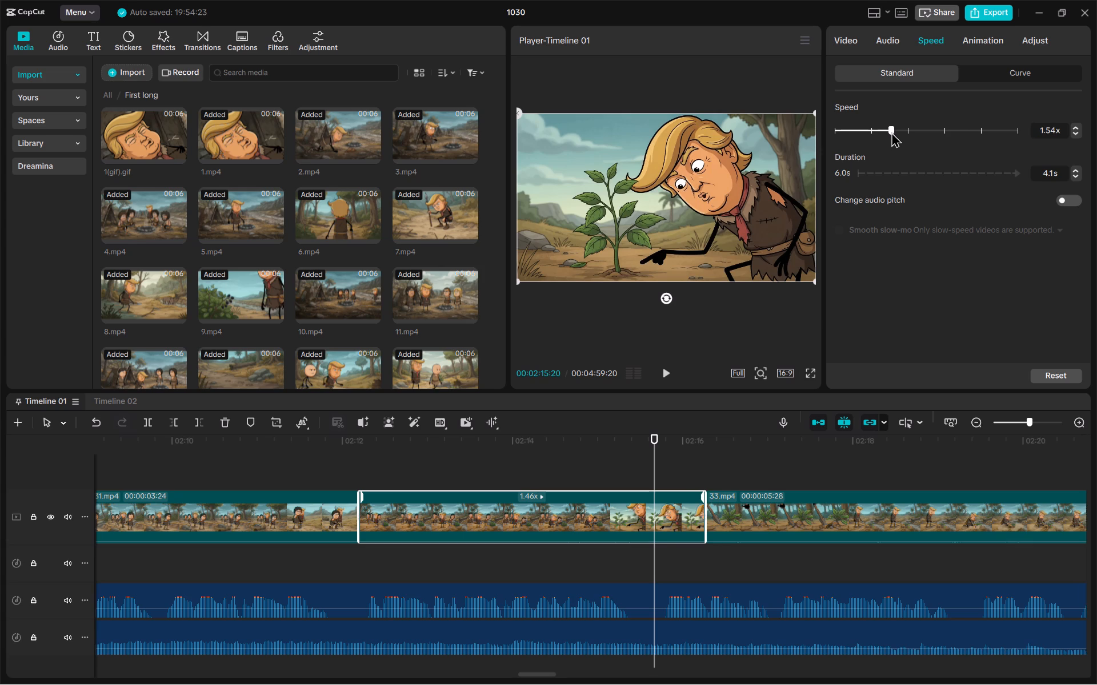
left_click(891, 132)
left_click(895, 134)
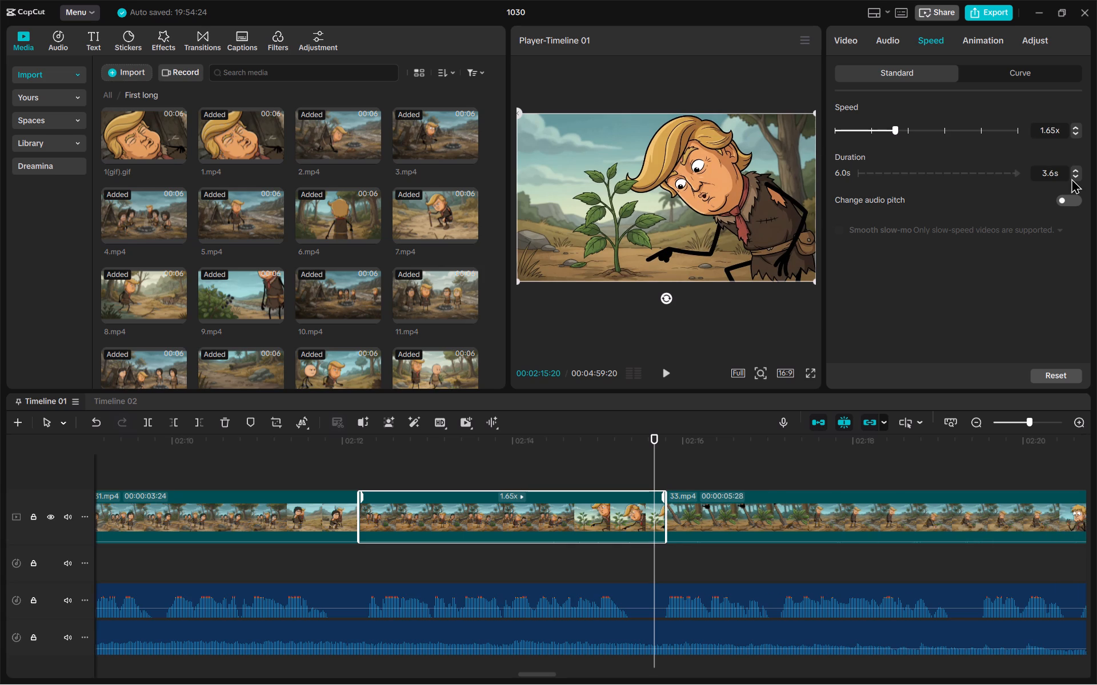
double_click(1072, 178)
left_click(1074, 169)
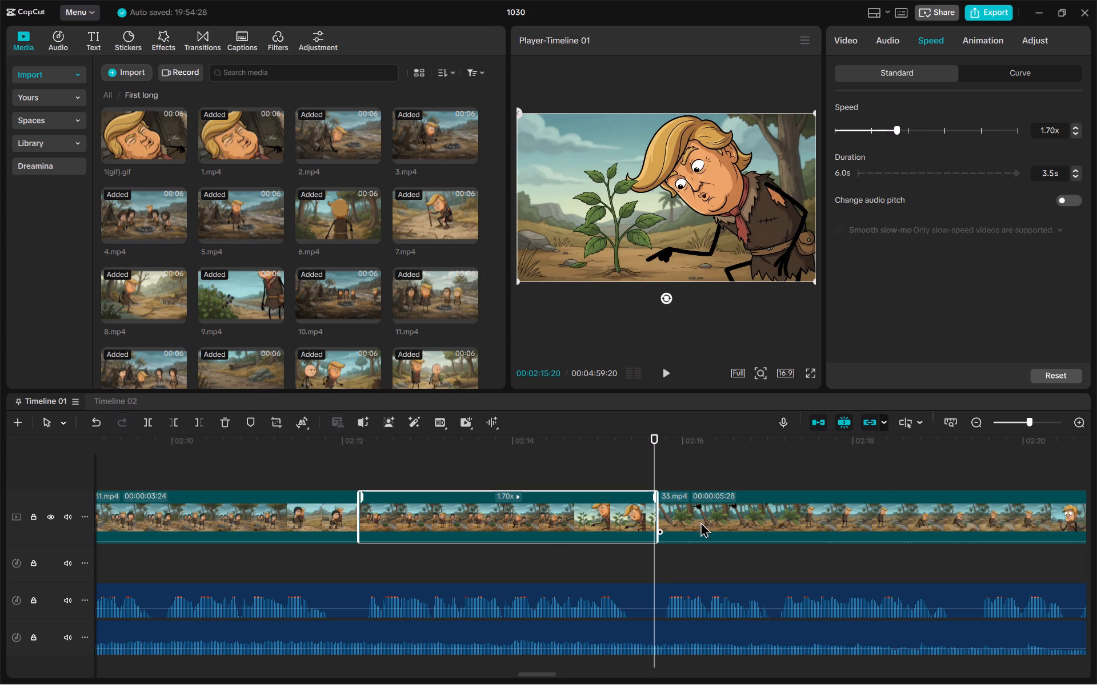
Check the CLIP 33 line in the Brave script and place the CapCut playhead at that line's end, 00:02:19:13.
scroll(701, 522, "left", 1)
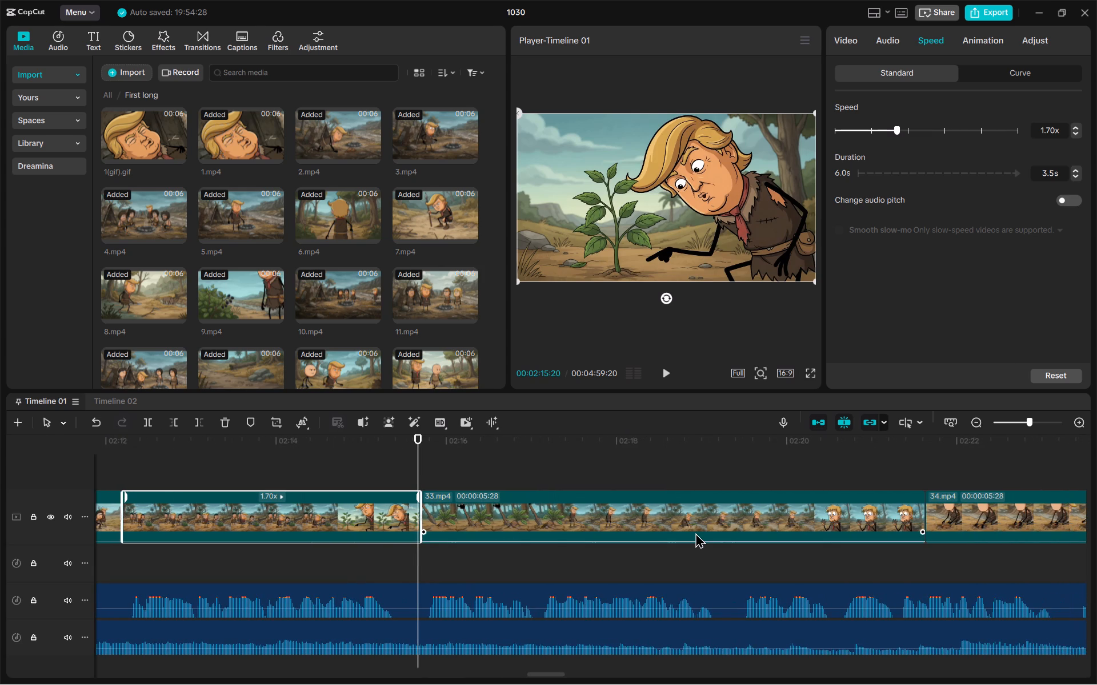
key("alt+Tab")
key("alt+Tab")
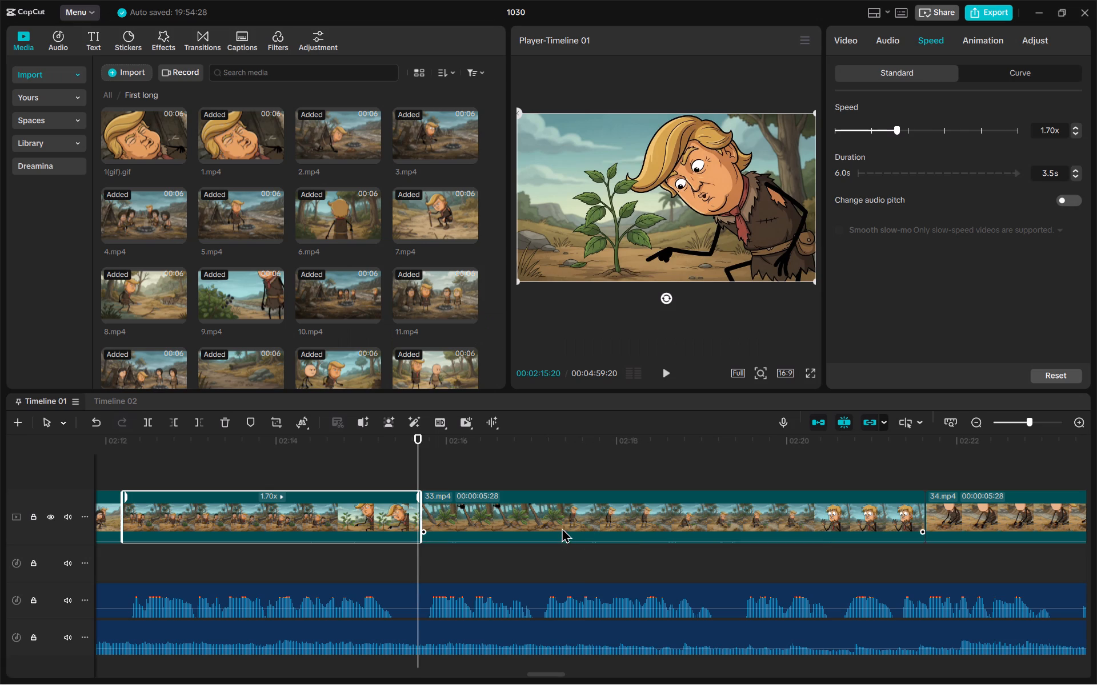
key("alt+Tab")
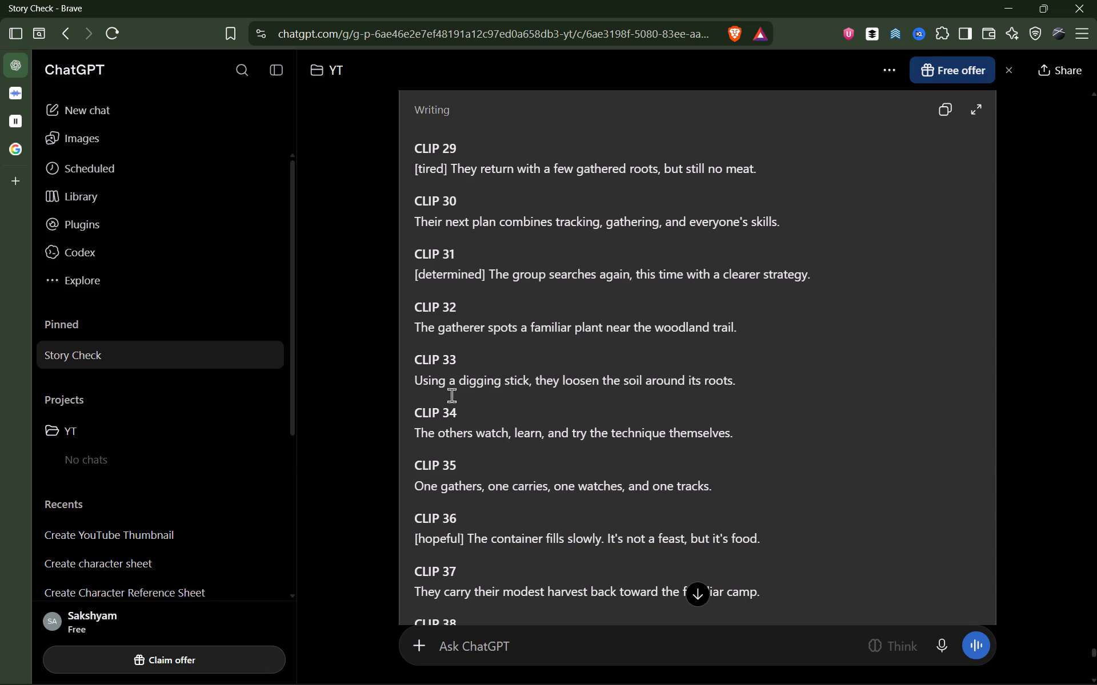
key("alt+Tab")
key("space")
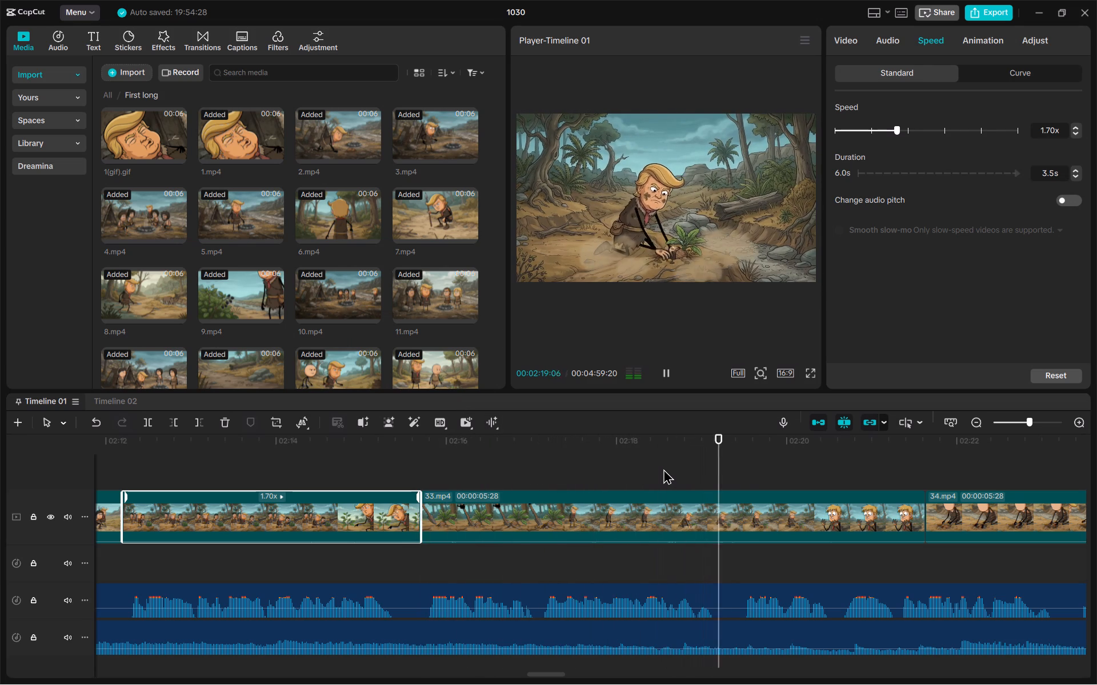
key("space")
key("Left")
key("Left")
key("Left")
key("Left")
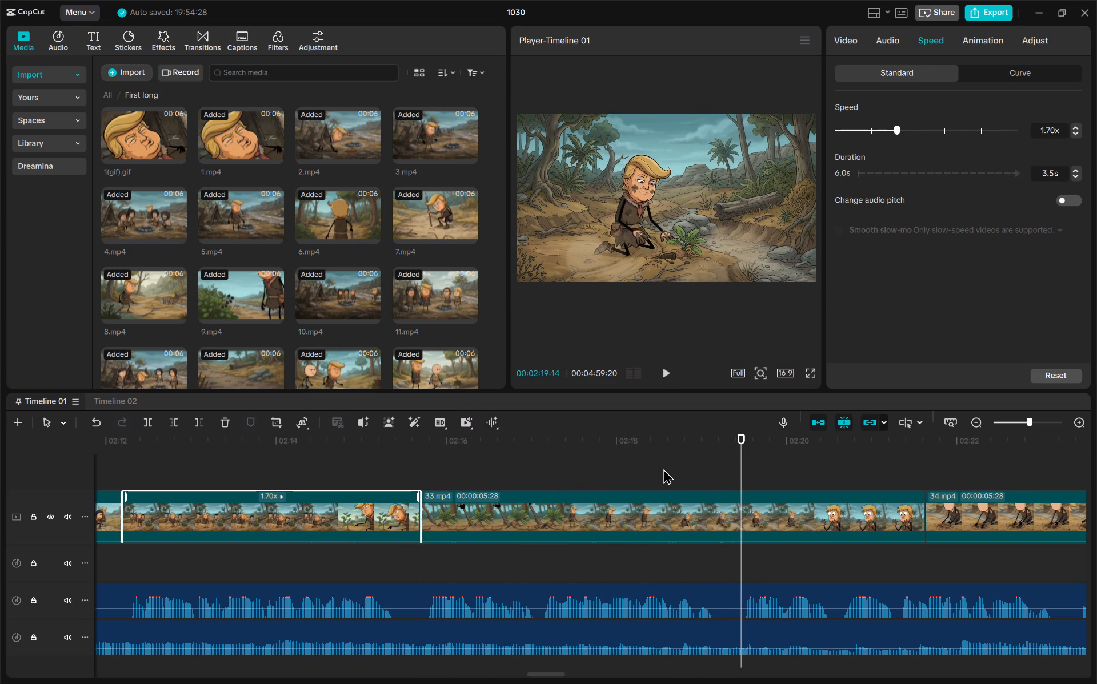
Shorten 33.mp4 to a duration of 3.7 s so it ends at about the playhead.
left_click(725, 494)
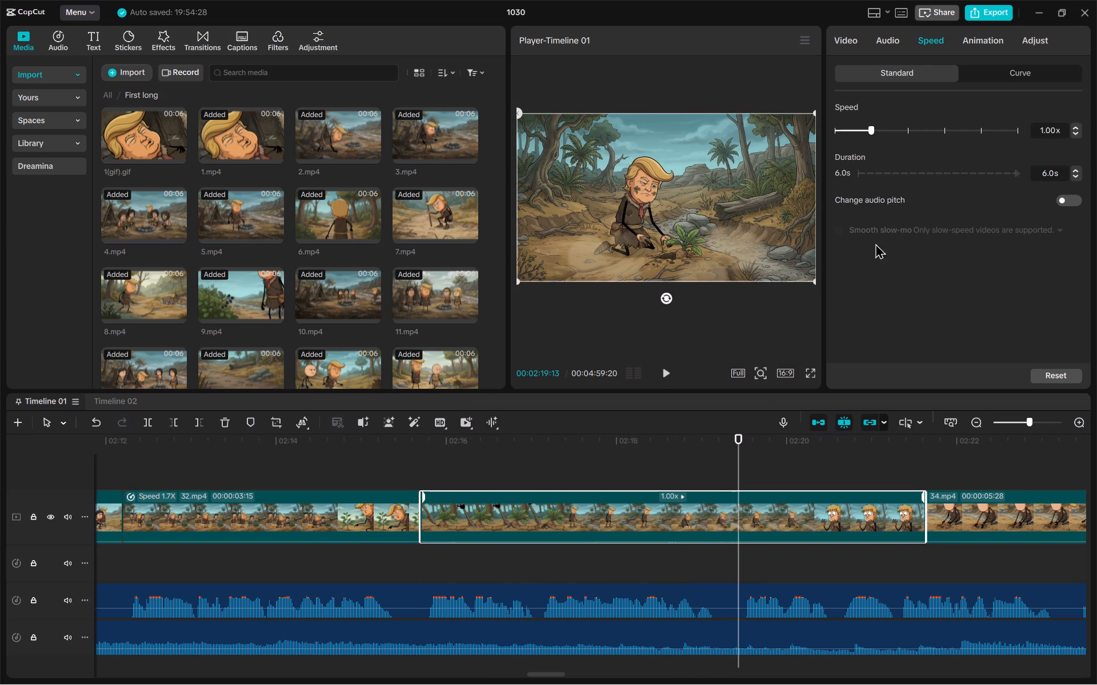
left_click(891, 132)
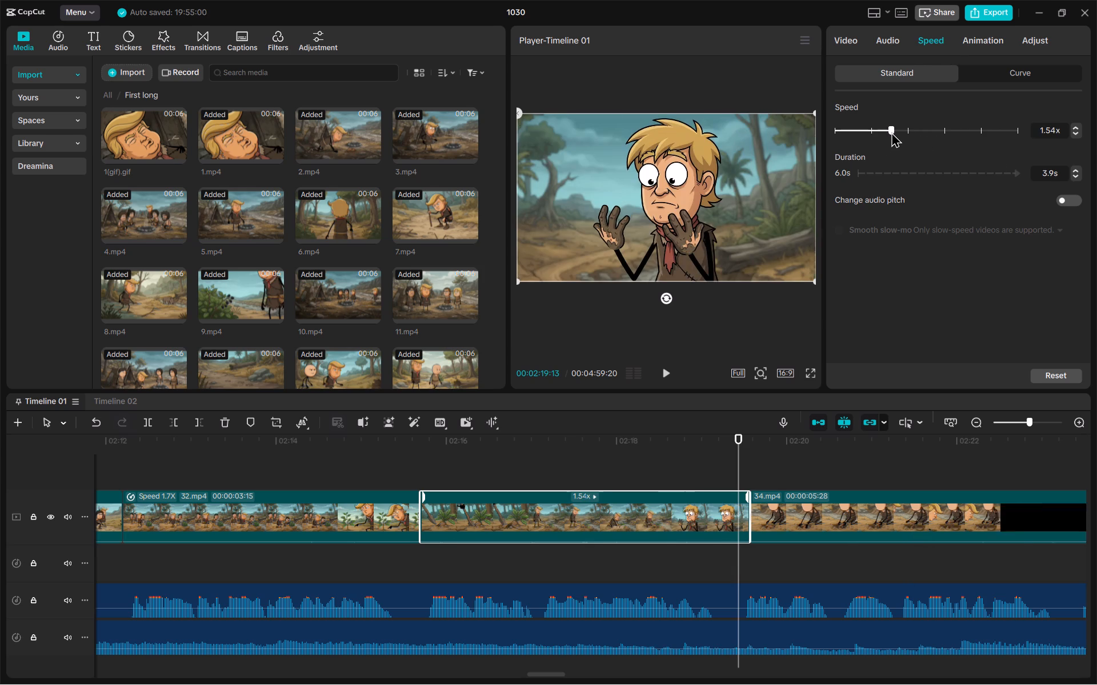
double_click(1073, 179)
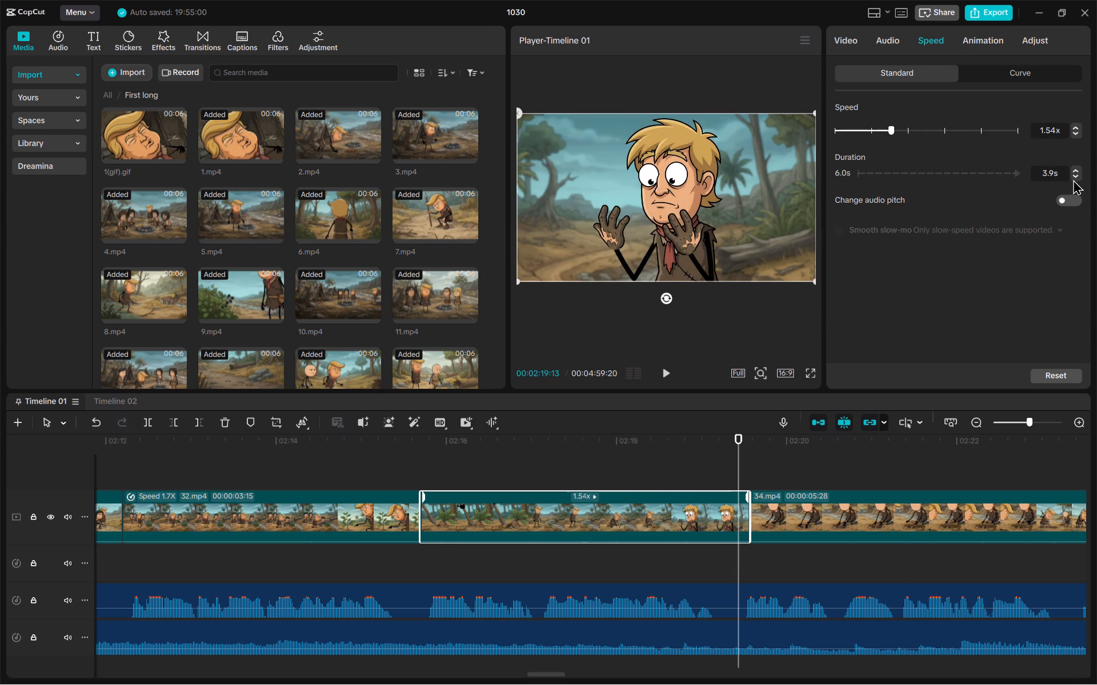
left_click(1075, 179)
left_click(1075, 179)
left_click(1075, 179)
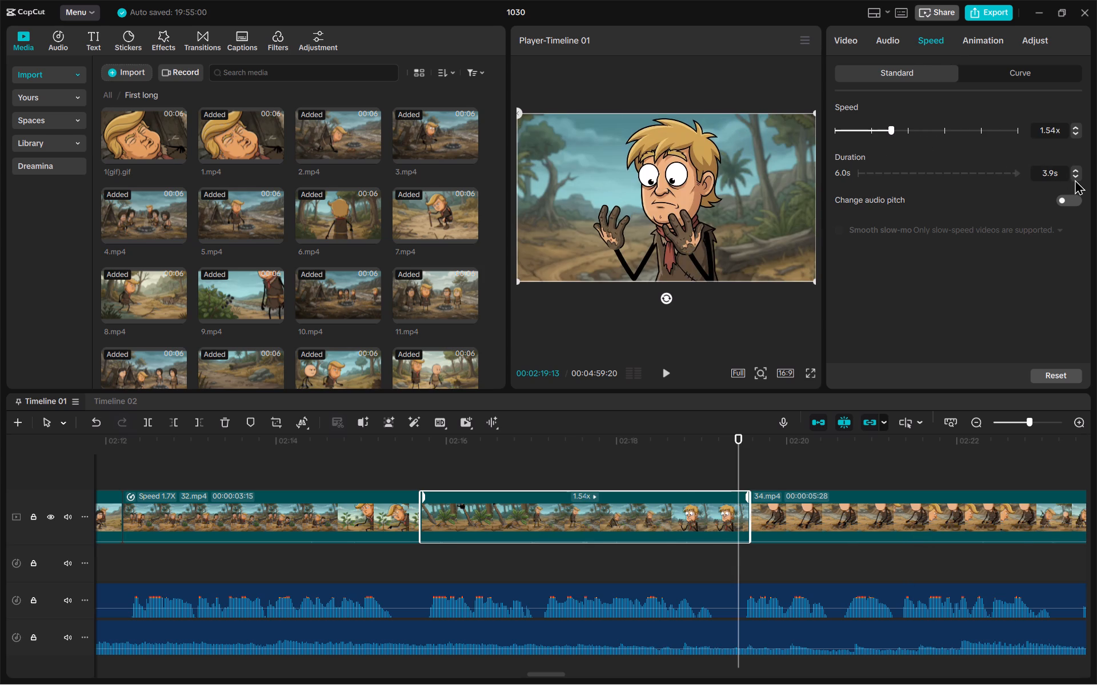
left_click(1075, 178)
left_click(1075, 178)
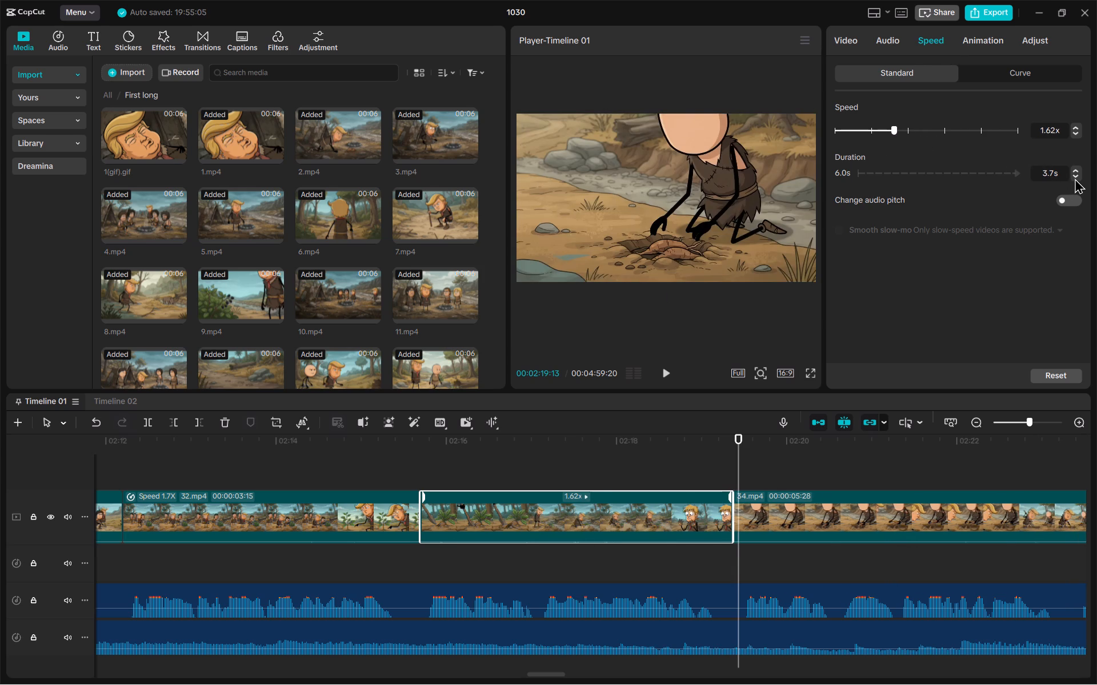
Check the CLIP 34 line in the Brave script and place the CapCut playhead at that line's end, 00:02:23:11.
scroll(830, 410, "left", 1)
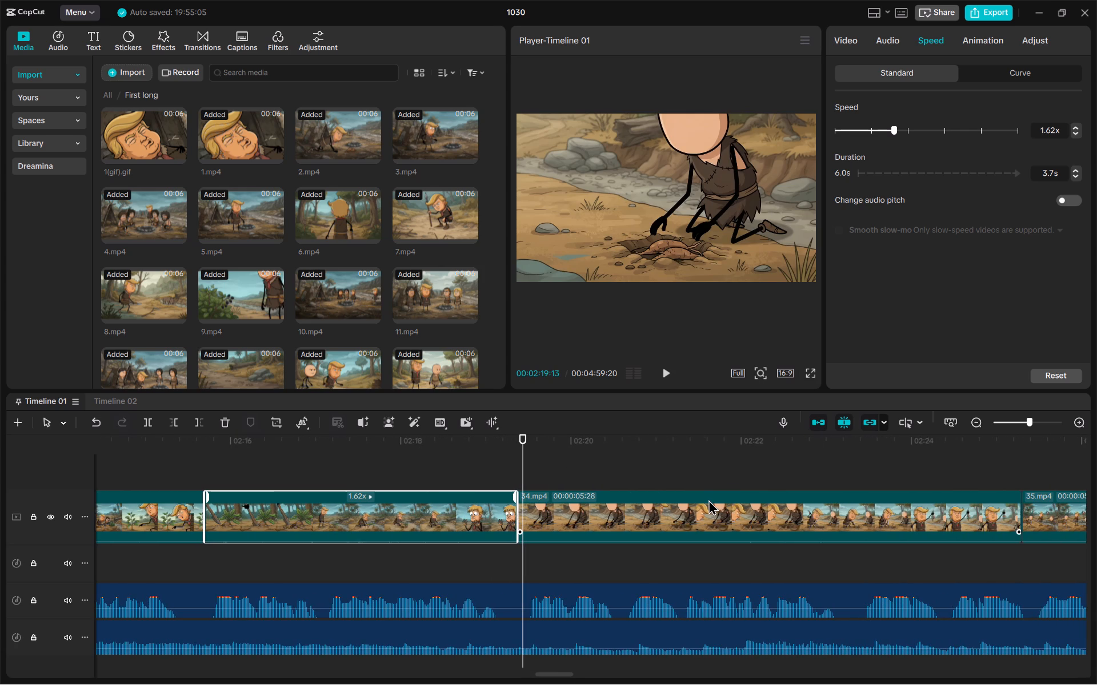
key("alt+Tab")
key("alt+Tab")
key("alt+Tab")
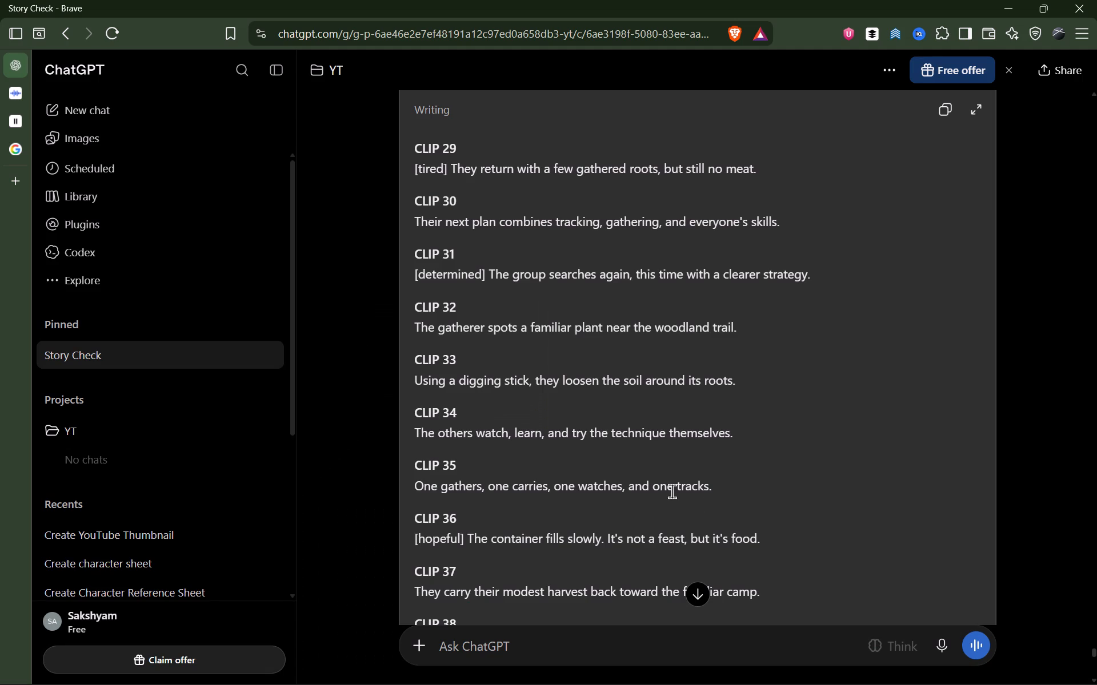
key("alt+Tab")
key("space")
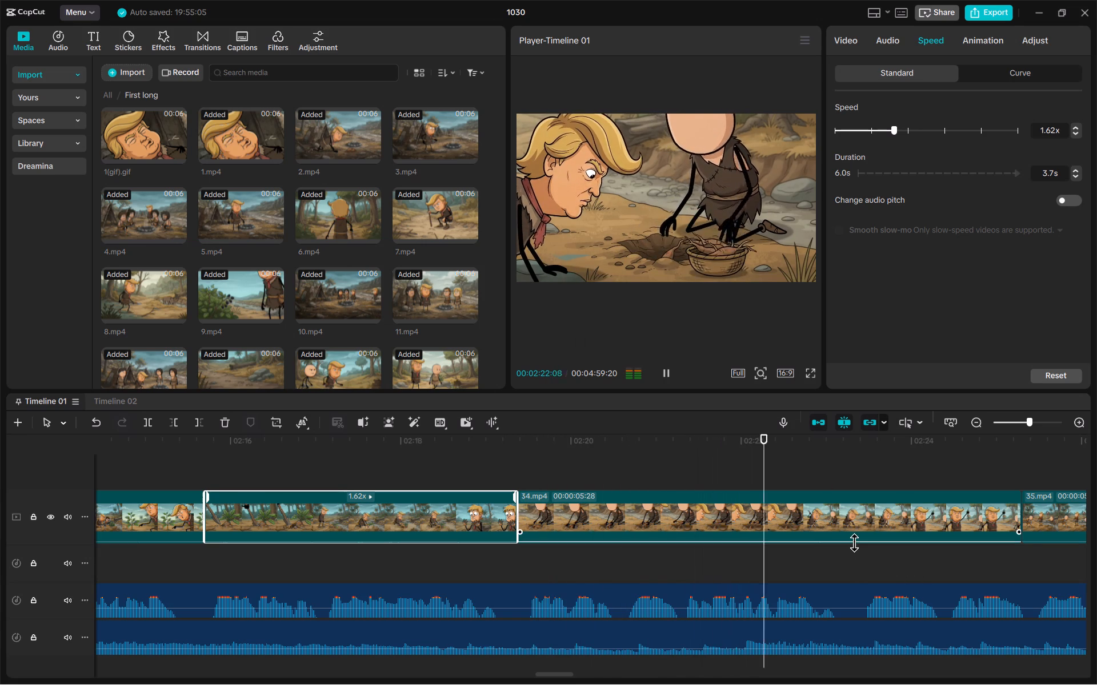
key("space")
key("space")
key("space")
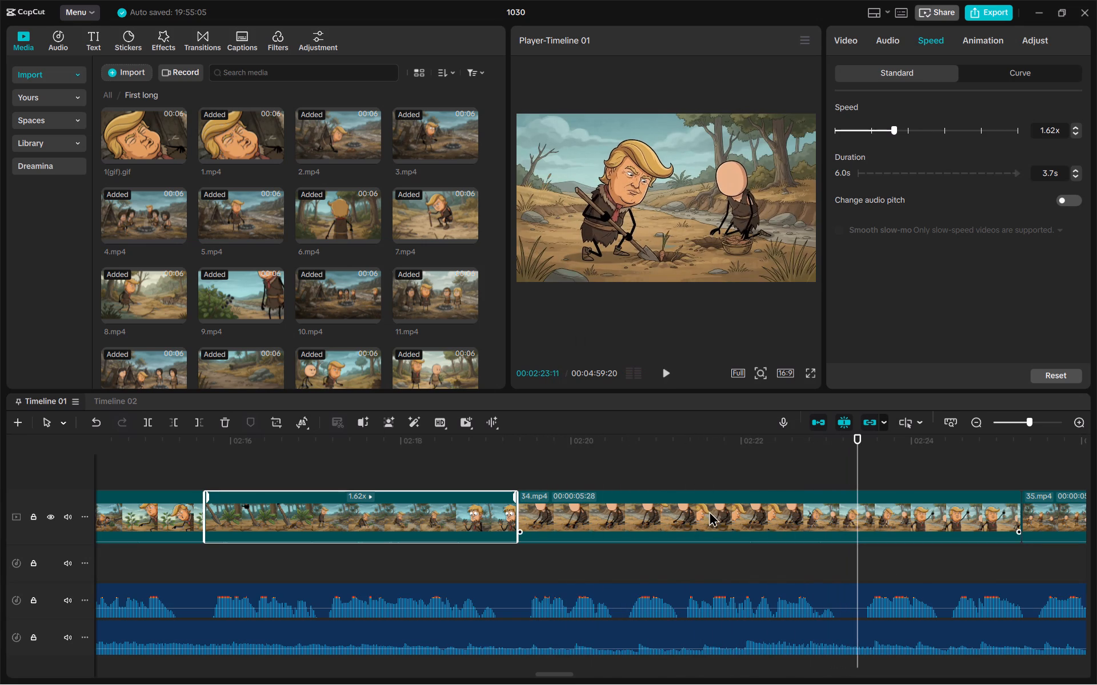
Shorten 34.mp4 to a duration of 4.0 s so it ends at the playhead.
left_click(707, 502)
left_click(892, 127)
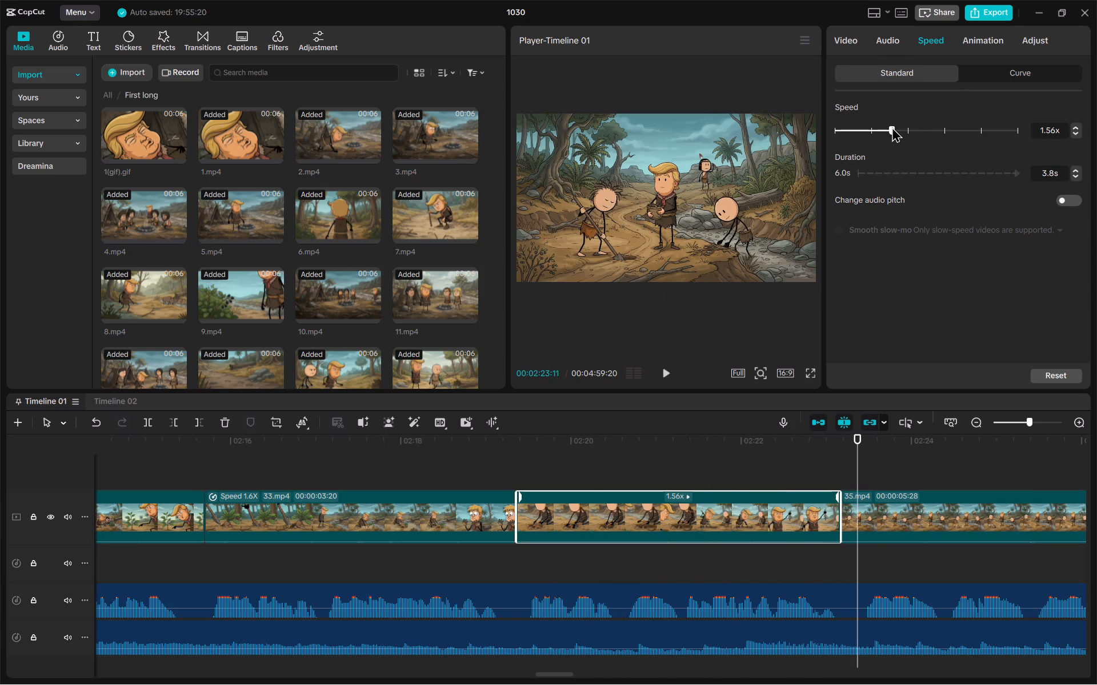
double_click(1075, 168)
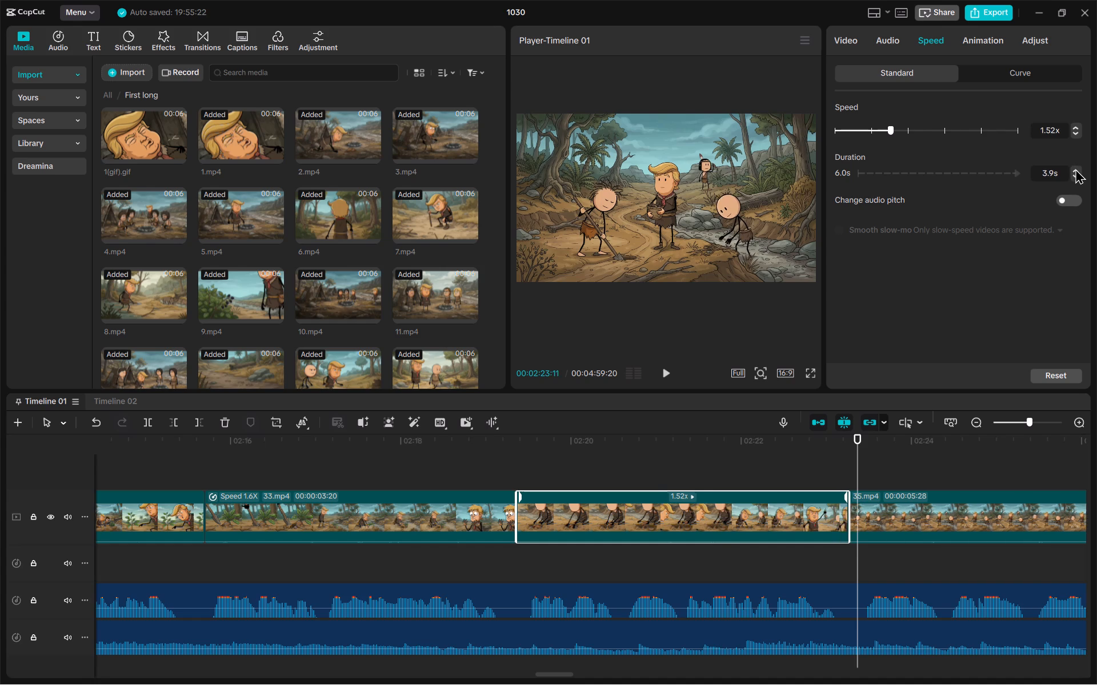
Check the CLIP 35 line in the Brave script and place the CapCut playhead at that line's end, 00:02:27:24.
scroll(906, 416, "left", 1)
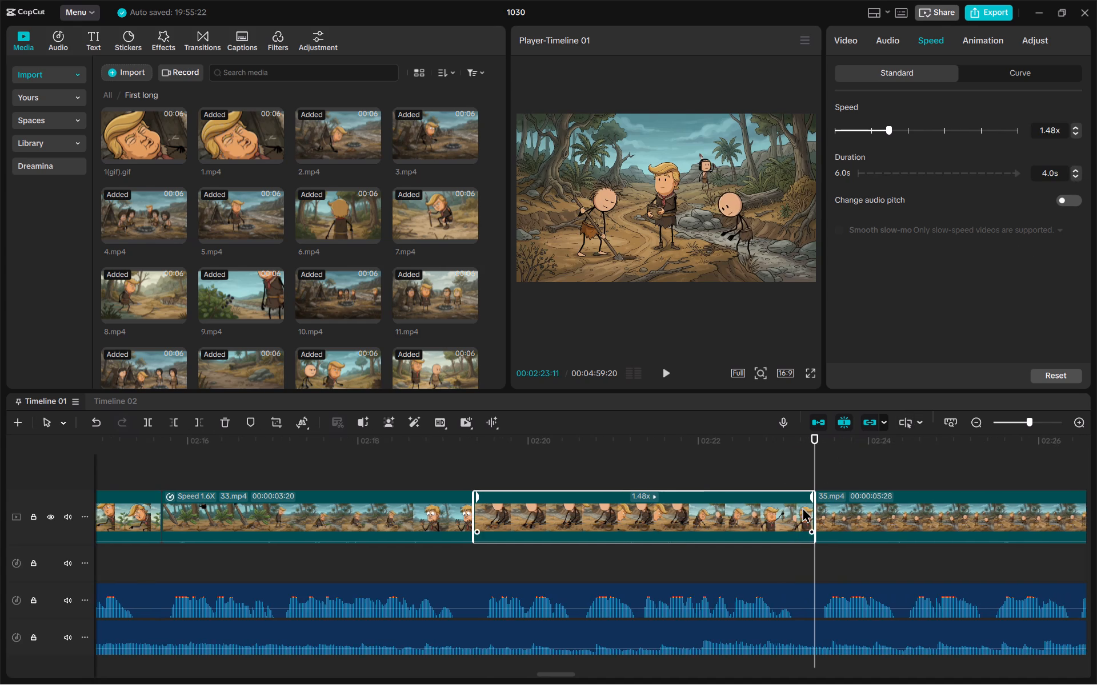
scroll(802, 507, "left", 1)
key("alt+Tab")
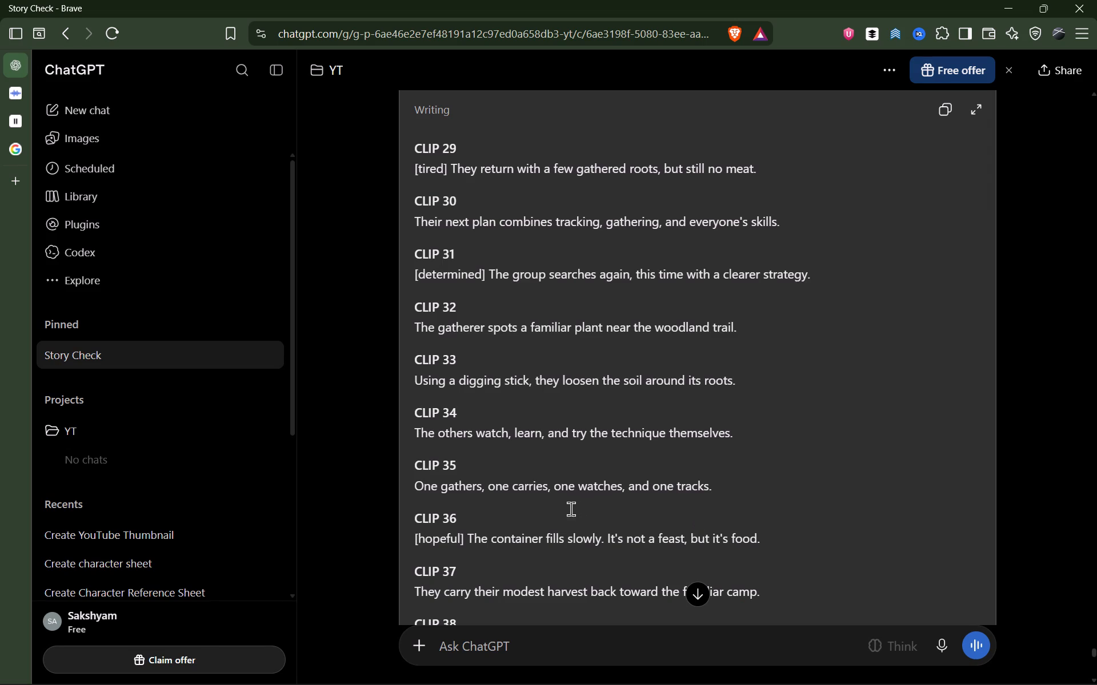
key("alt+Tab")
key("space")
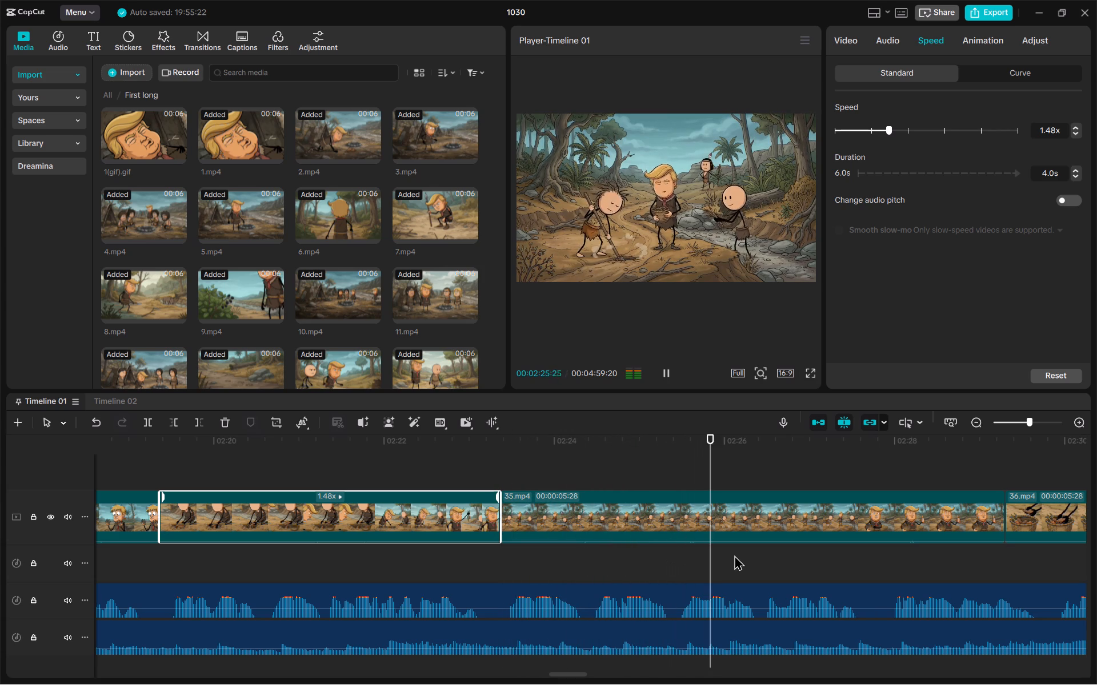
key("space")
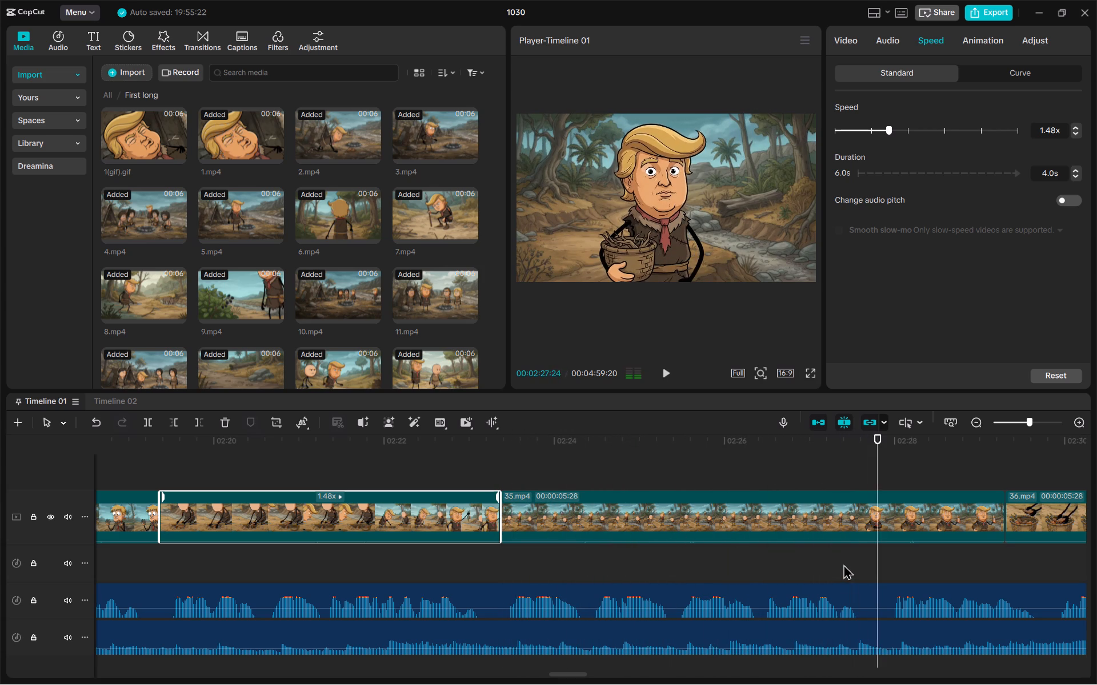
key("space")
key("space")
key("Left")
key("Left")
key("Left")
key("Left")
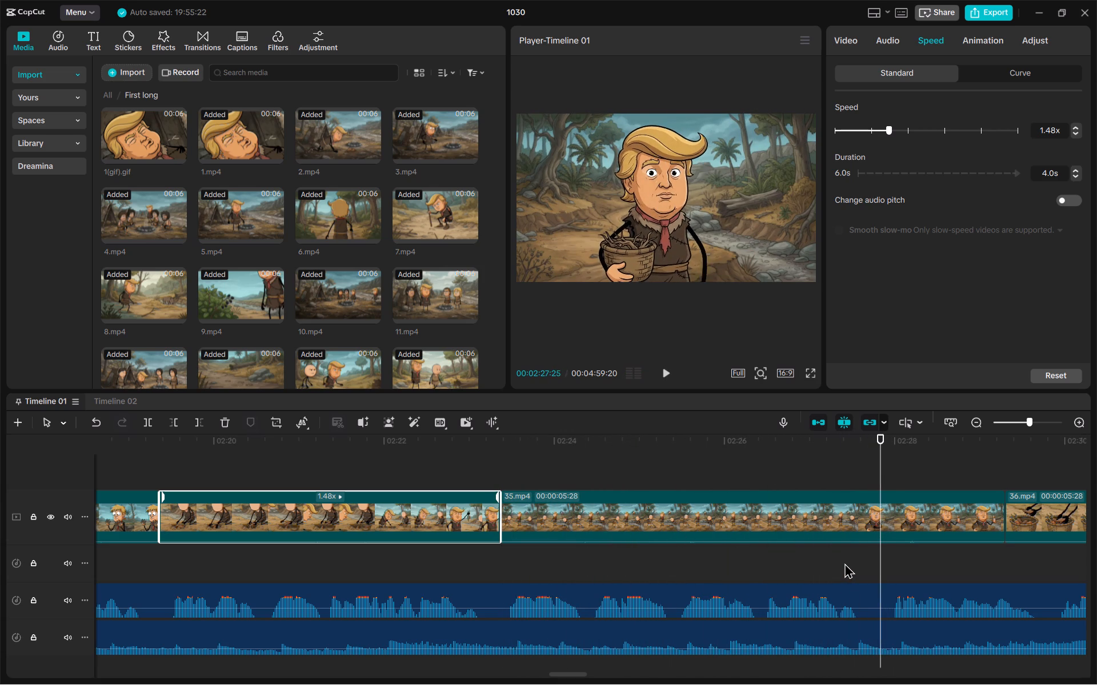
key("Left")
key("Left")
key("Right")
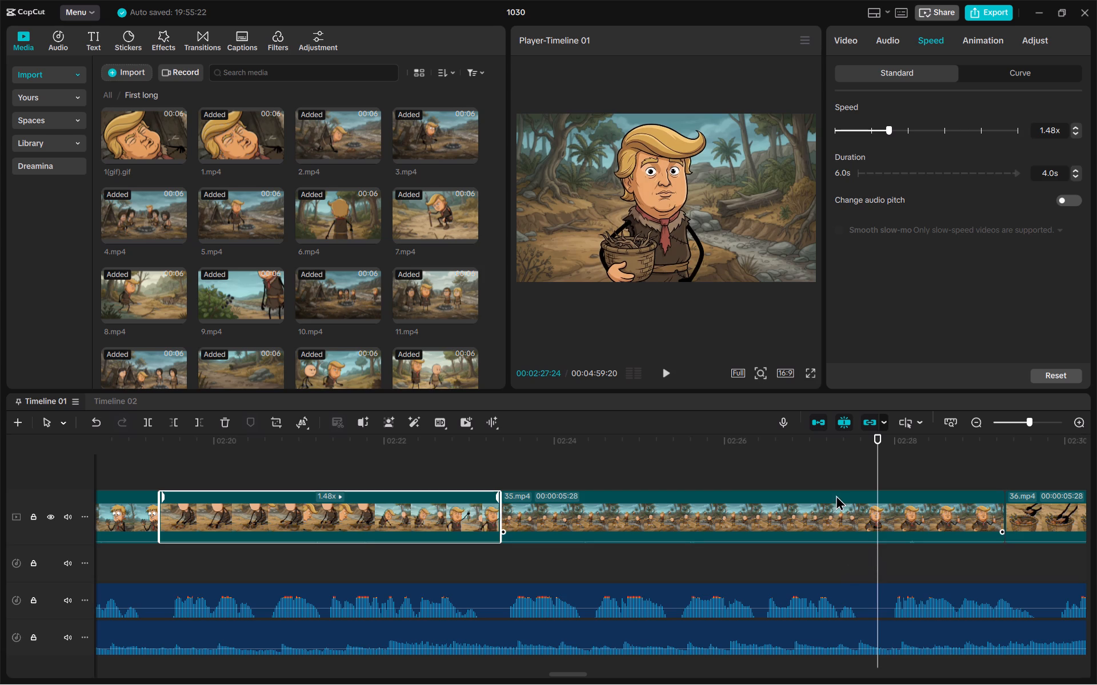
Shorten 35.mp4 to a duration of 4.5 s so it ends at the playhead.
left_click(839, 509)
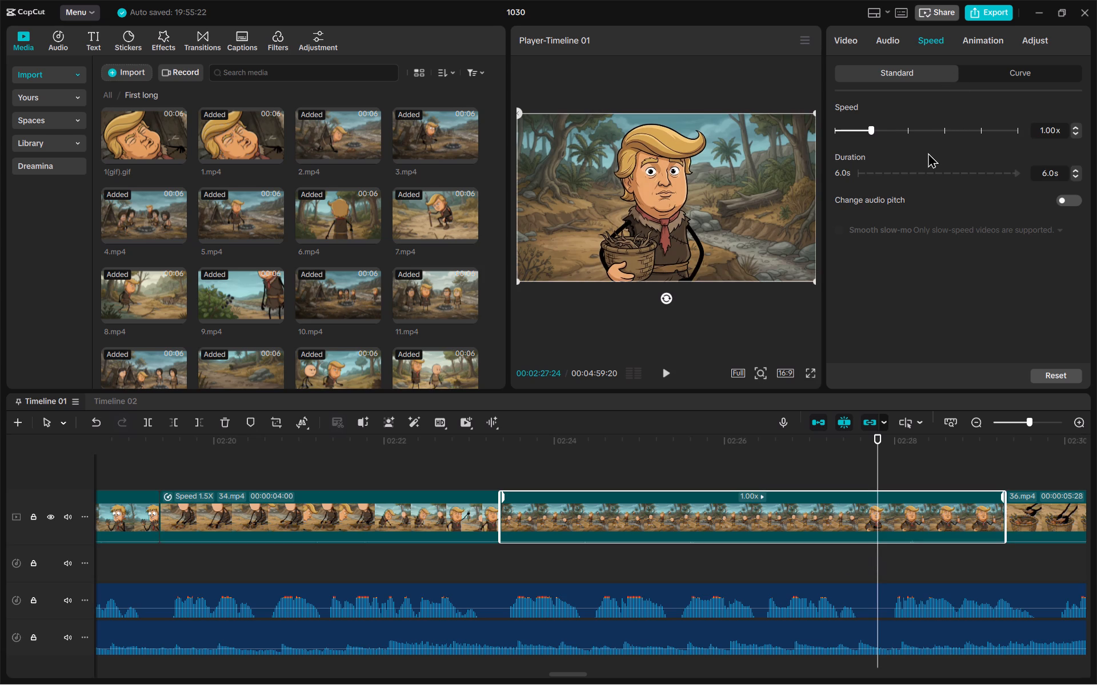
left_click(887, 132)
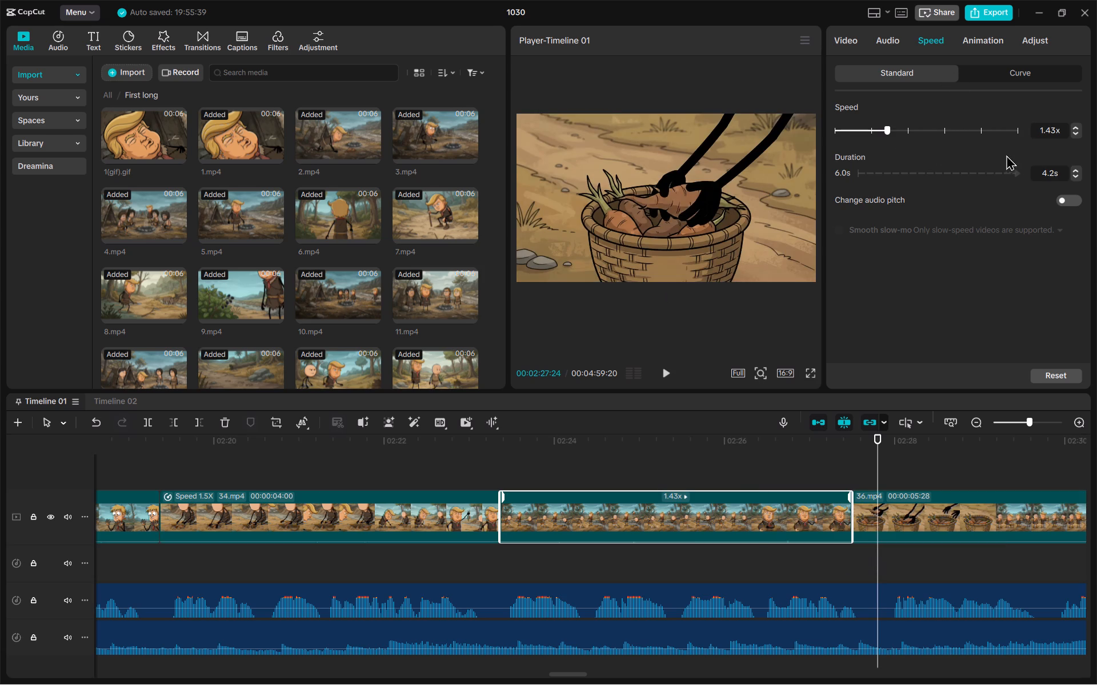
triple_click(1075, 171)
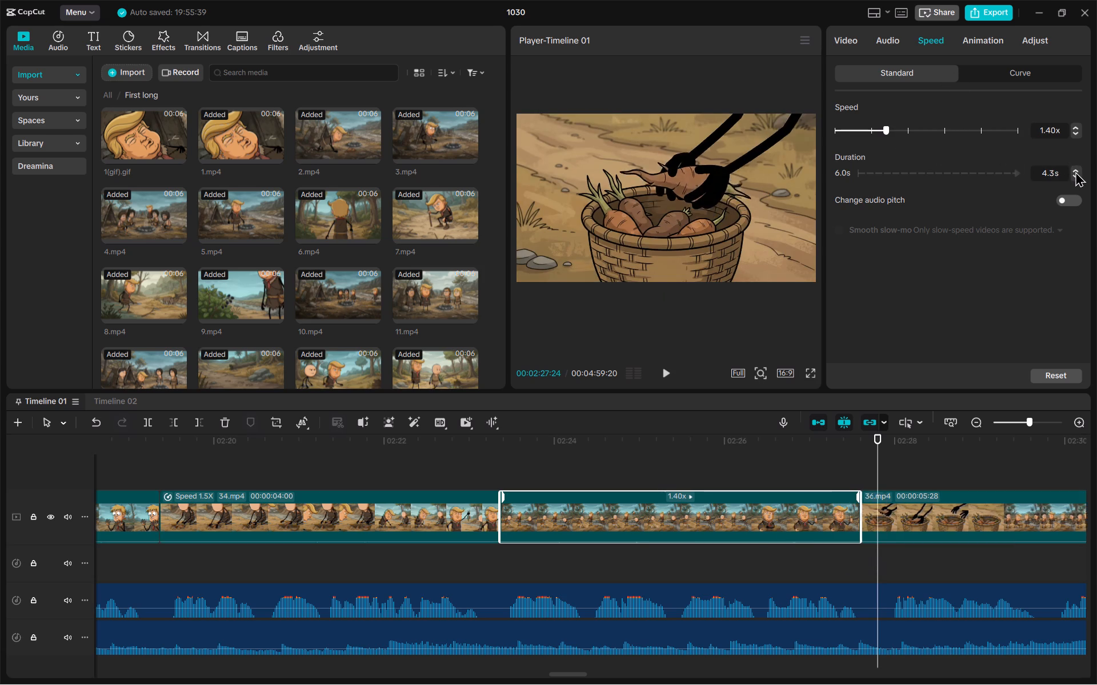
Check the CLIP 36 line in the Brave script and place the CapCut playhead at that line's end, 00:02:32:04.
scroll(852, 499, "left", 1)
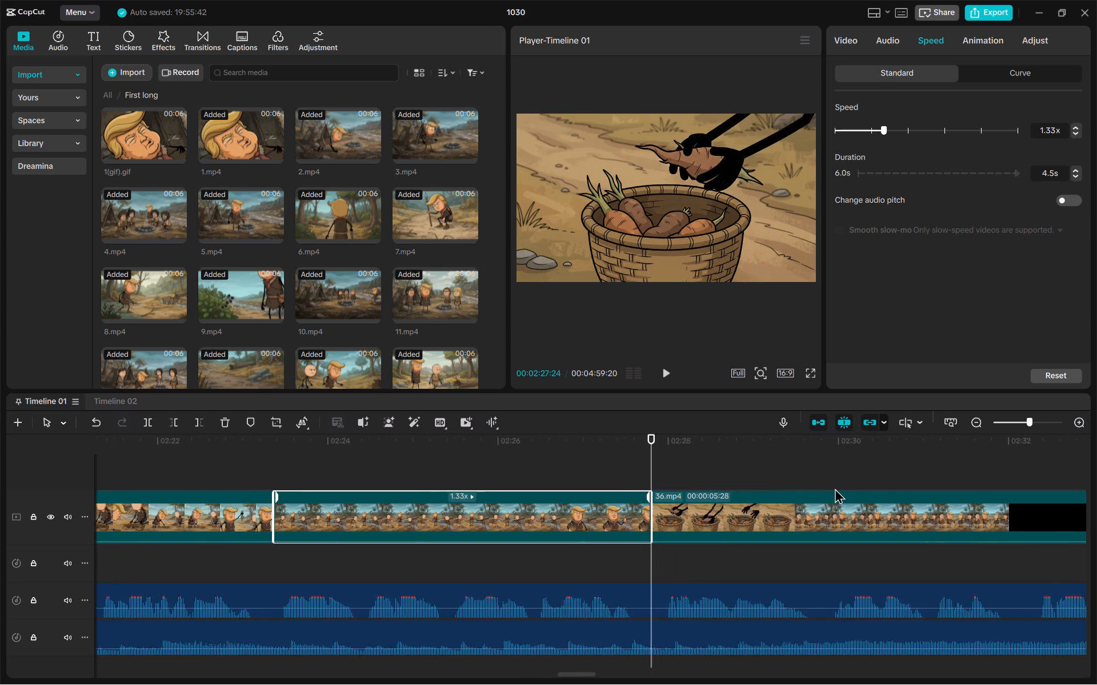
scroll(835, 488, "left", 1)
key("alt+Tab")
scroll(623, 531, "down", 2)
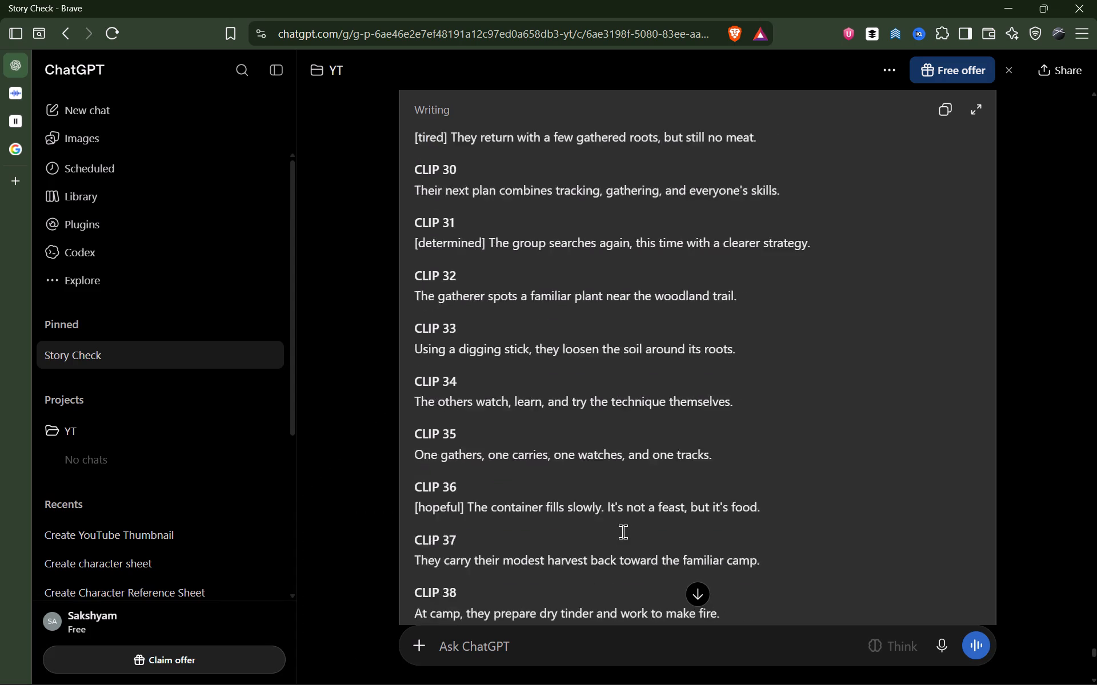
key("alt+Tab")
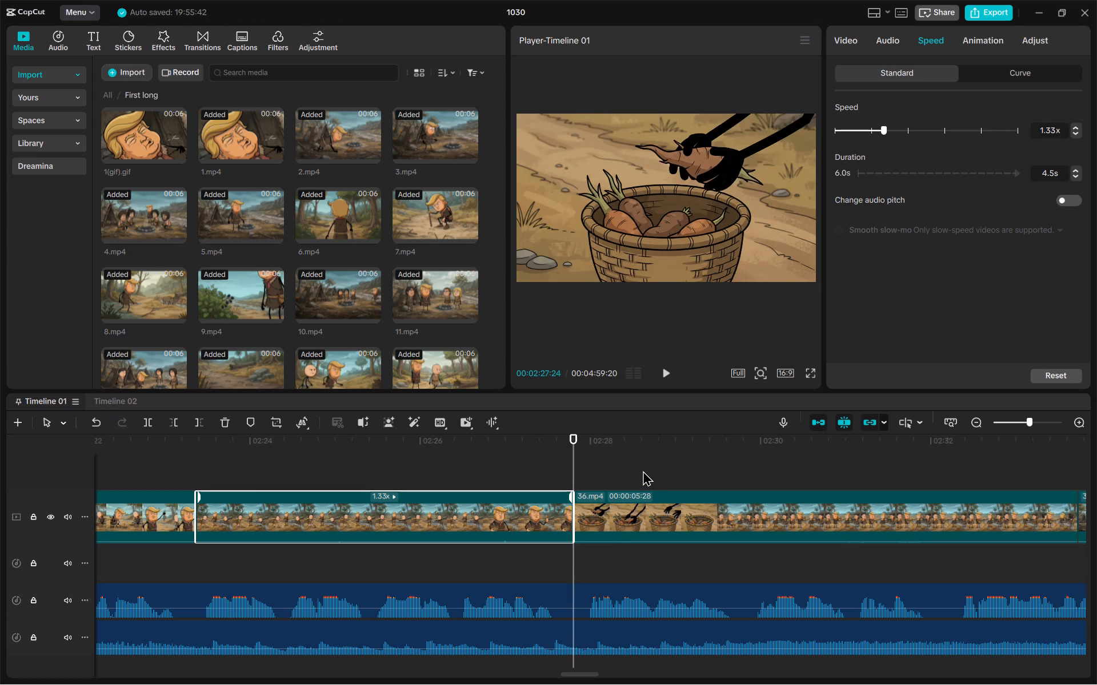
key("alt+Tab")
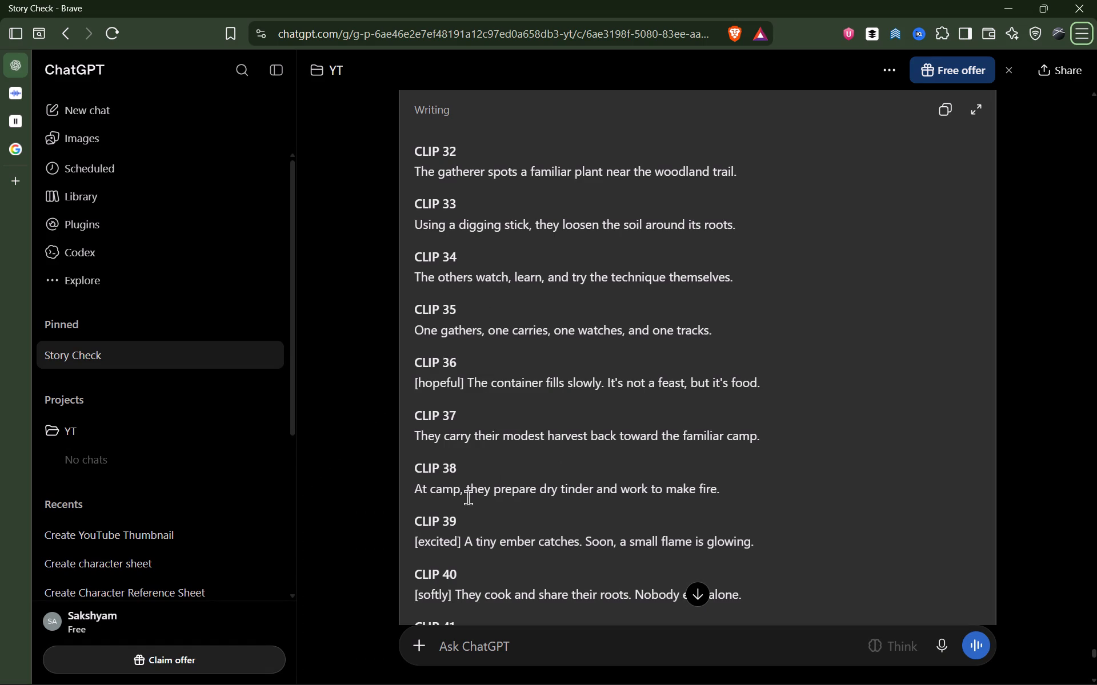
key("alt+Tab")
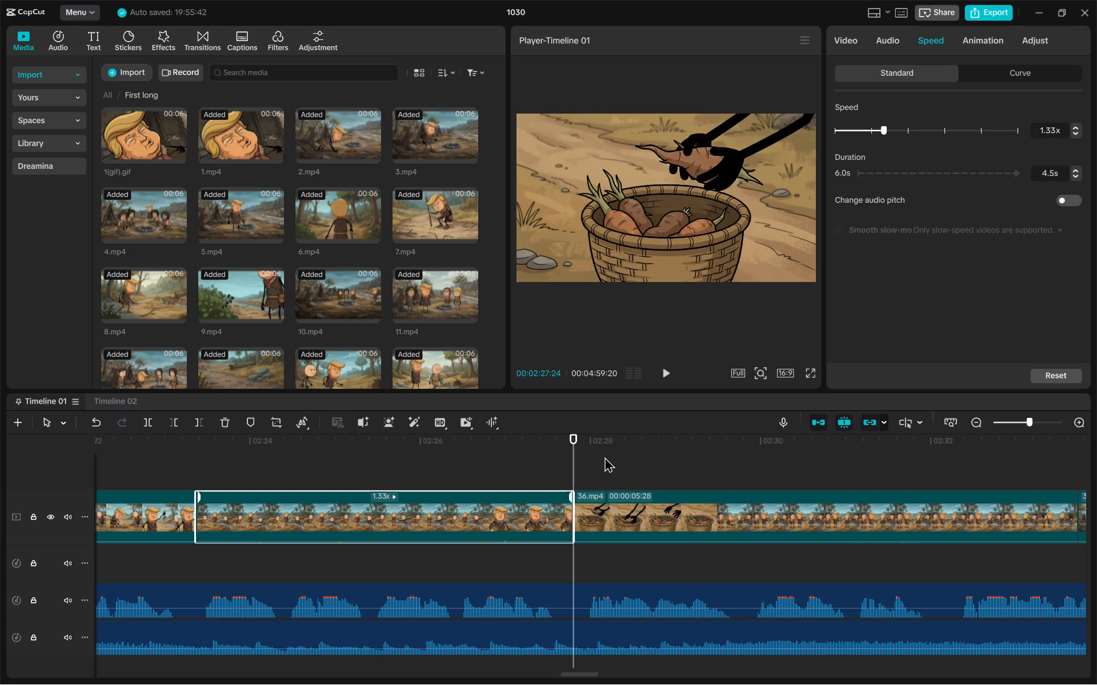
key("alt+Tab")
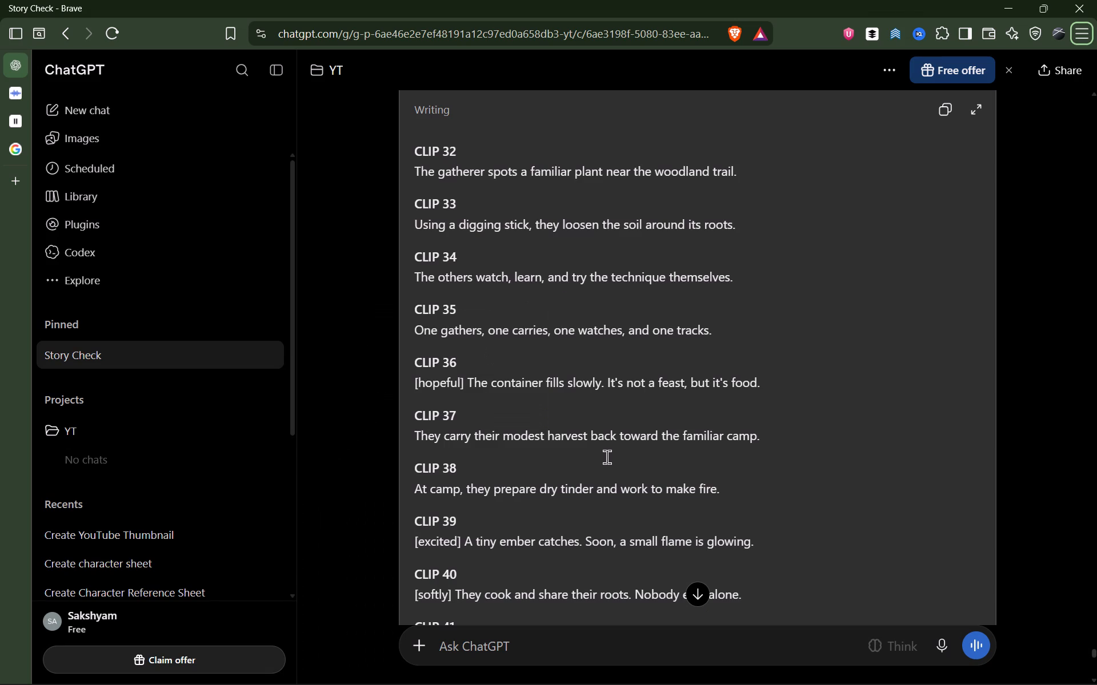
key("alt+Tab")
key("space")
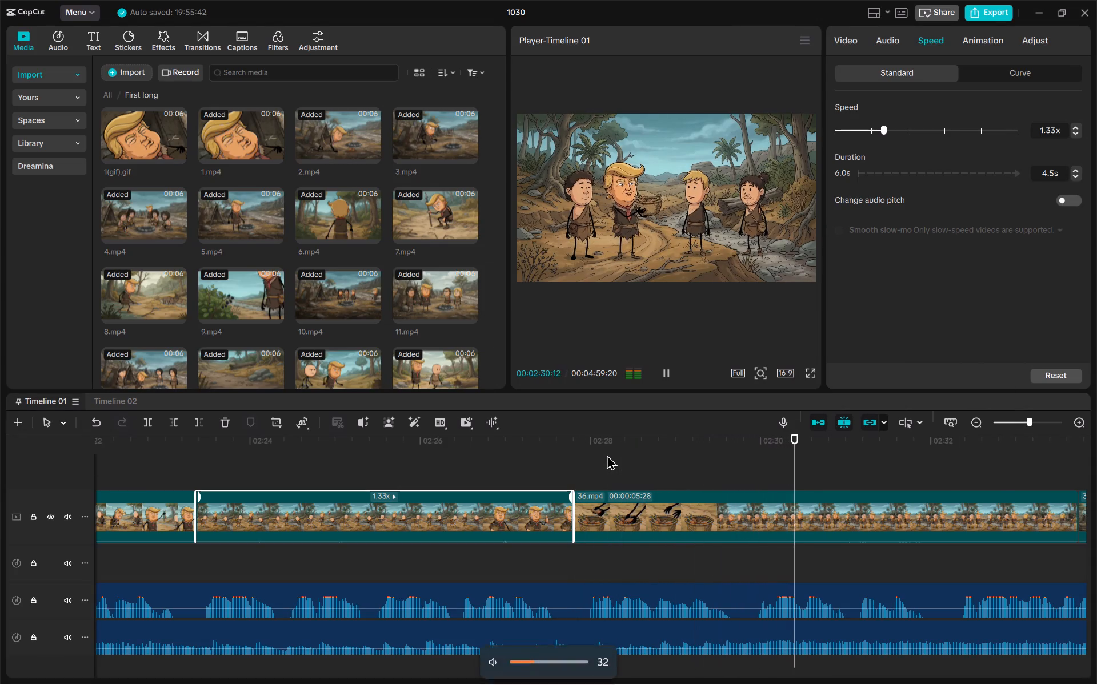
key("space")
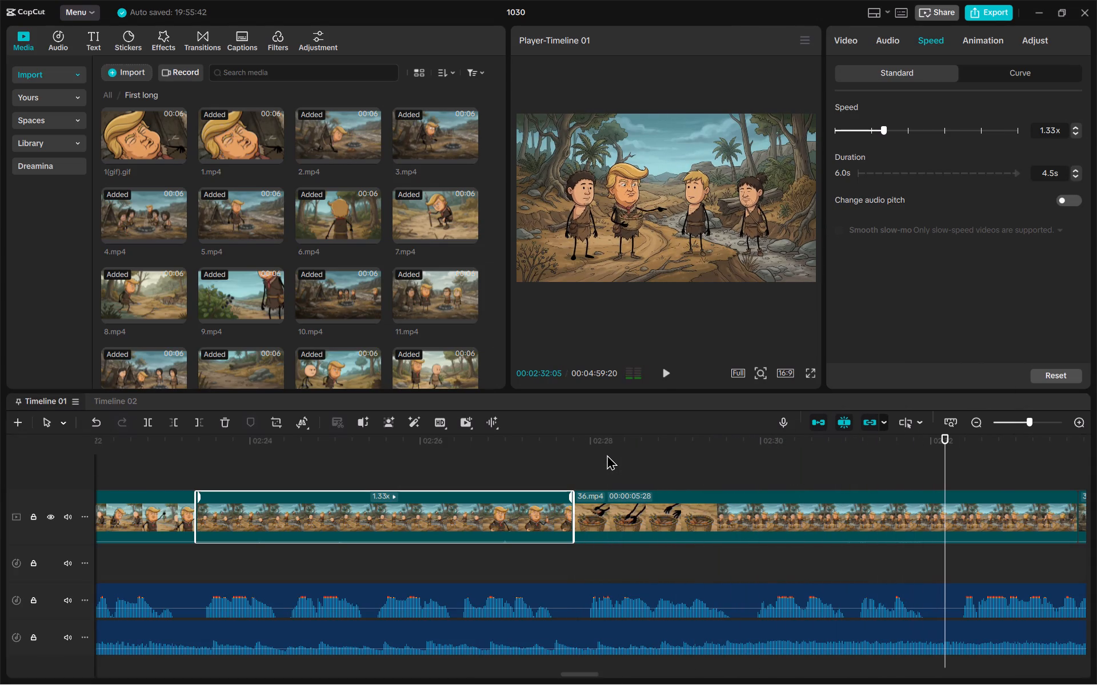
key("Left")
key("Left")
key("Right")
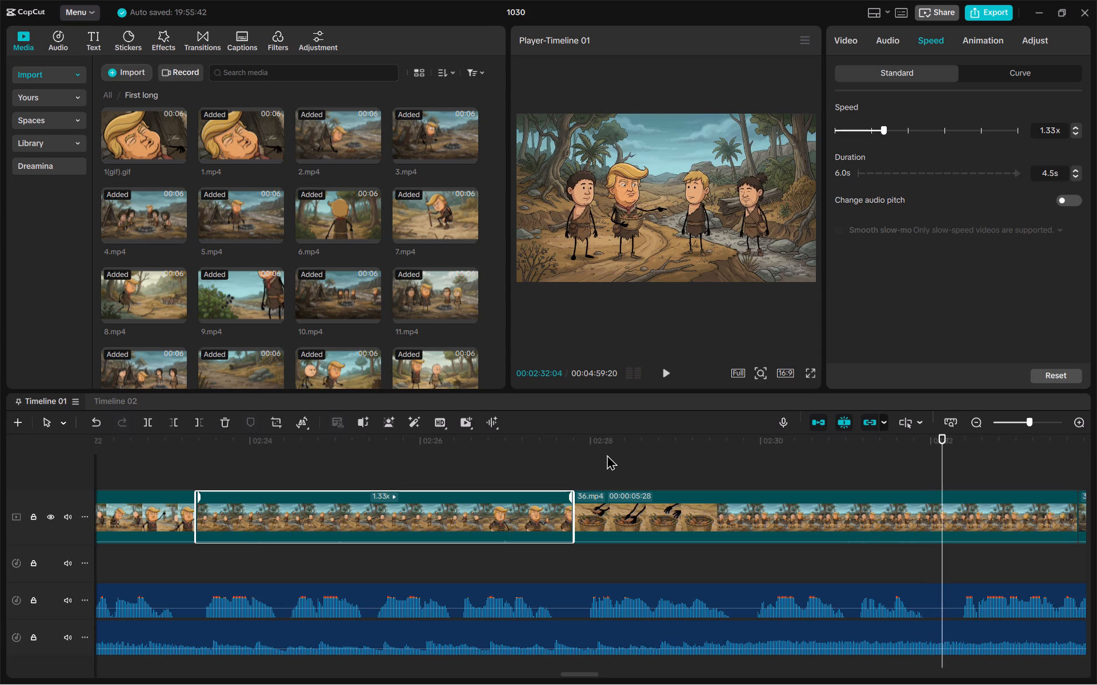
Shorten 36.mp4 to a duration of 4.3 s so it ends at the playhead.
scroll(607, 454, "left", 1)
left_click(591, 509)
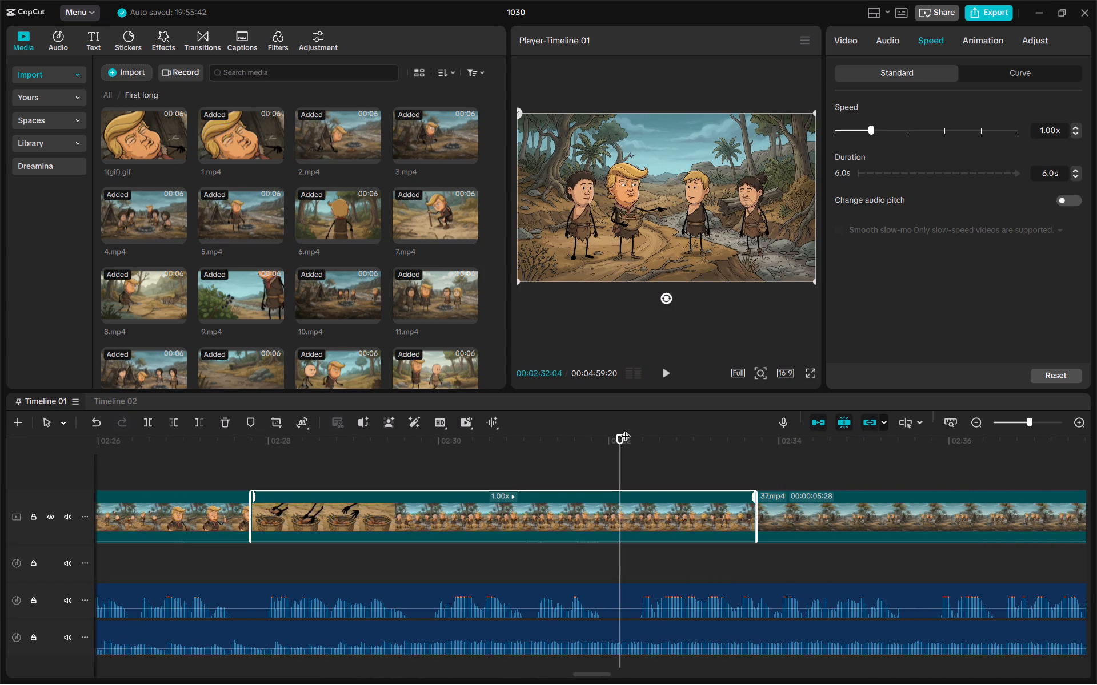
left_click(880, 134)
double_click(880, 134)
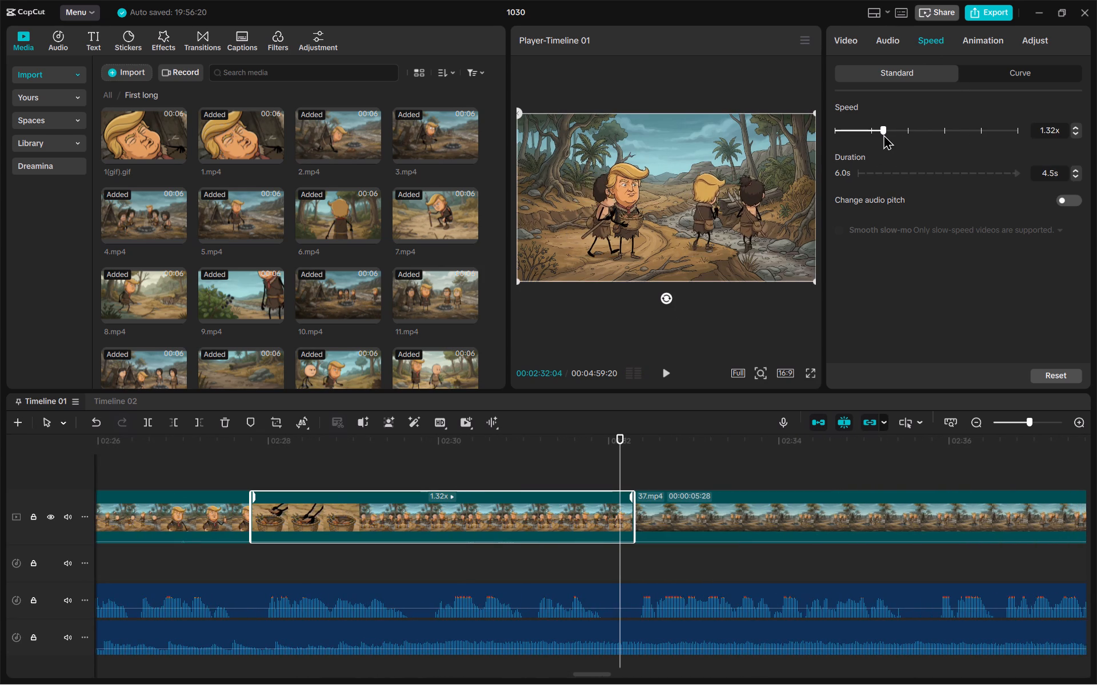
left_click(1074, 168)
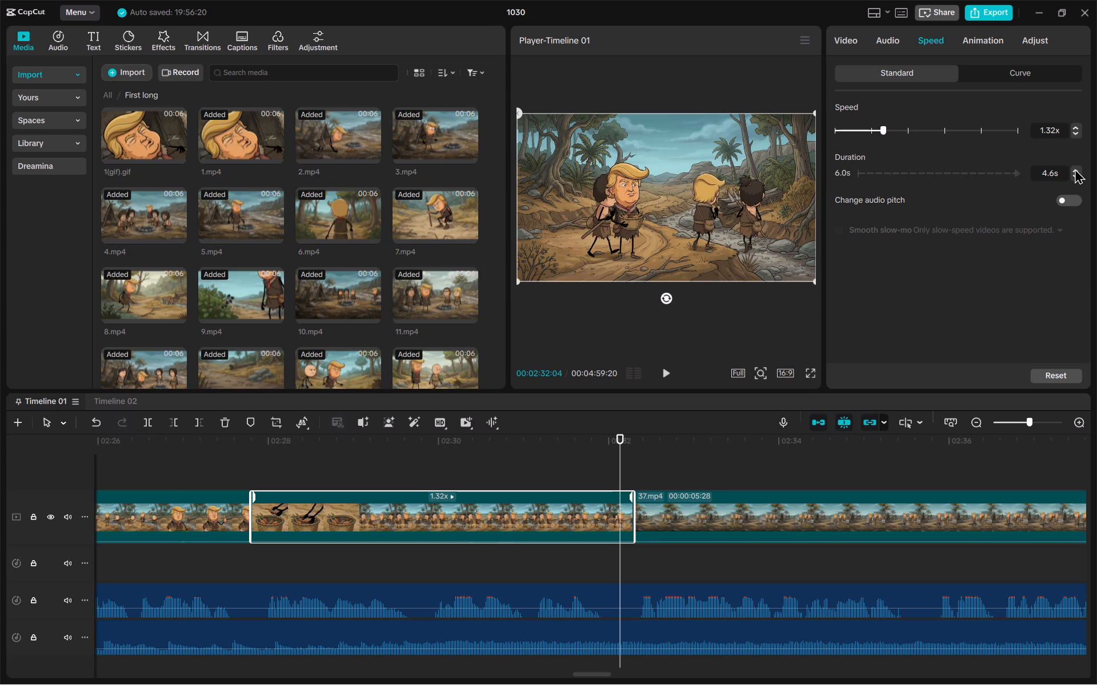
left_click(1075, 168)
triple_click(1074, 177)
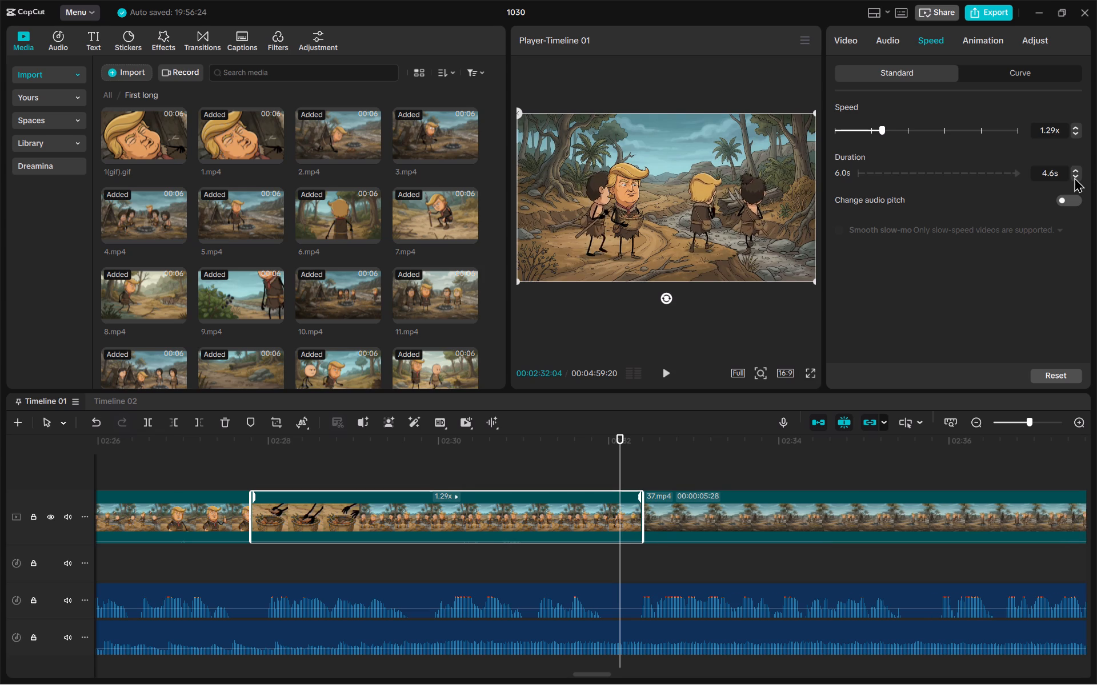
left_click(1074, 177)
Check the CLIP 37 line in the Brave script and place the CapCut playhead at that line's end, 00:02:35:20.
scroll(1074, 177, "left", 1)
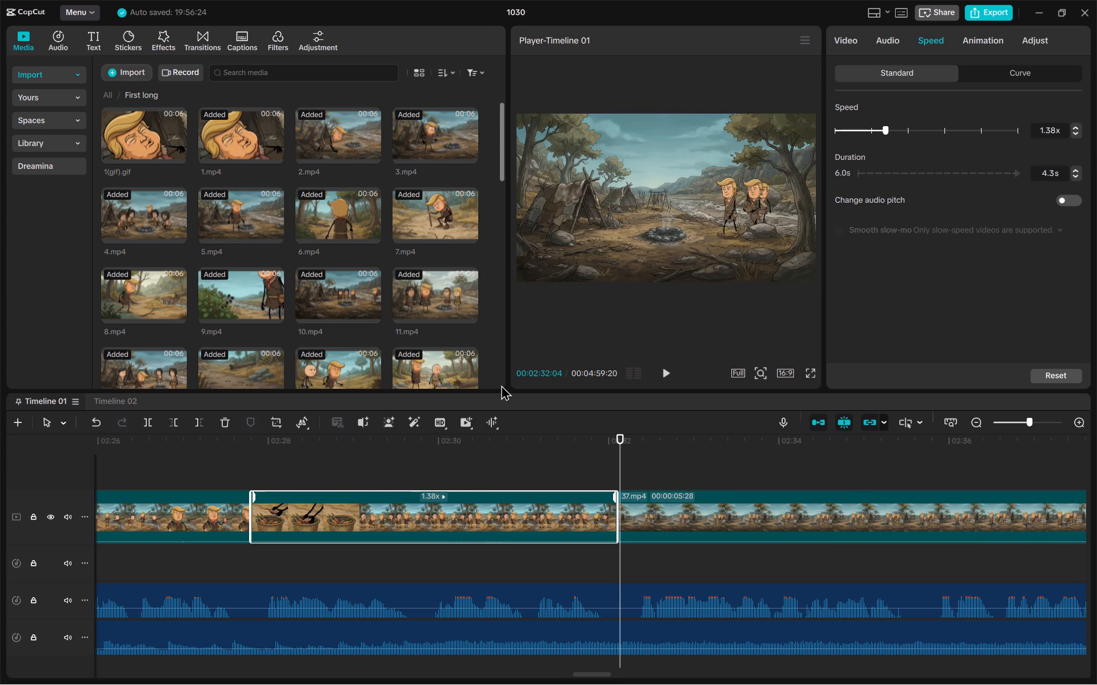
scroll(501, 385, "left", 1)
key("space")
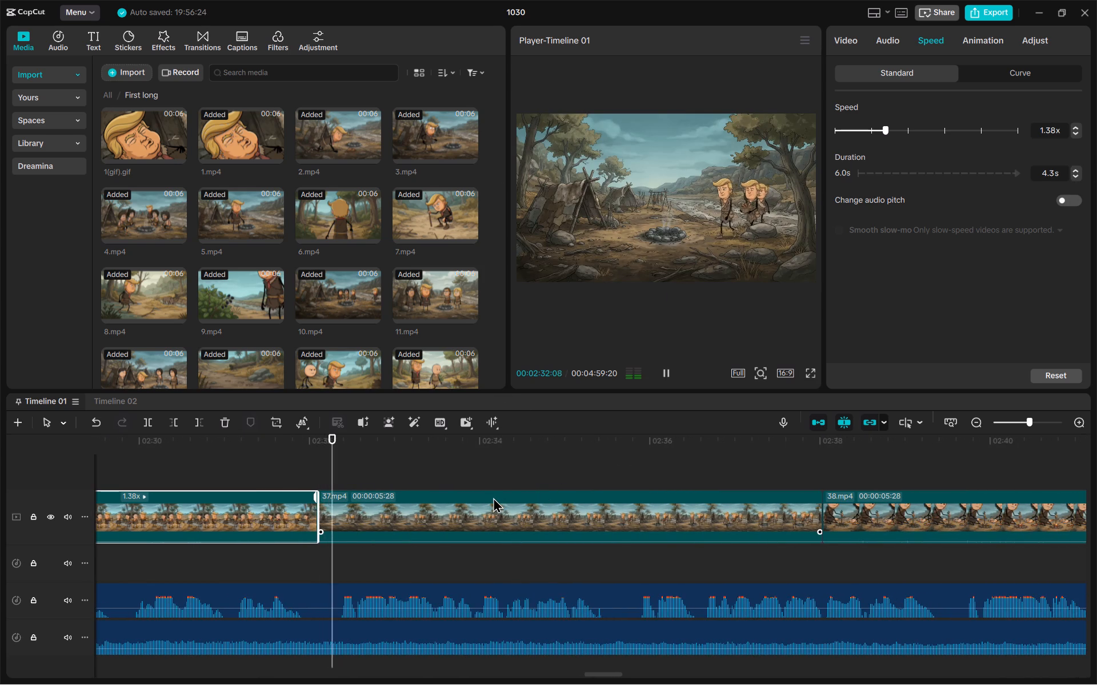
key("alt+Tab")
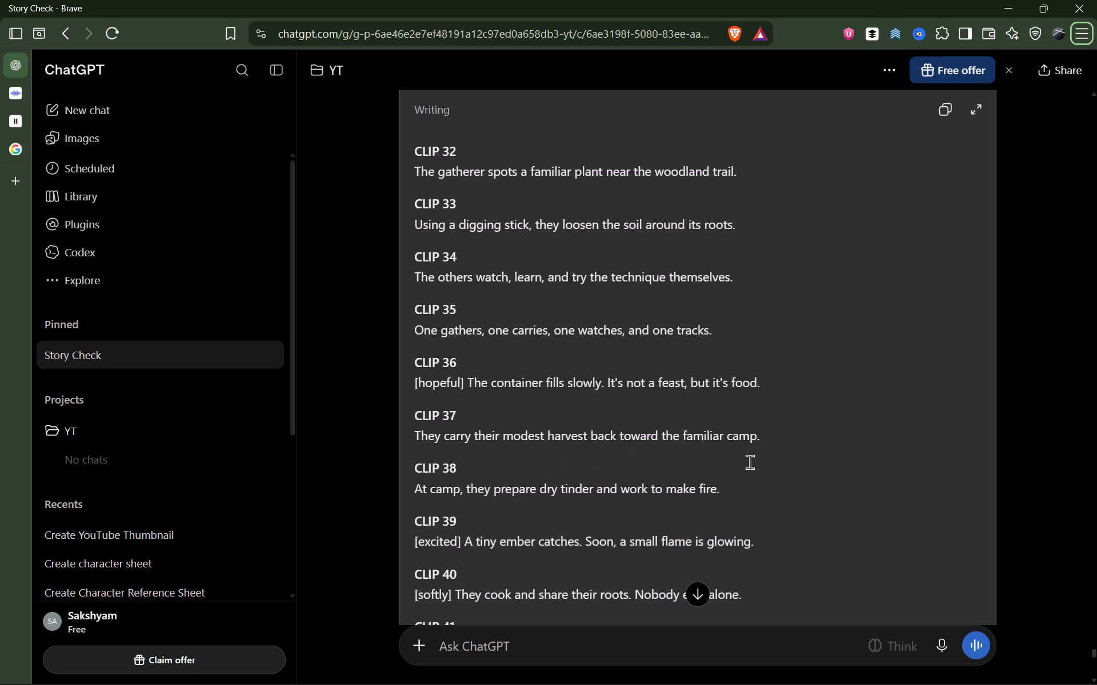
key("alt+Tab")
key("space")
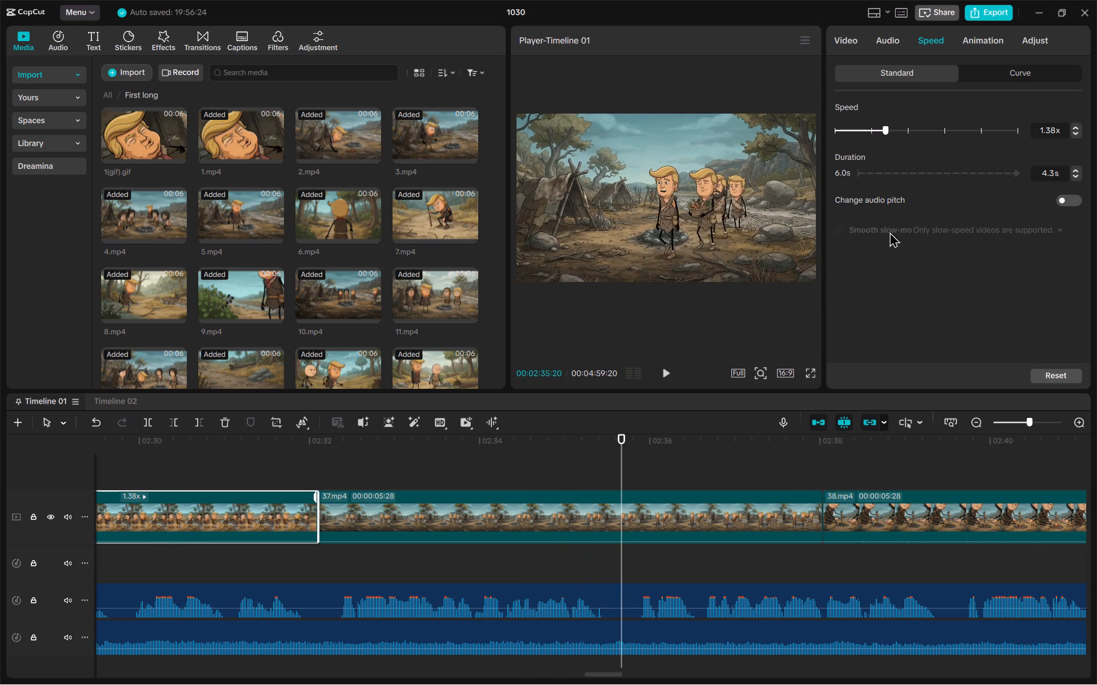
Shorten 37.mp4 to a duration of 3.6 s so it ends at the playhead.
left_click(707, 509)
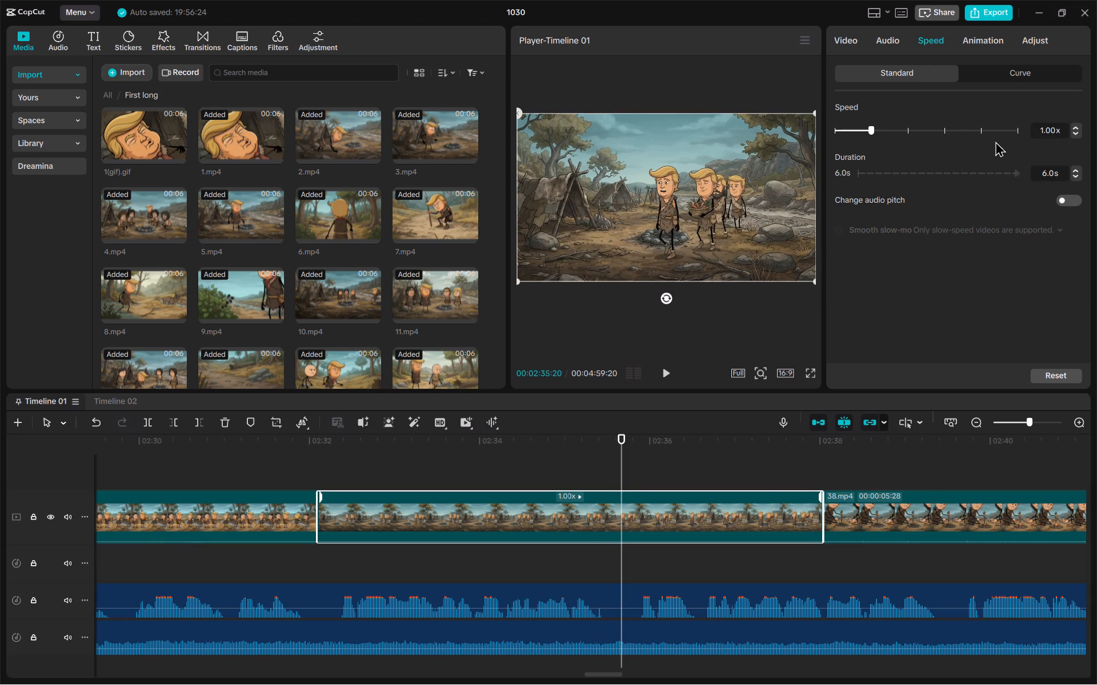
left_click(882, 135)
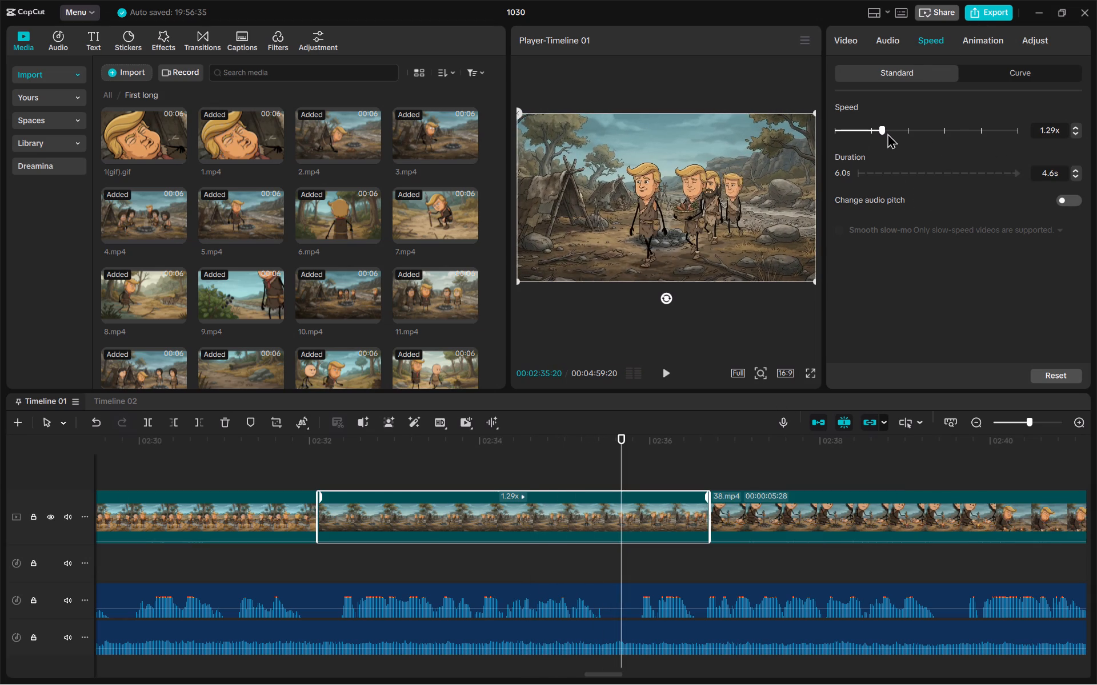
left_click(888, 133)
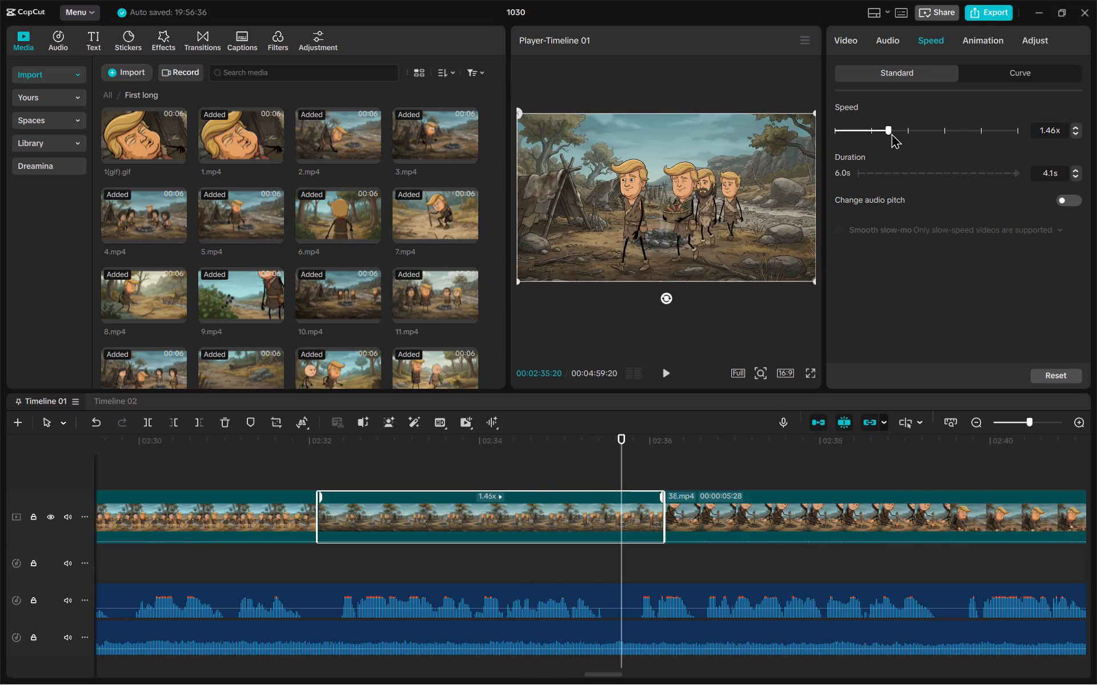
left_click(893, 131)
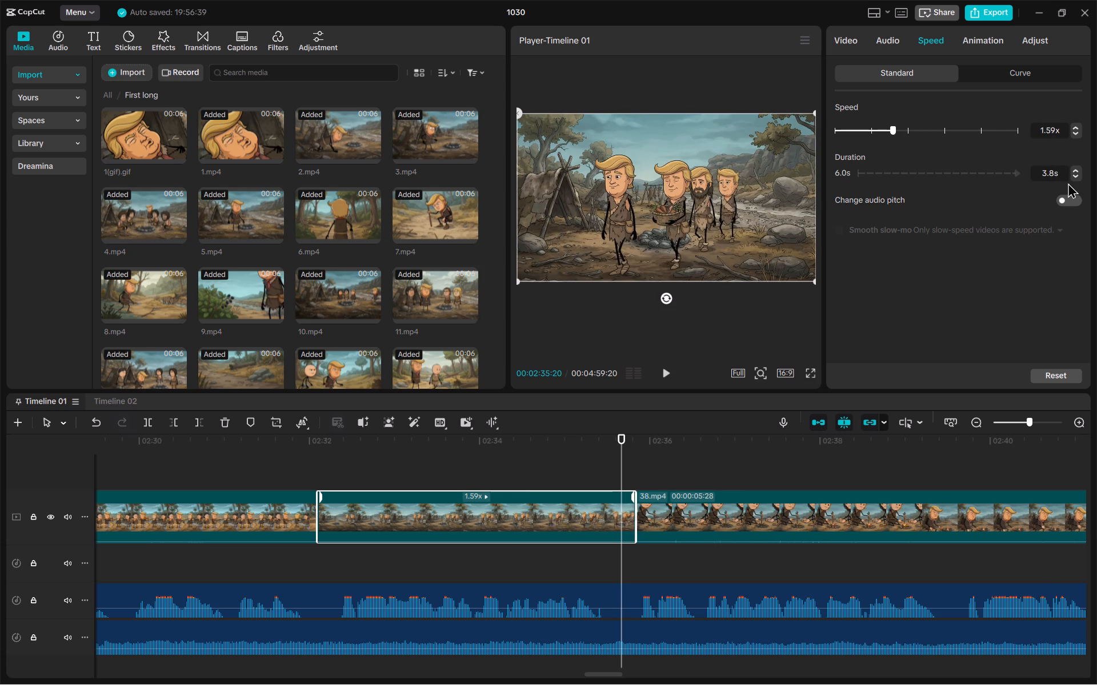
left_click(1080, 176)
left_click(1074, 178)
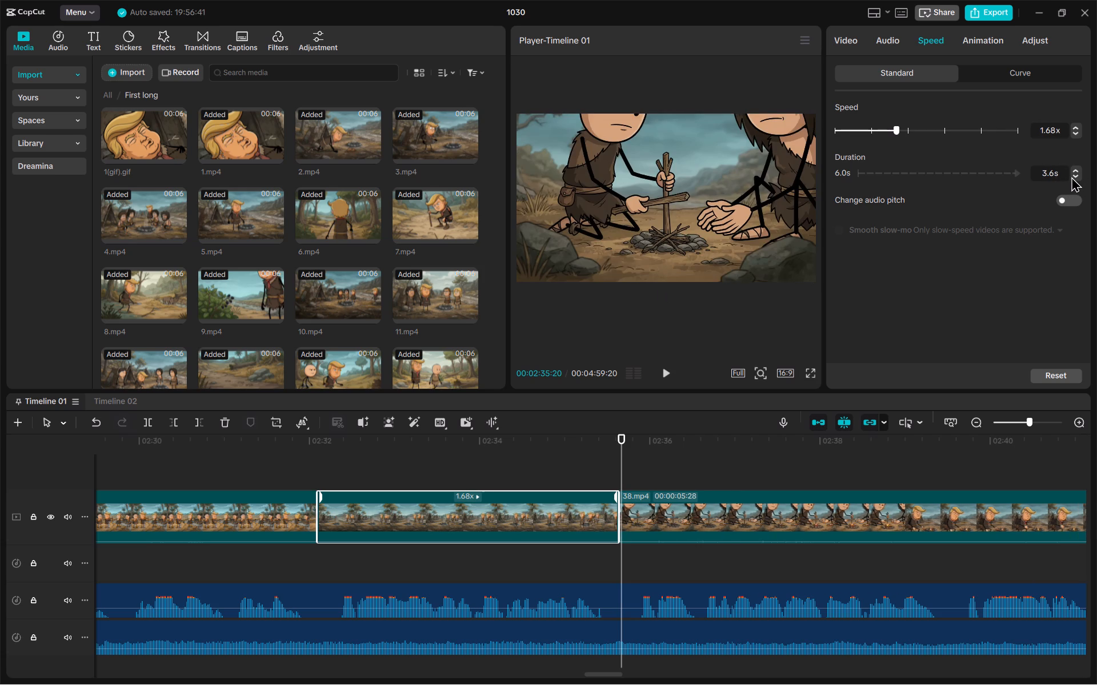
Check the CLIP 38 line in the Brave script and place the CapCut playhead at that line's end, 00:02:39:15.
key("alt+Tab")
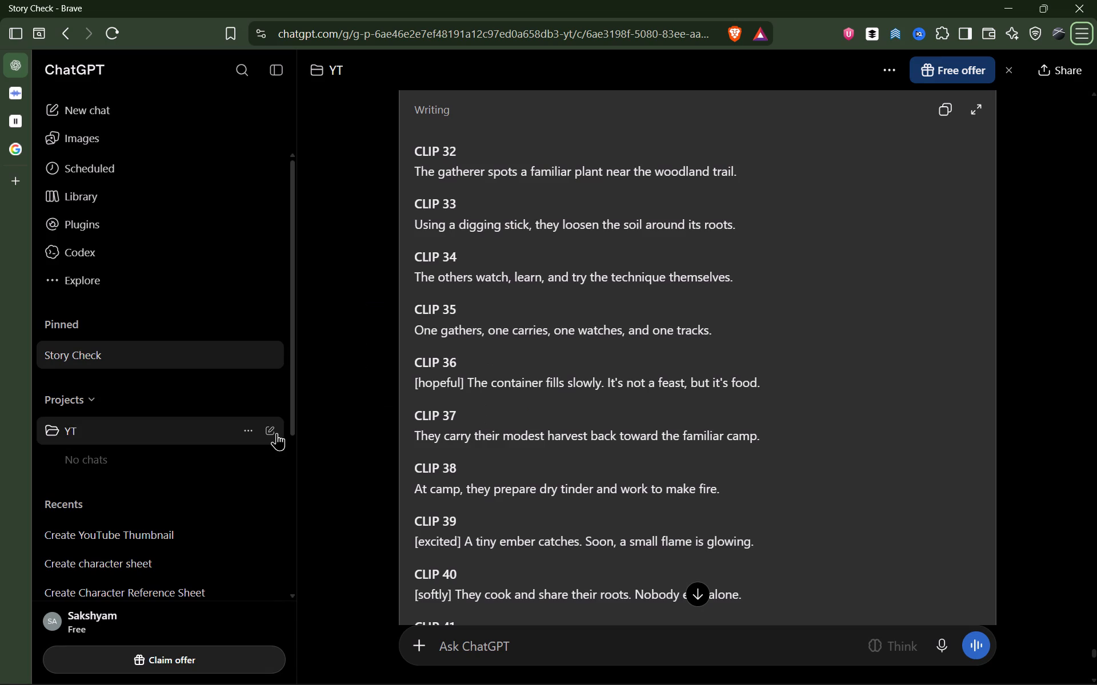
key("alt+Tab")
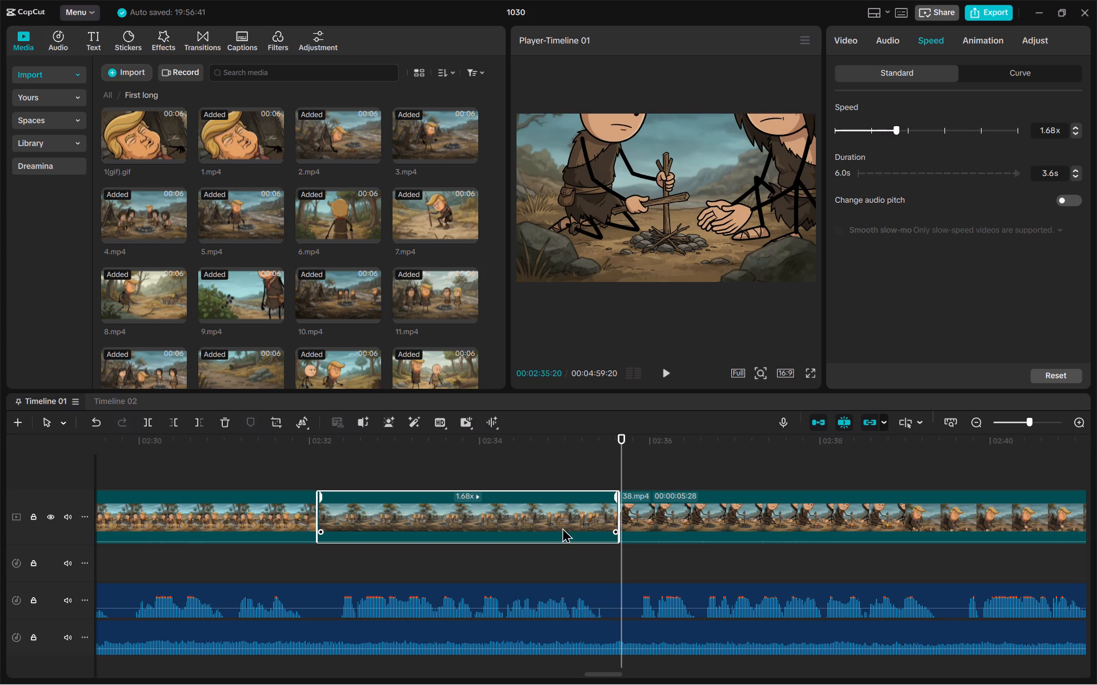
key("alt+Tab")
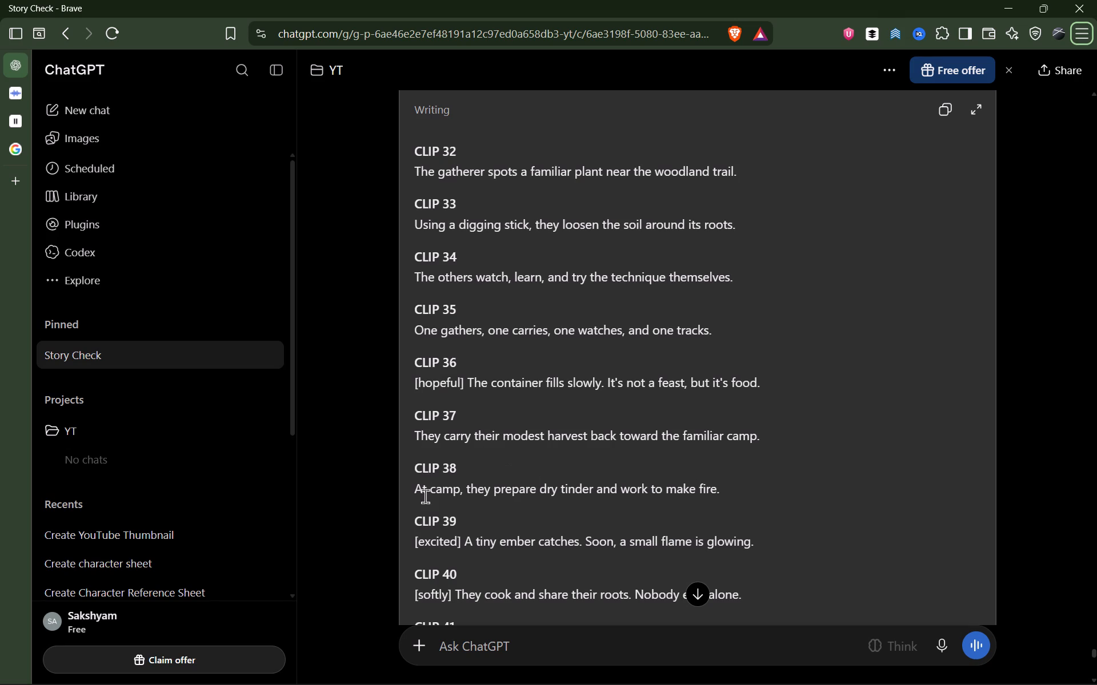
key("alt+Tab")
key("space")
scroll(554, 519, "left", 1)
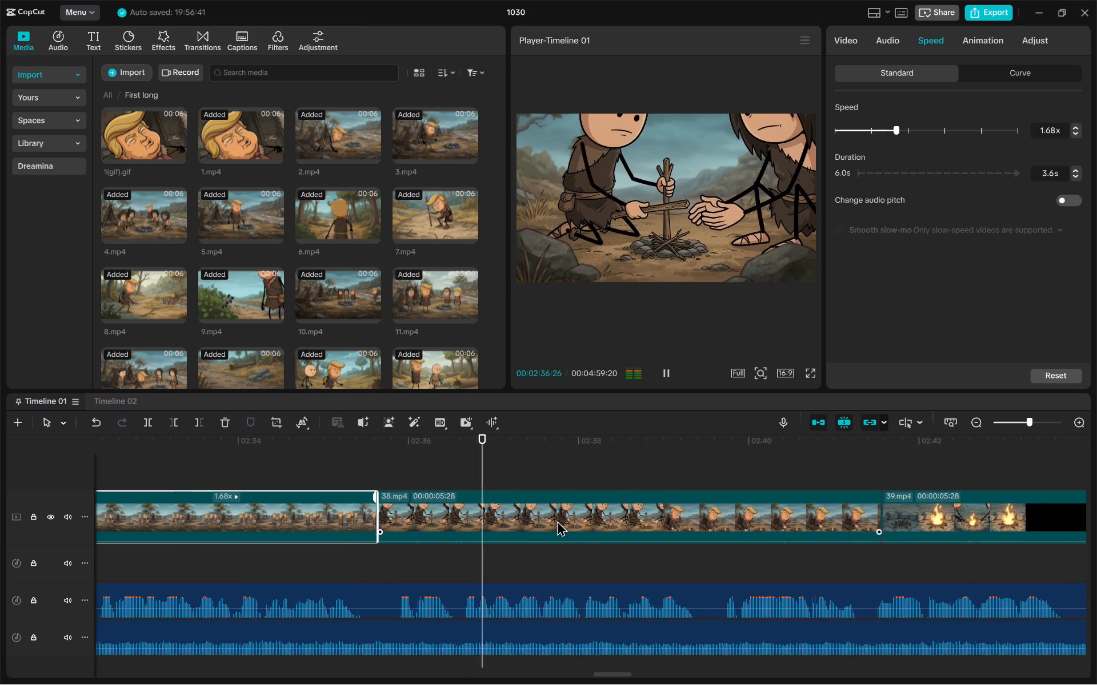
scroll(557, 521, "left", 1)
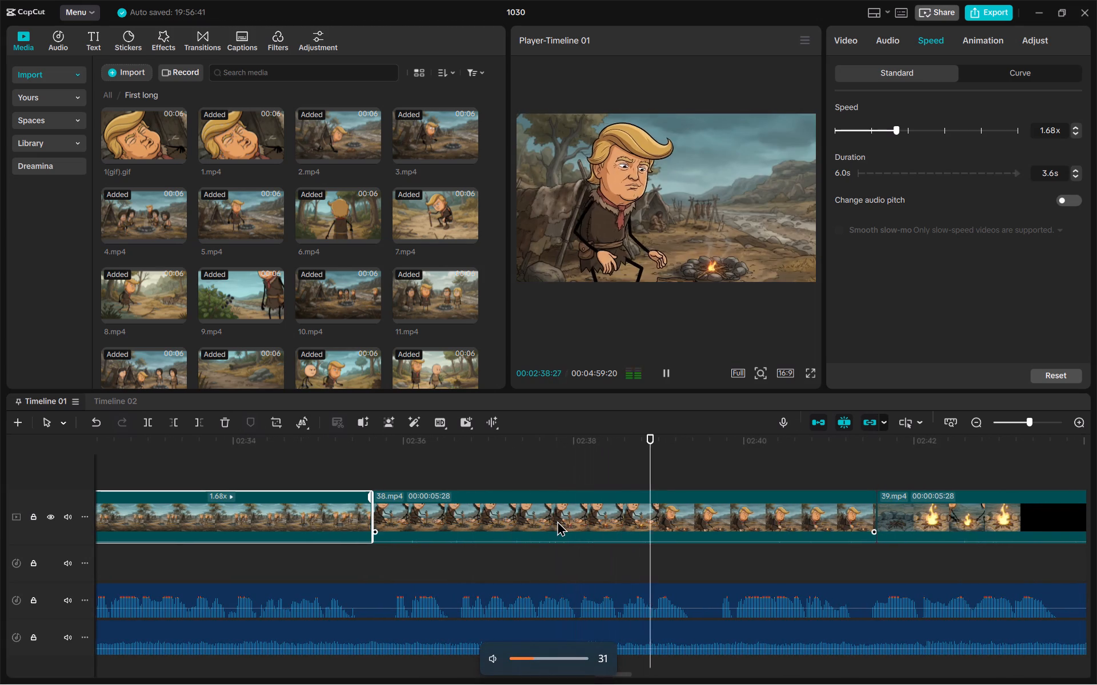
key("space")
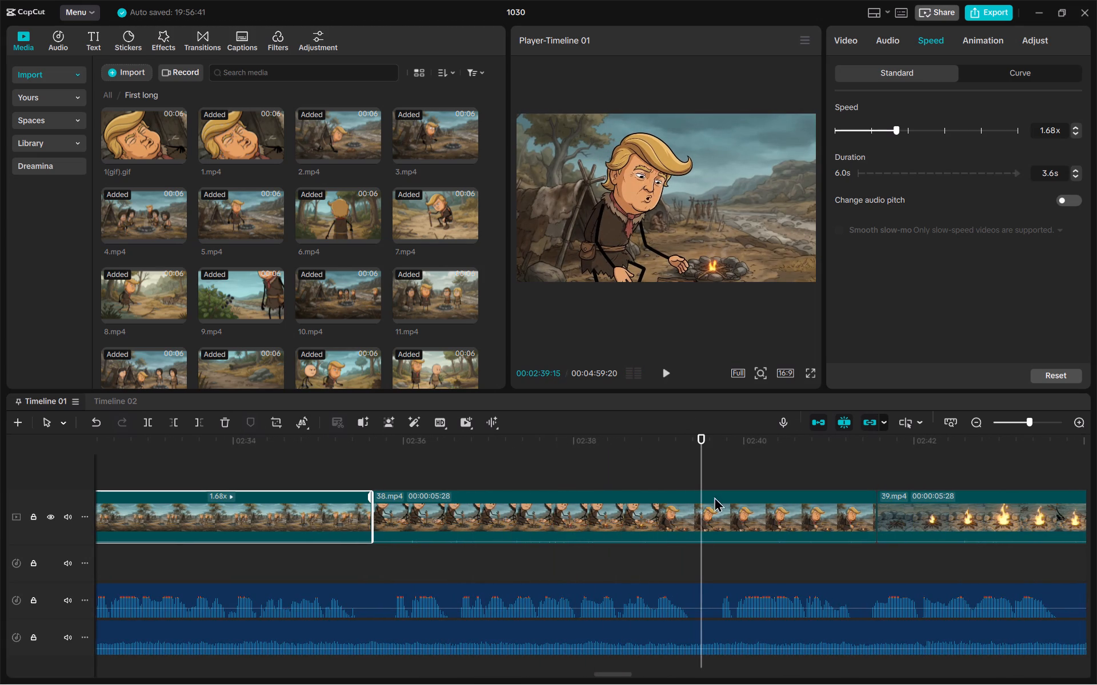
Shorten 38.mp4 to a duration of 3.9 s so it ends at the playhead.
left_click(694, 512)
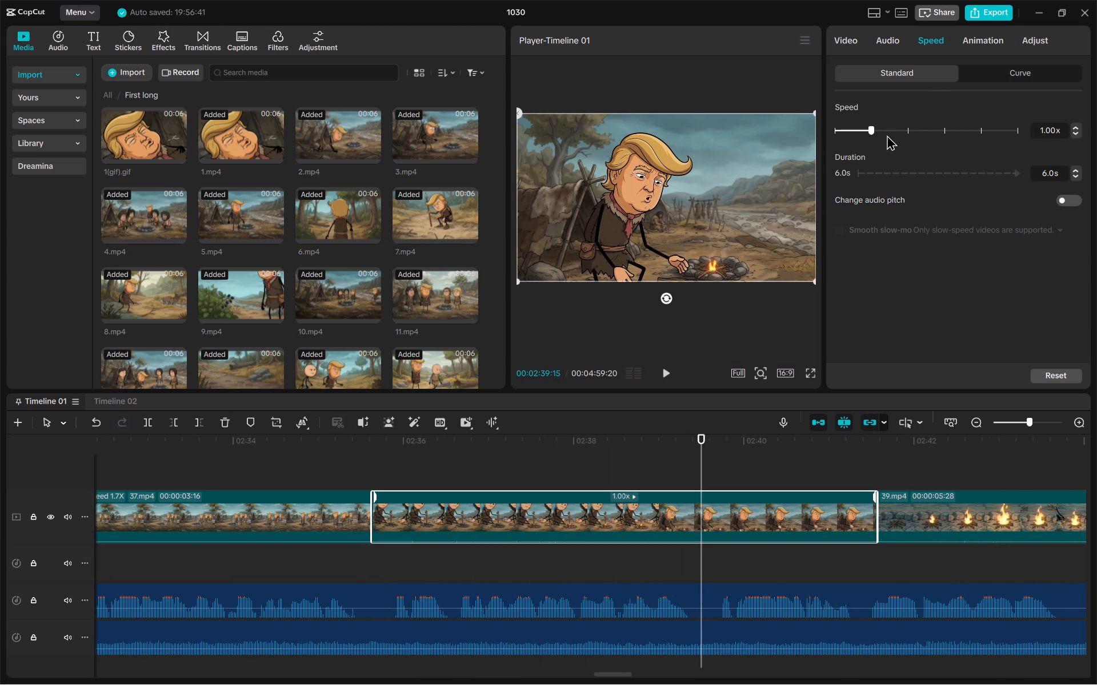
left_click(883, 131)
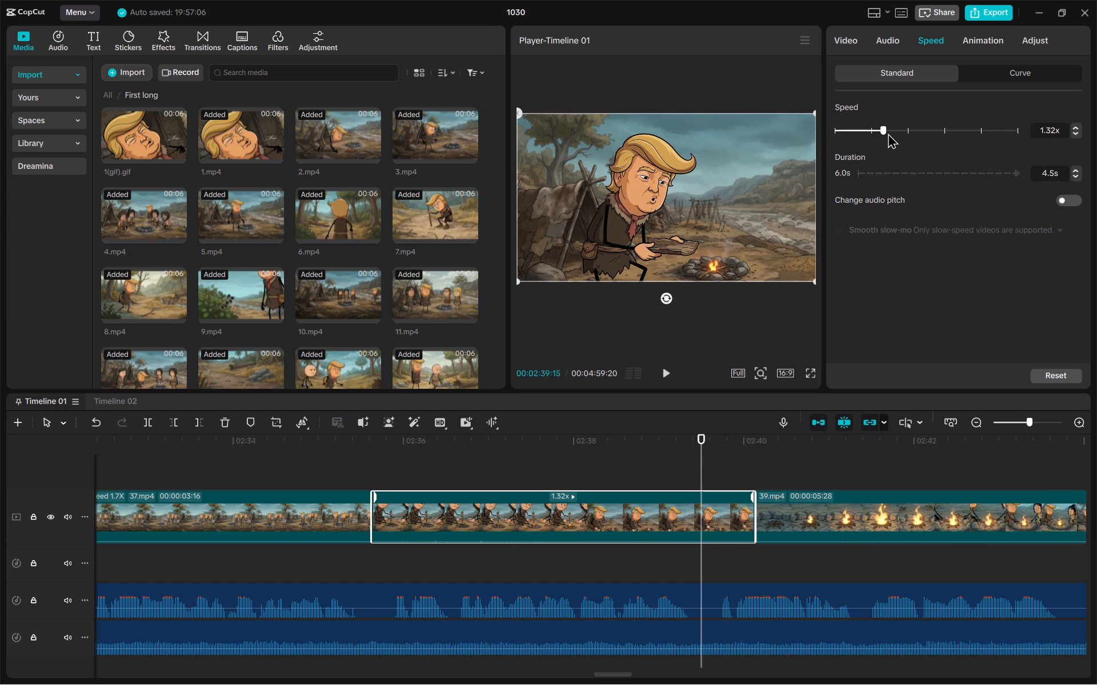
left_click(890, 132)
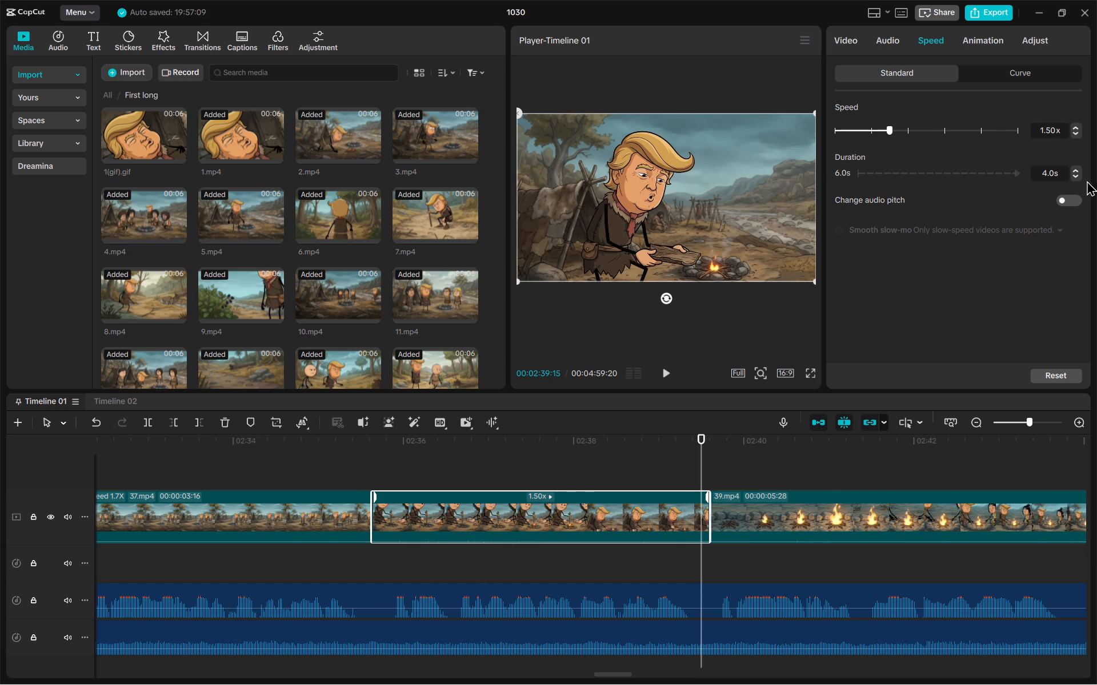
left_click(1078, 178)
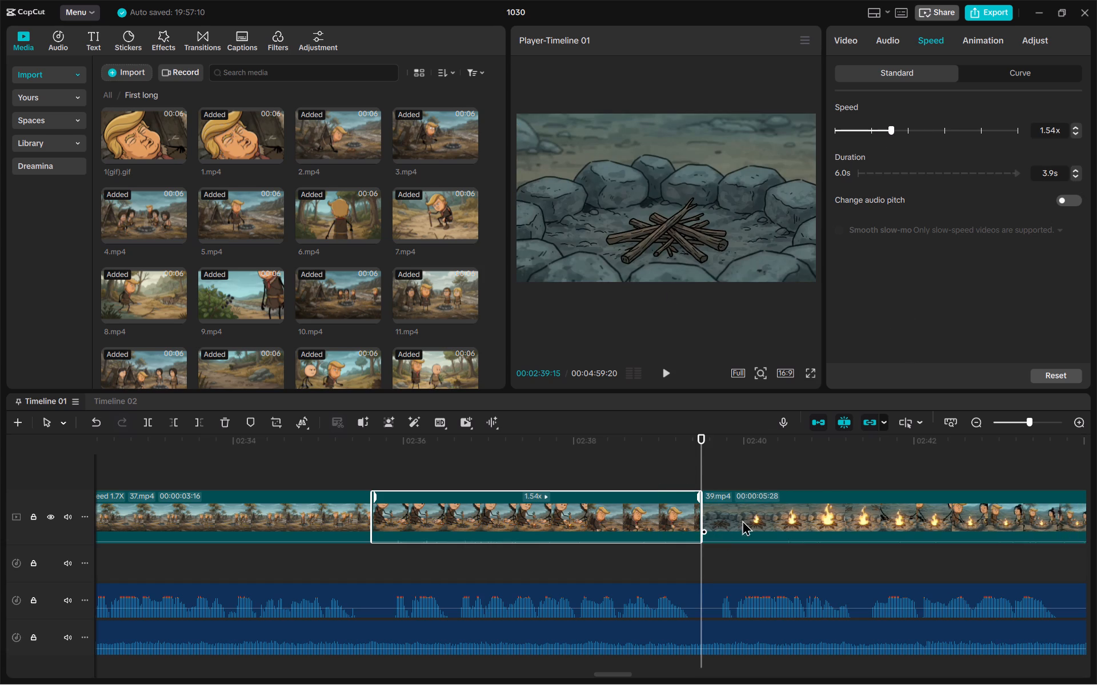
Check the CLIP 39 line in the Brave script and place the CapCut playhead at that line's end, 00:02:43:26.
key("alt+Tab")
key("alt+Tab")
key("space")
scroll(576, 432, "left", 1)
scroll(666, 518, "left", 1)
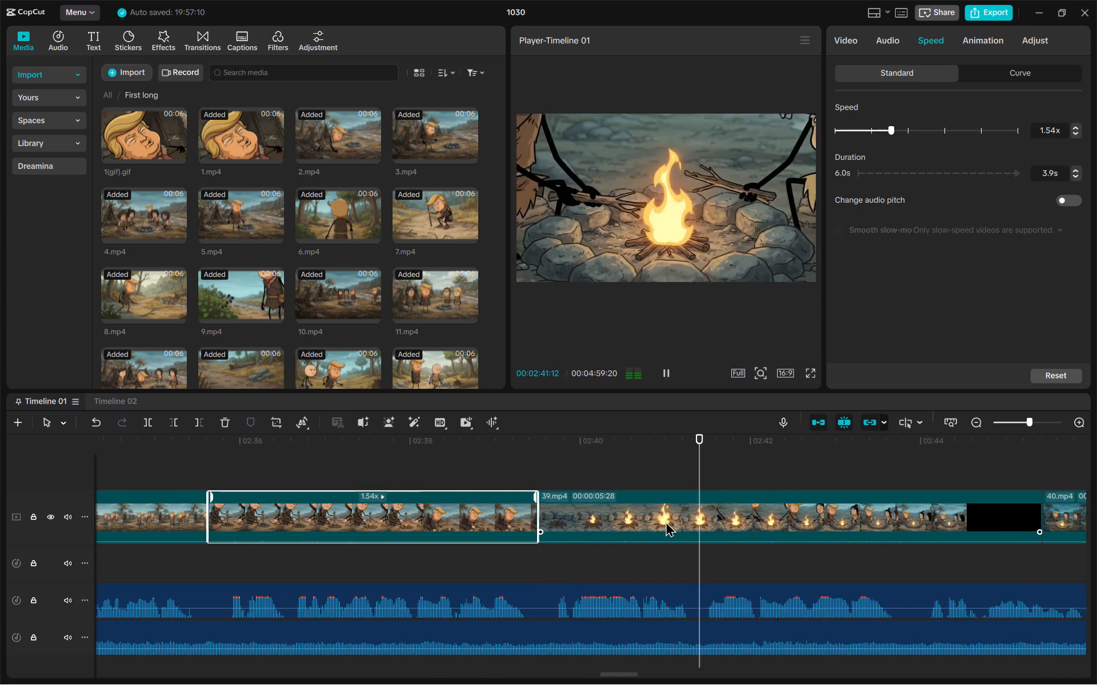
scroll(666, 521, "left", 1)
key("alt+Tab")
key("alt+Tab")
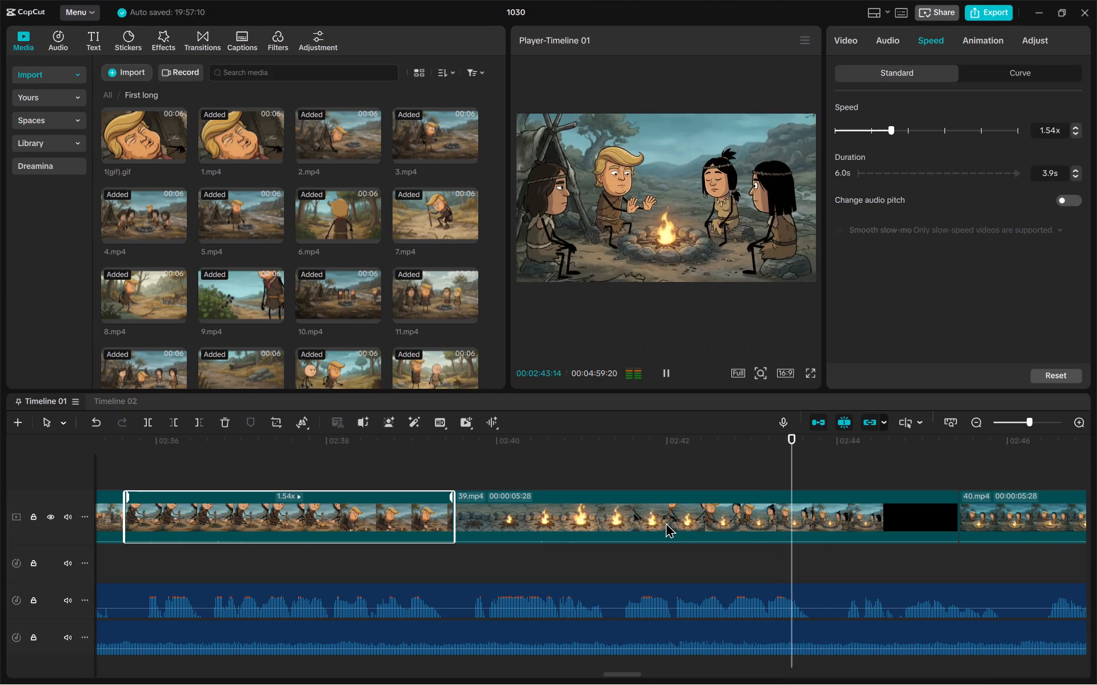
key("space")
key("space")
key("space")
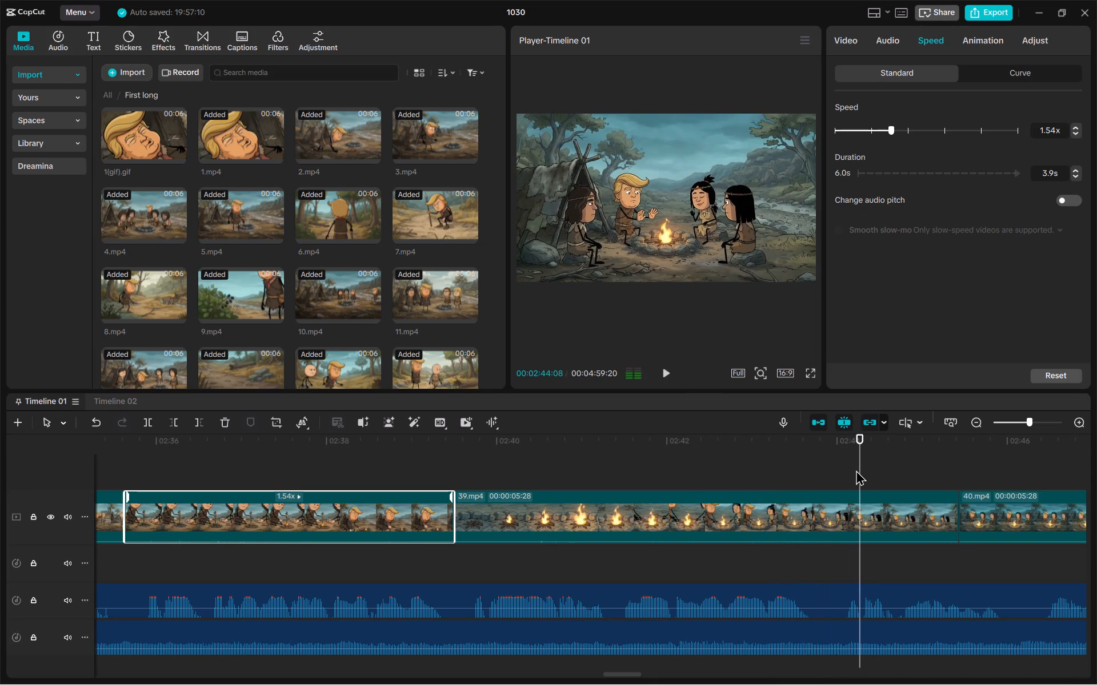
key("Left")
key("Left")
key("Left")
key("Left")
key("Left")
key("Left")
key("Left")
key("Left")
key("Left")
key("Left")
key("Left")
key("Left")
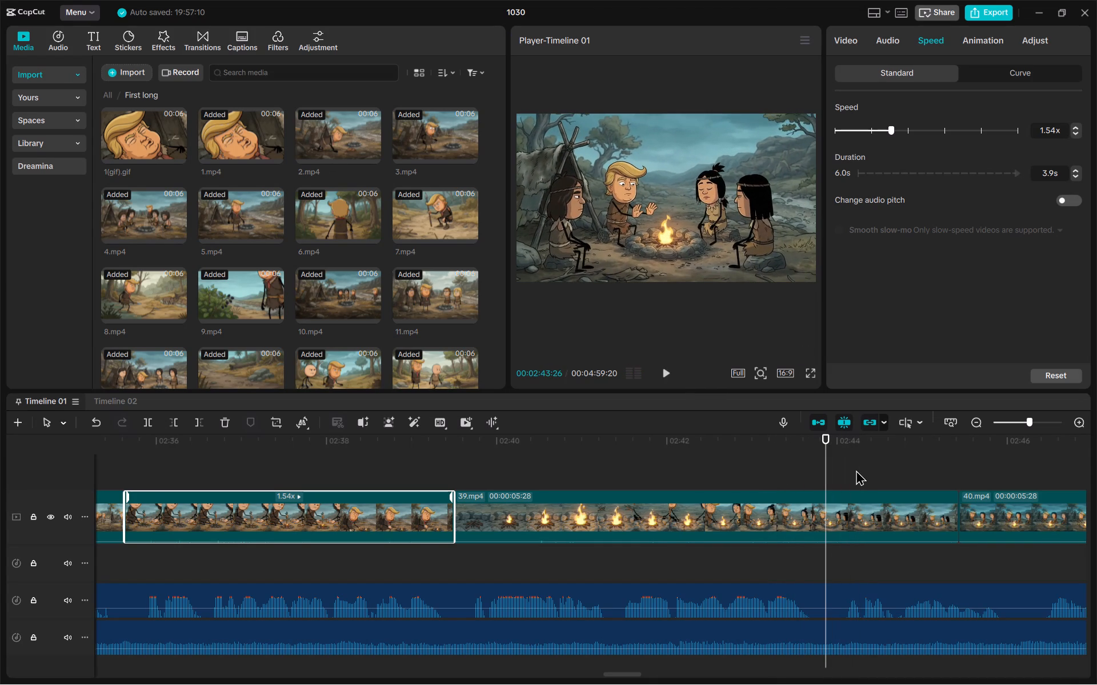
Shorten 39.mp4 to a duration of 4.4 s so it ends at the playhead.
left_click(828, 509)
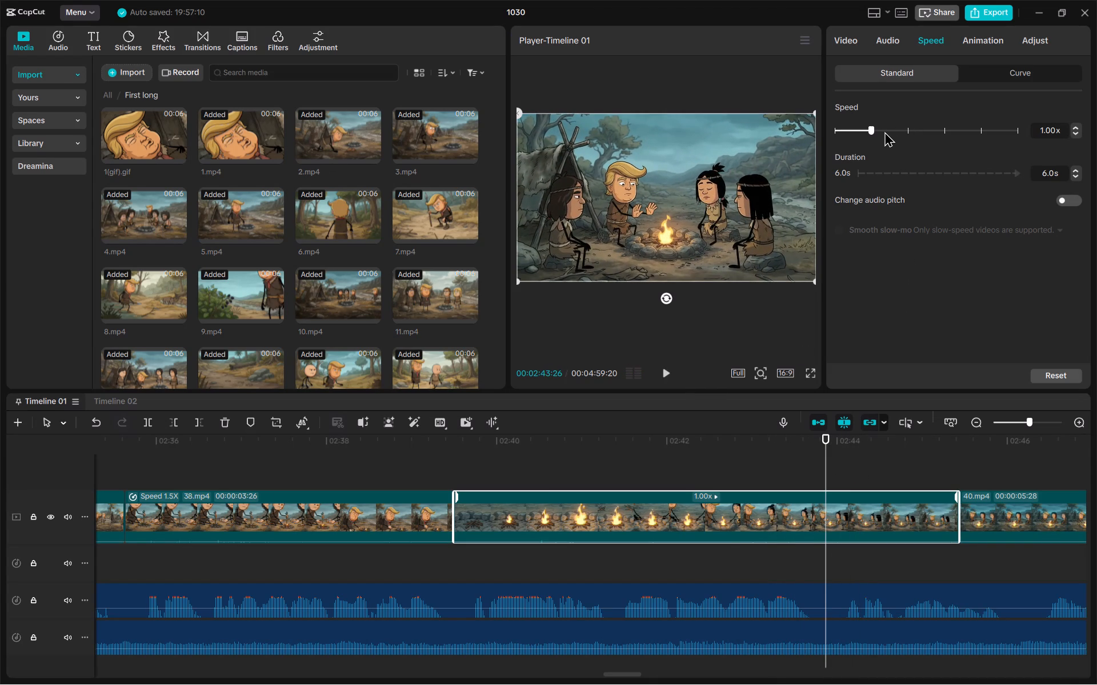
left_click(885, 131)
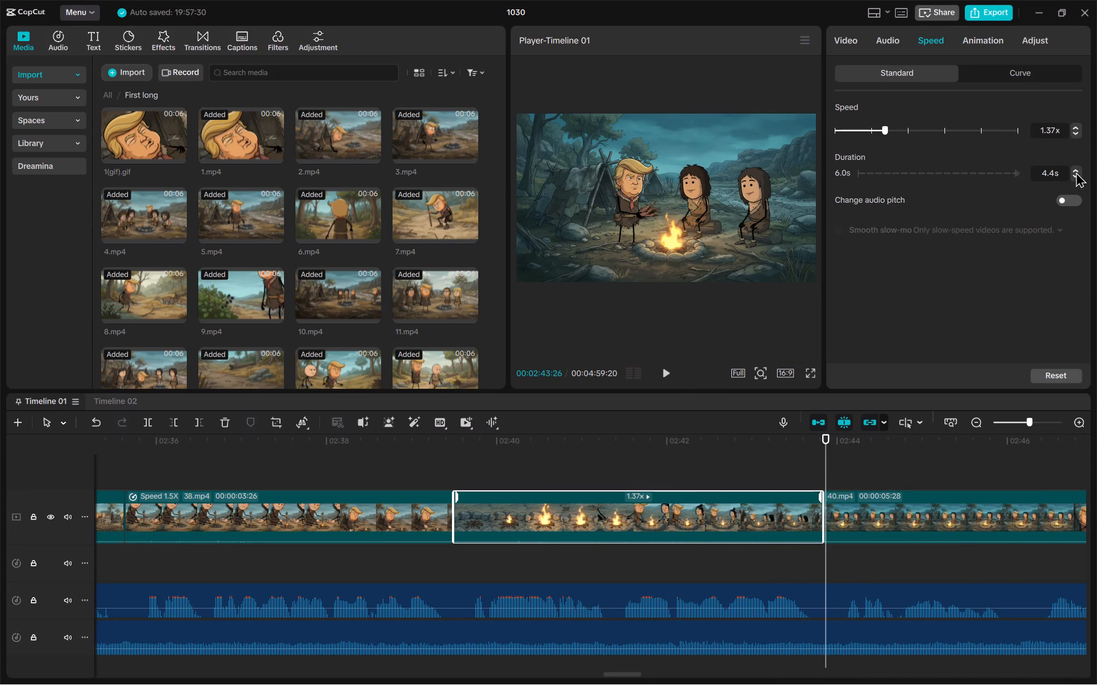
left_click(1076, 167)
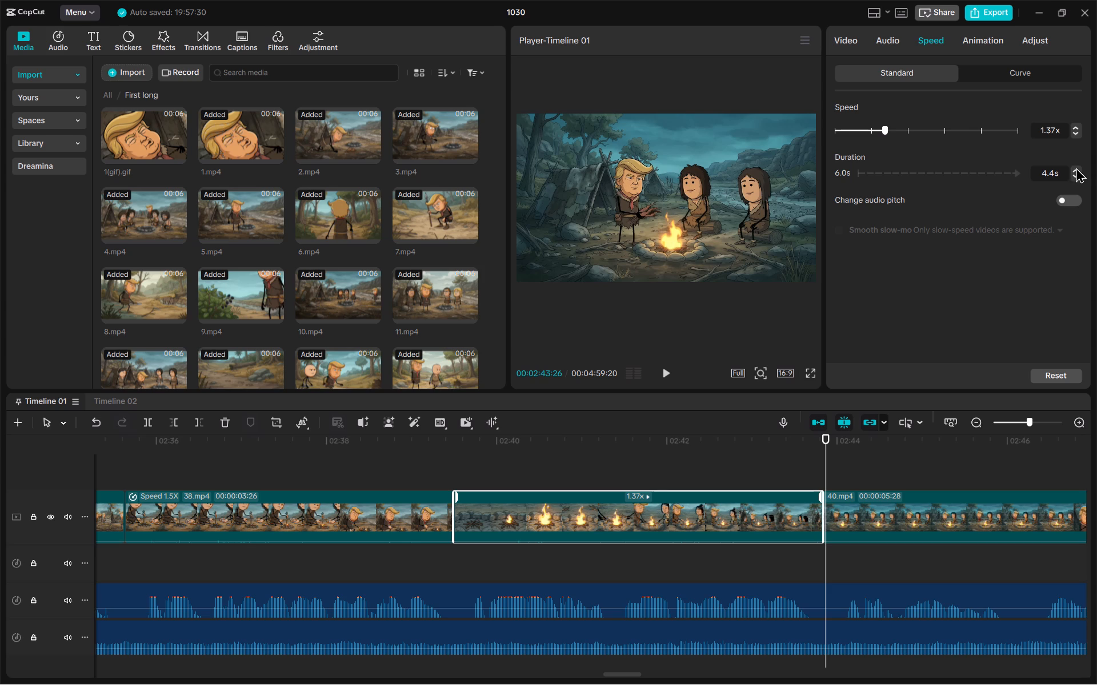
left_click(1075, 175)
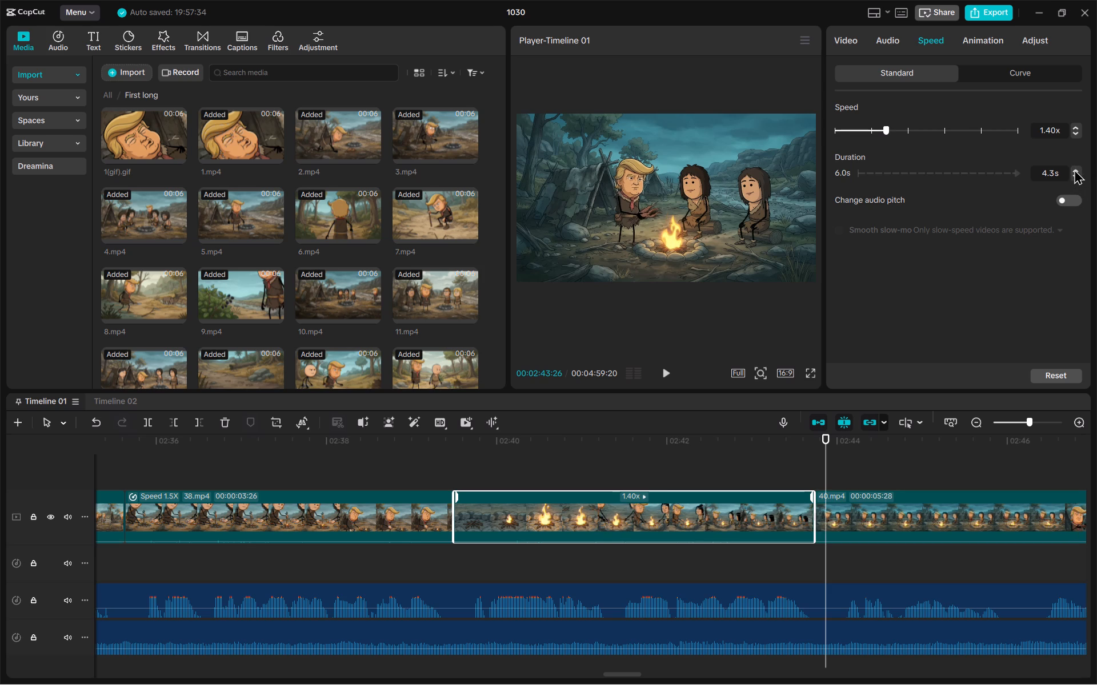
left_click(1074, 169)
Check the CLIP 40 line in the Brave script and place the CapCut playhead at that line's end, 00:02:48:00.
scroll(844, 516, "left", 2)
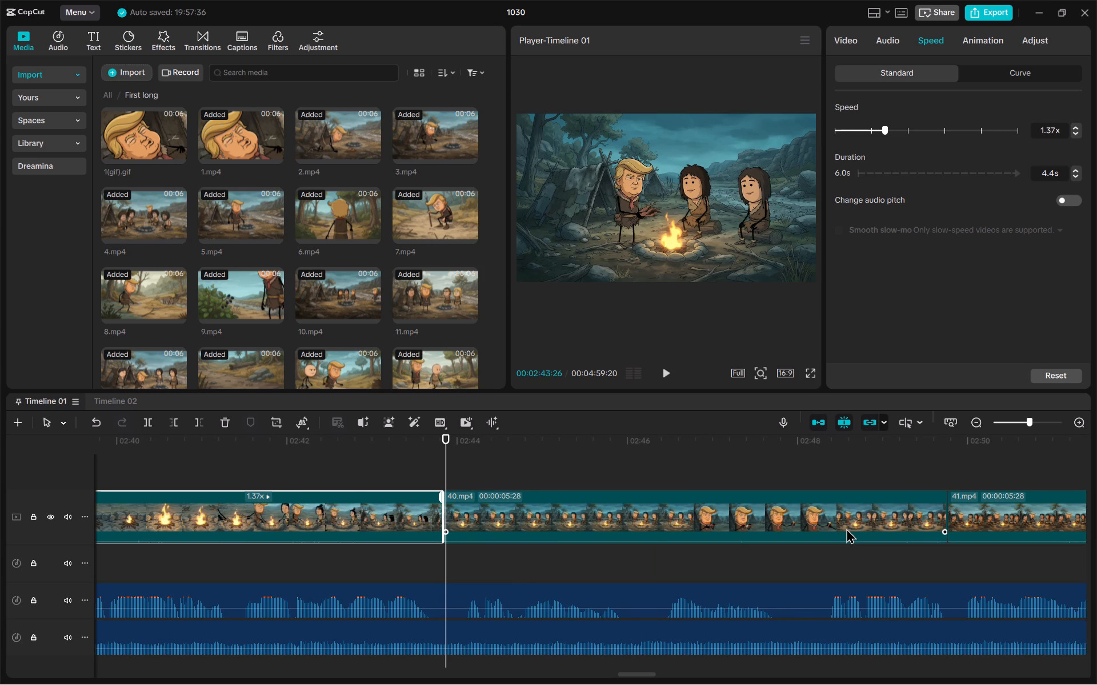
key("alt+Tab")
scroll(663, 530, "down", 2)
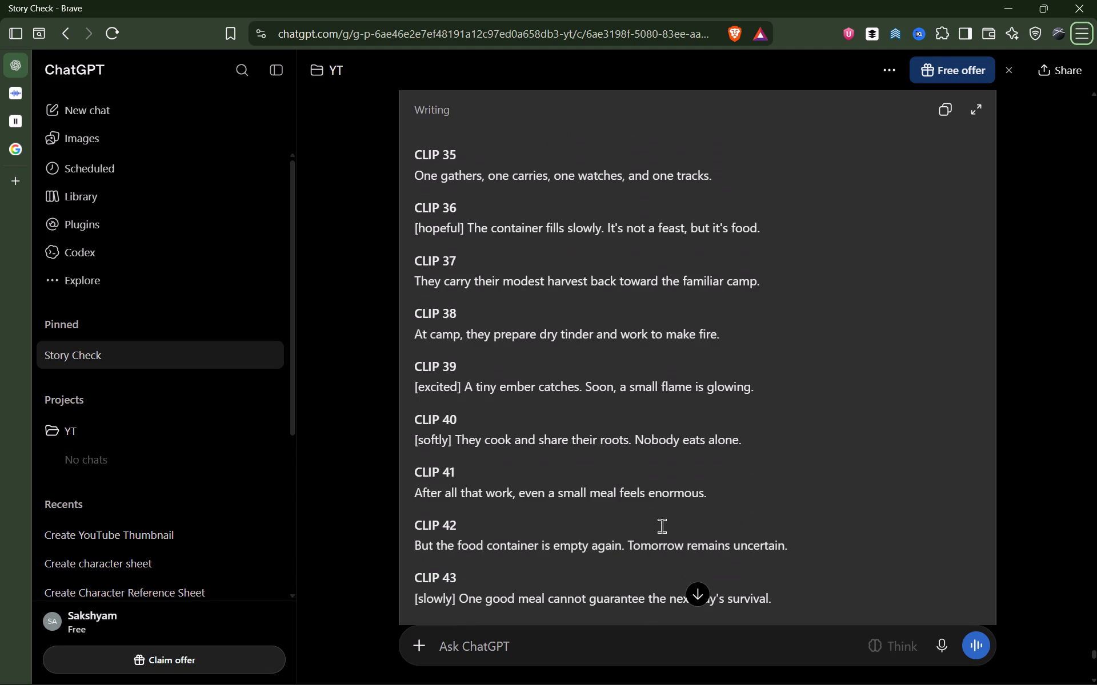
key("alt+Tab")
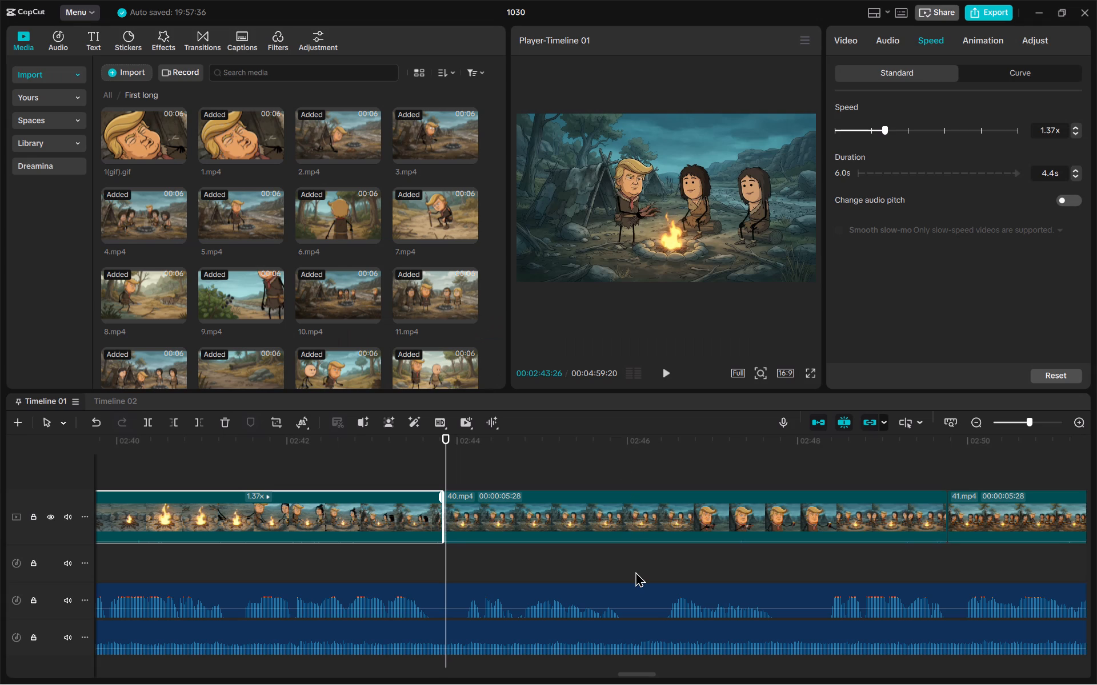
key("space")
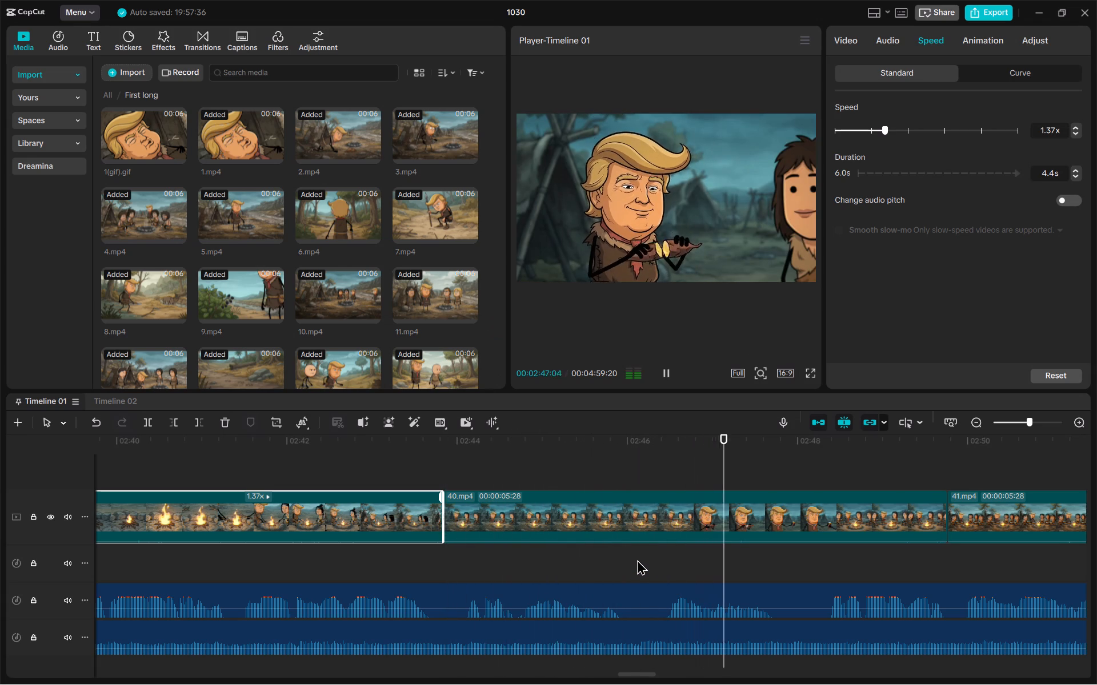
key("space")
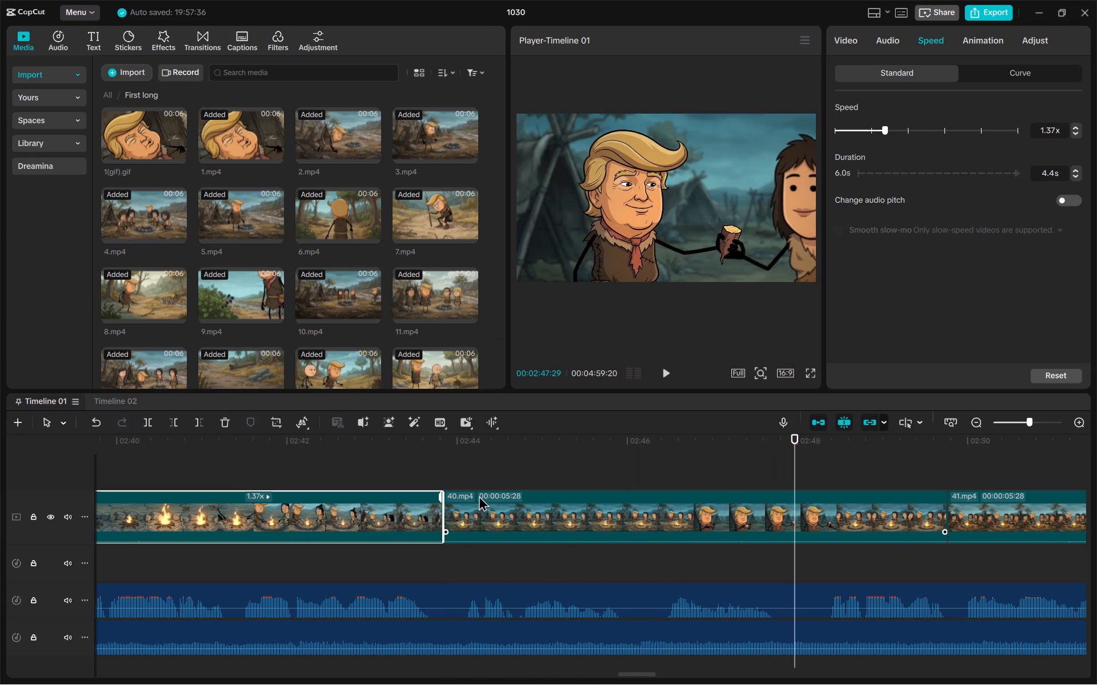
left_click(442, 477)
key("space")
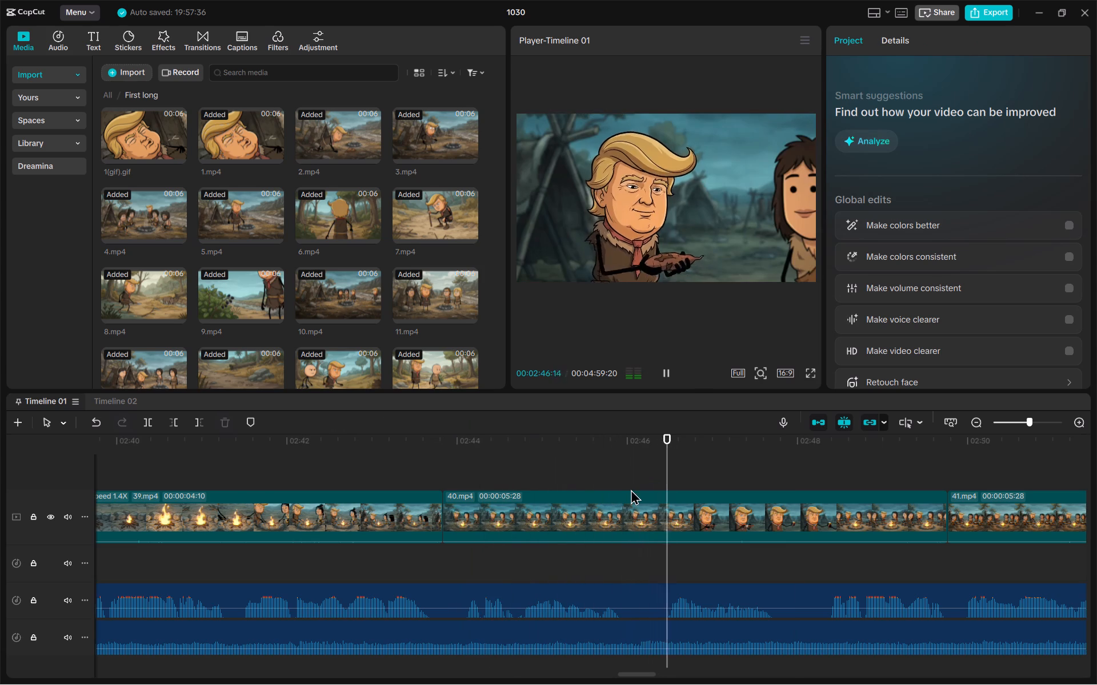
key("space")
key("space")
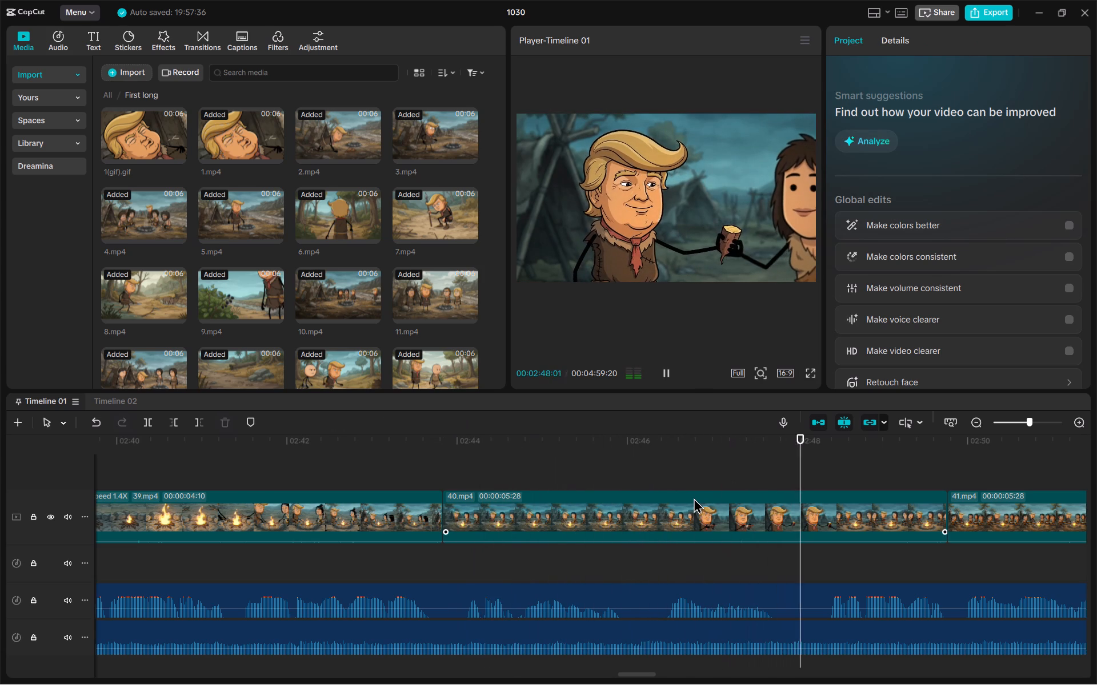
key("space")
key("Left")
key("Left")
key("Left")
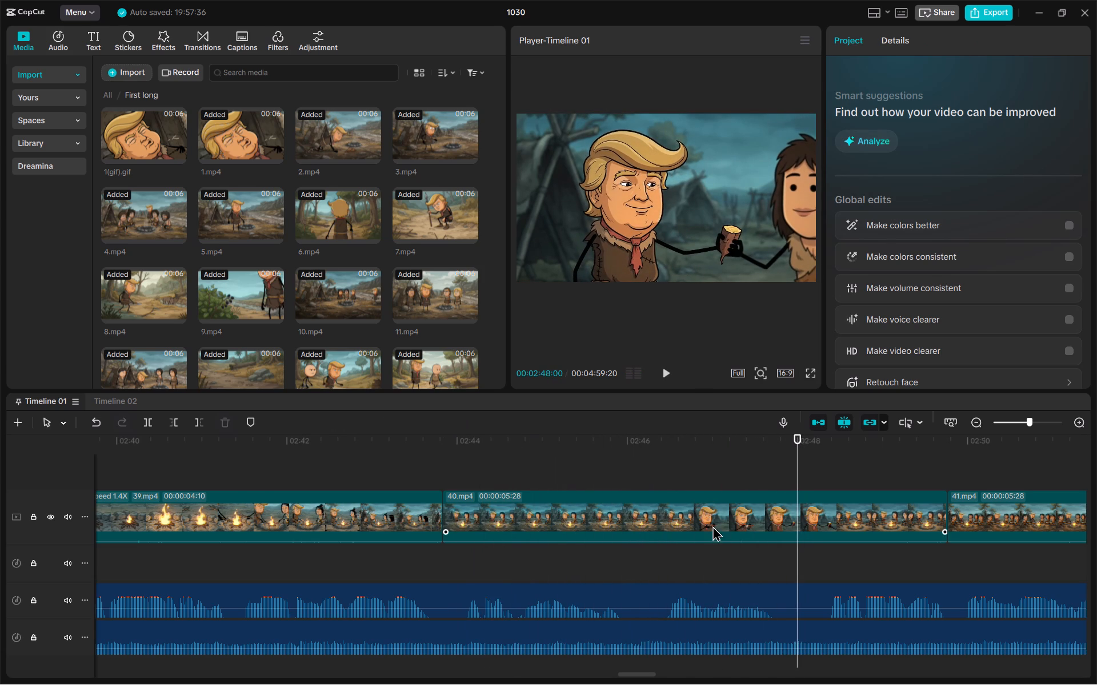
Shorten 40.mp4 to a duration of 4.2 s so it ends at the playhead.
left_click(715, 509)
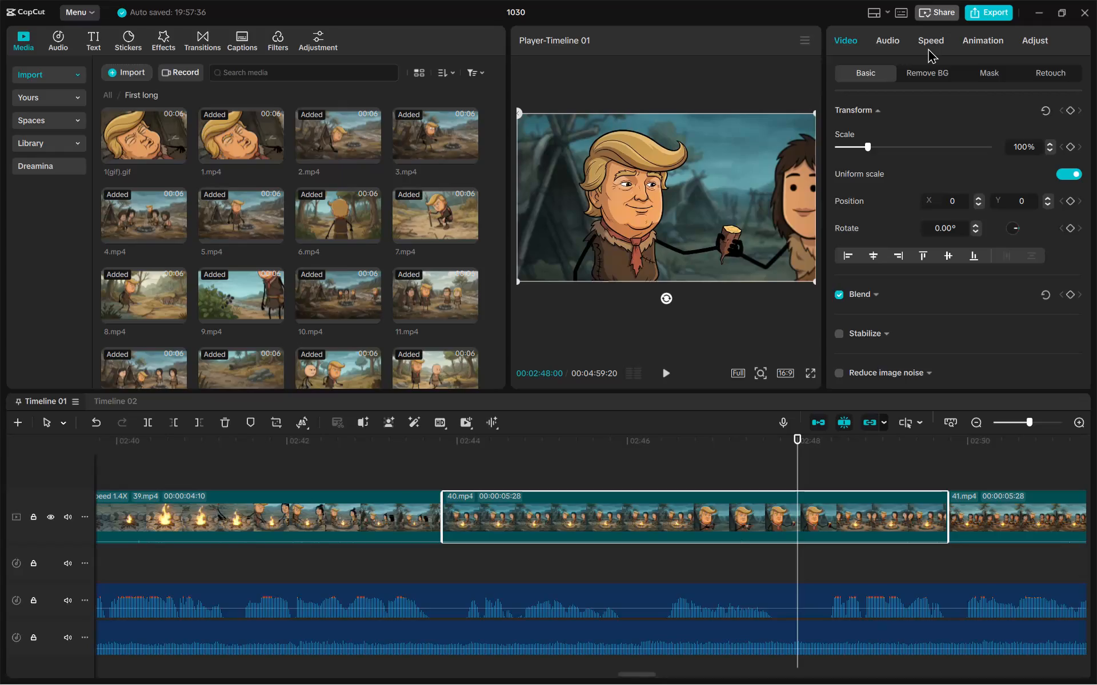
left_click(928, 48)
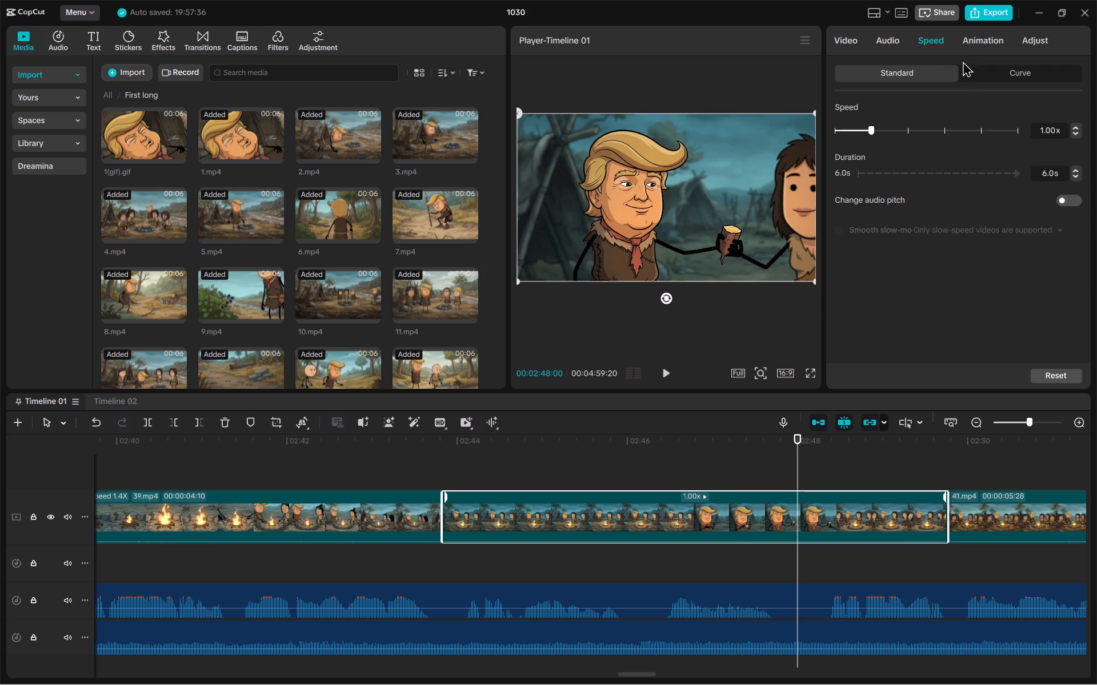
left_click(888, 134)
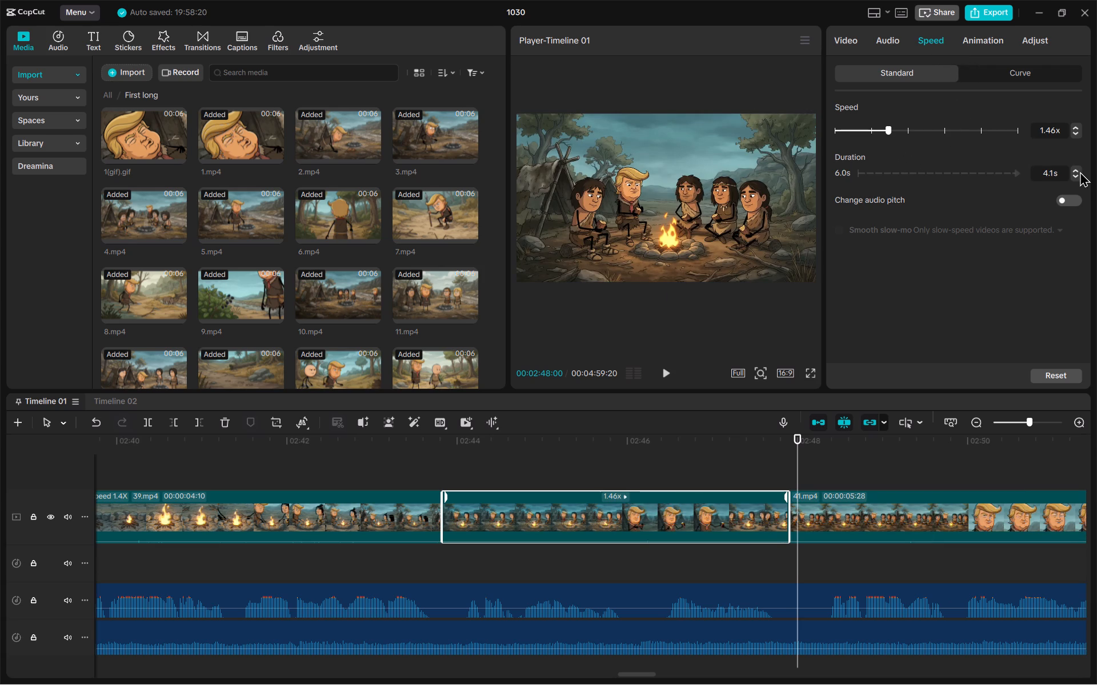
left_click(1075, 166)
left_click(1075, 167)
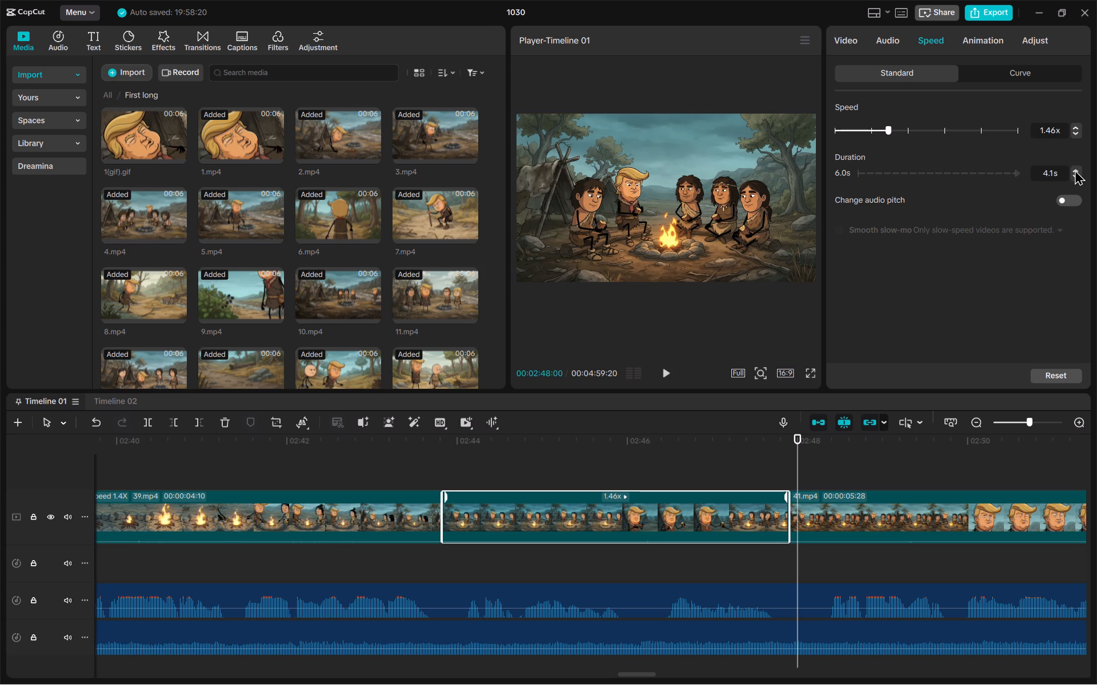
left_click(1075, 170)
Check the CLIP 41 line in the Brave script and place the CapCut playhead at that line's end, 00:02:52:19.
scroll(862, 488, "left", 1)
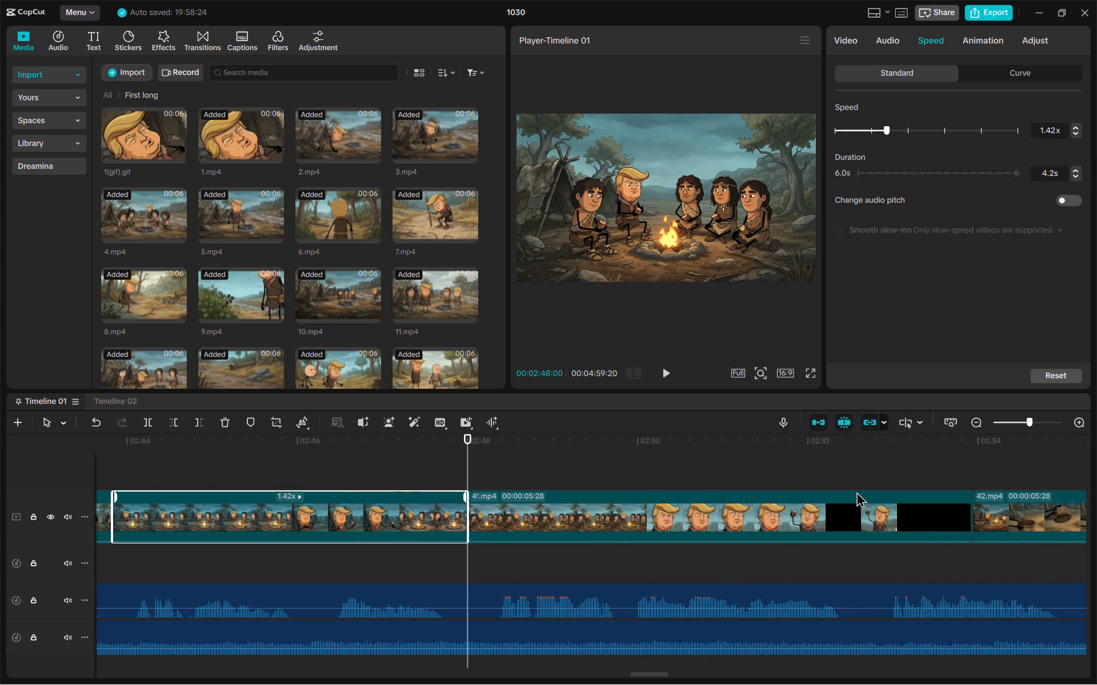
scroll(856, 491, "left", 1)
key("alt+Tab")
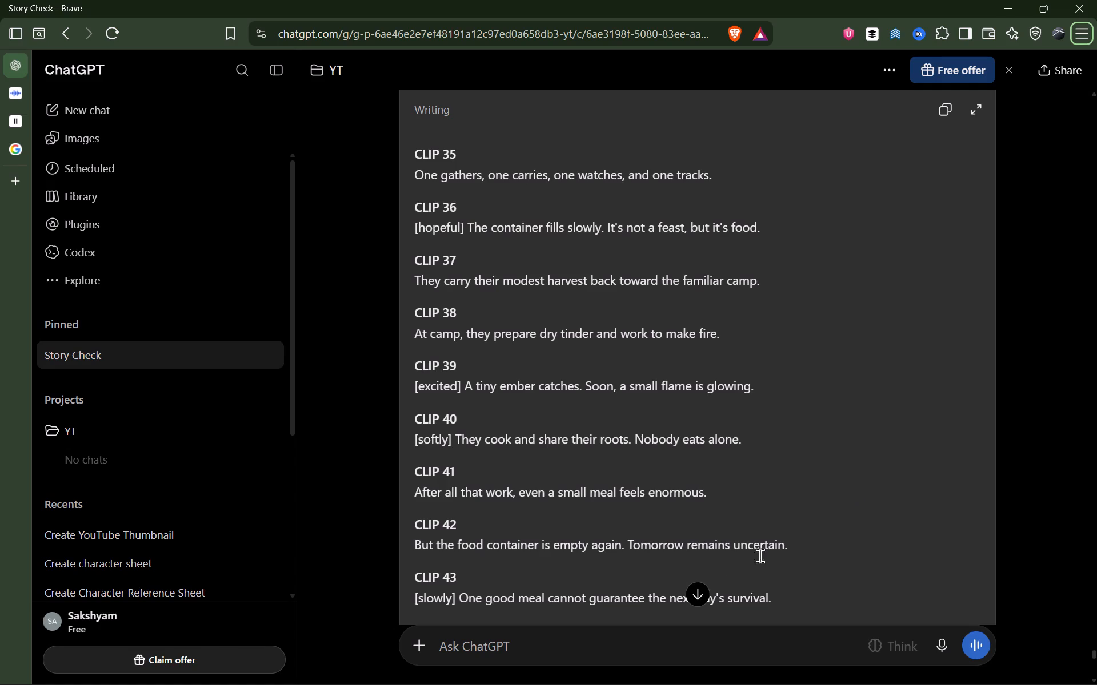
key("alt+Tab")
key("alt+Tab")
key("alt+Tab")
key("space")
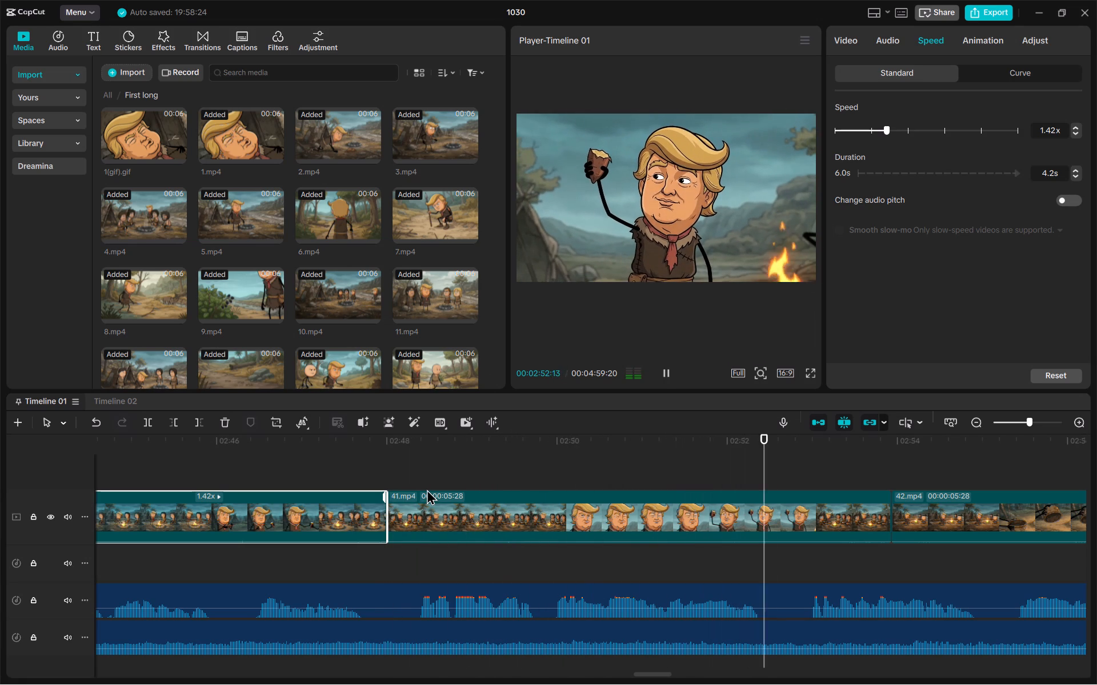
key("space")
Shorten 41.mp4 to a duration of 4.7 s so it ends at the playhead.
left_click(630, 520)
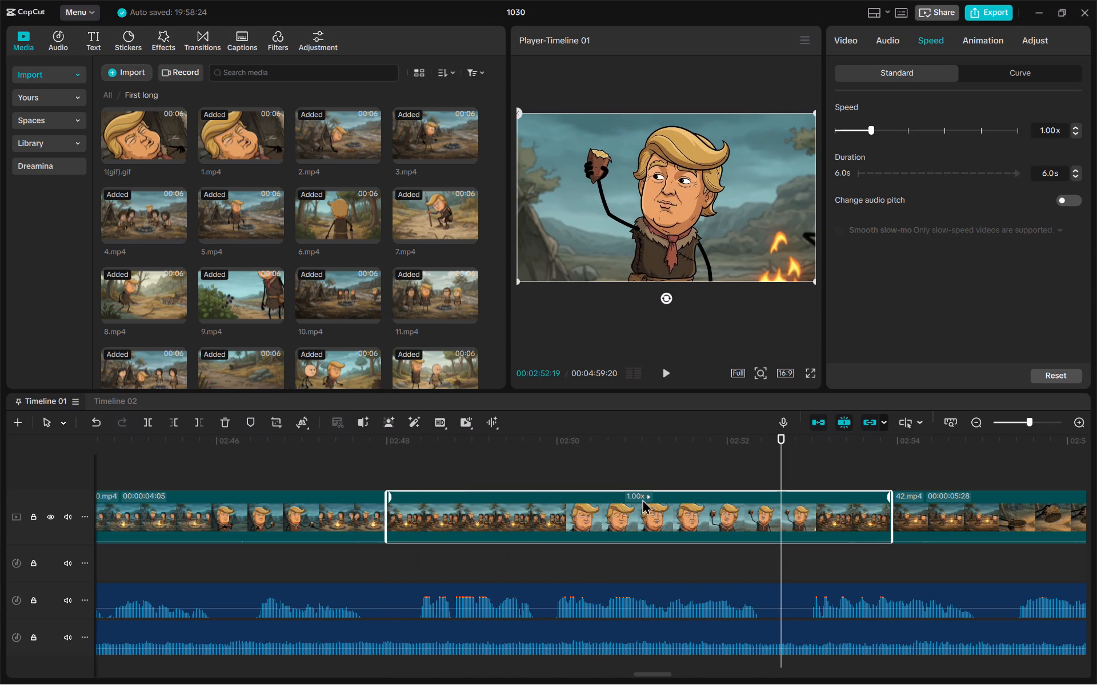
left_click(880, 135)
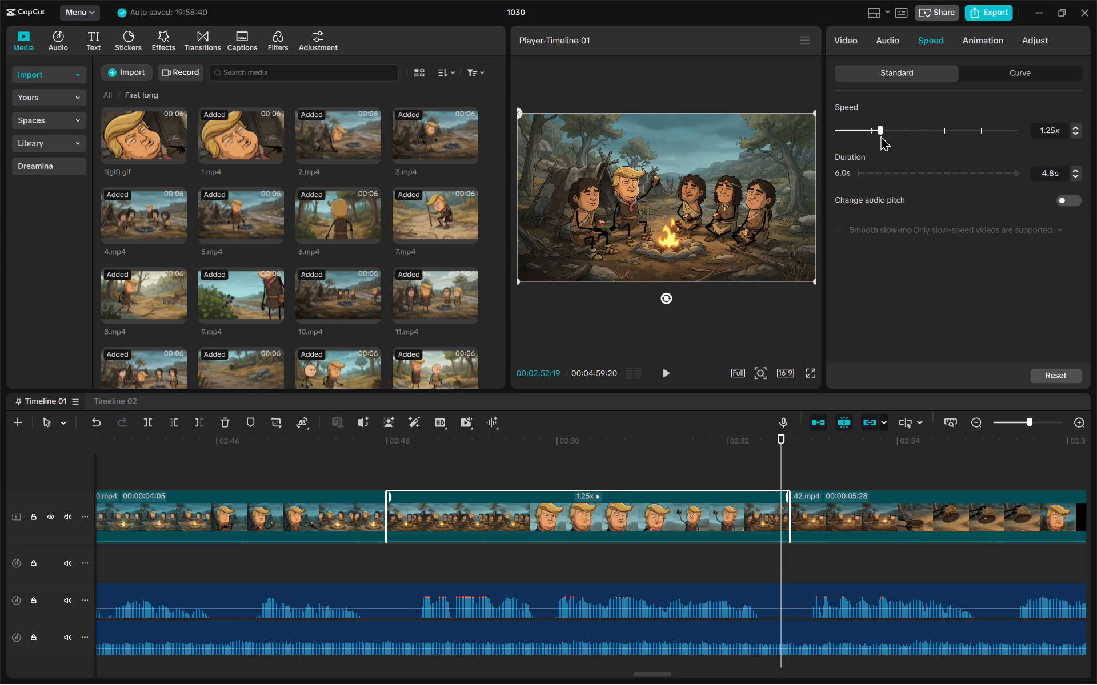
left_click(1076, 173)
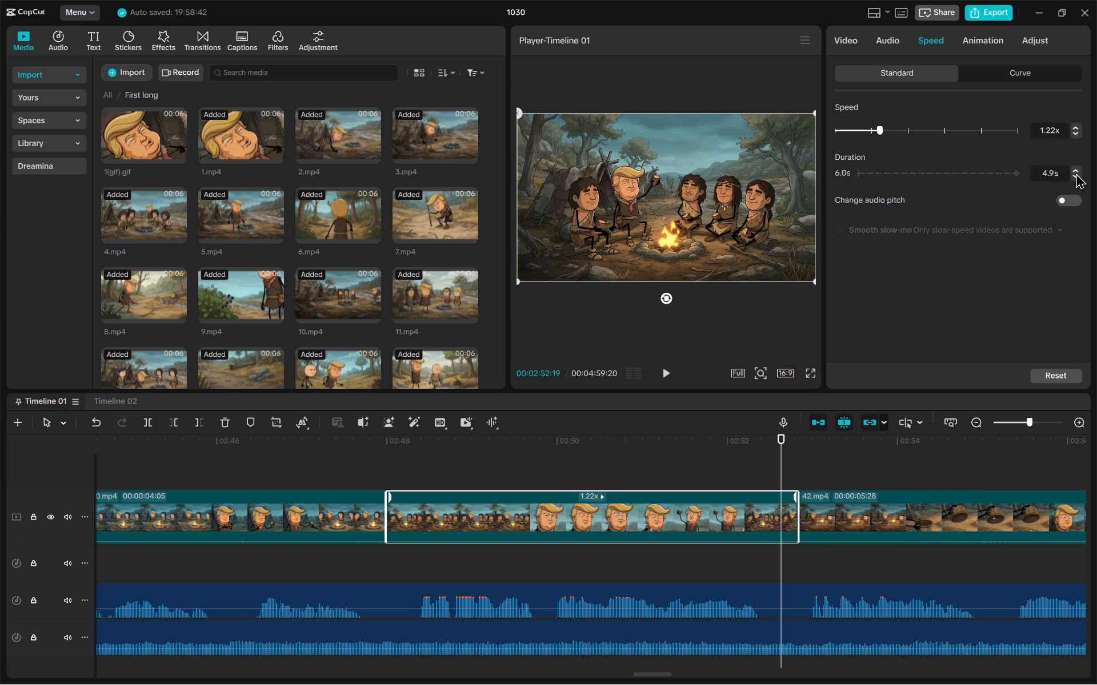
left_click(1076, 178)
left_click(1076, 179)
left_click(1076, 179)
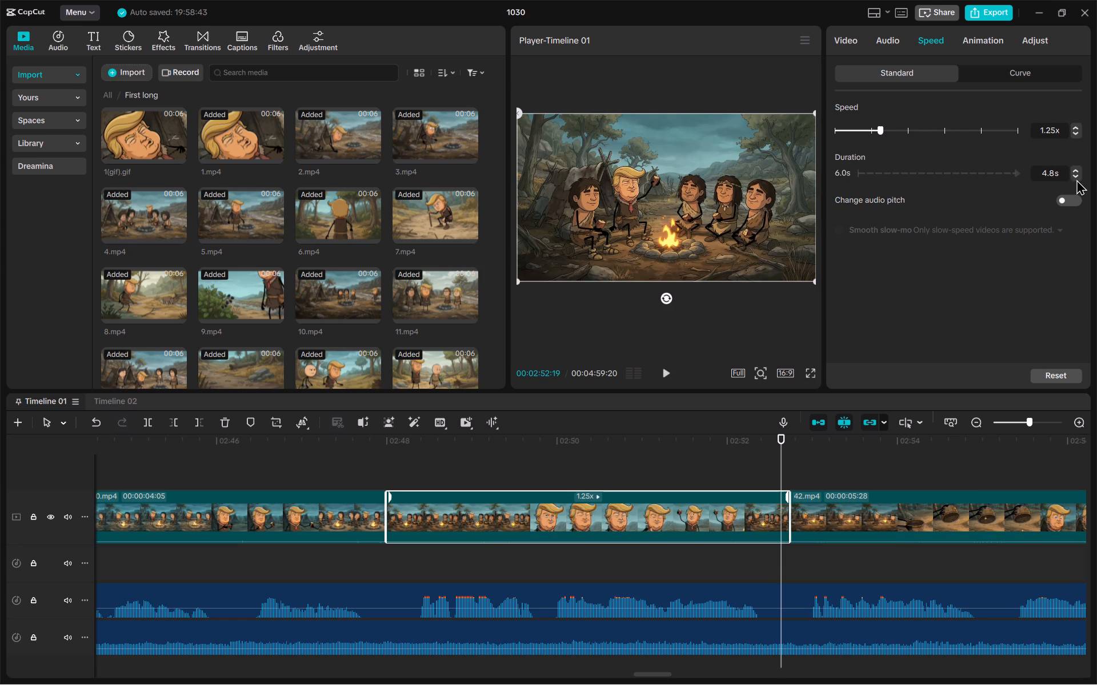
left_click(1074, 177)
Check the CLIP 42 line in the Brave script and place the CapCut playhead at that line's end, 00:02:57:13.
scroll(904, 541, "left", 1)
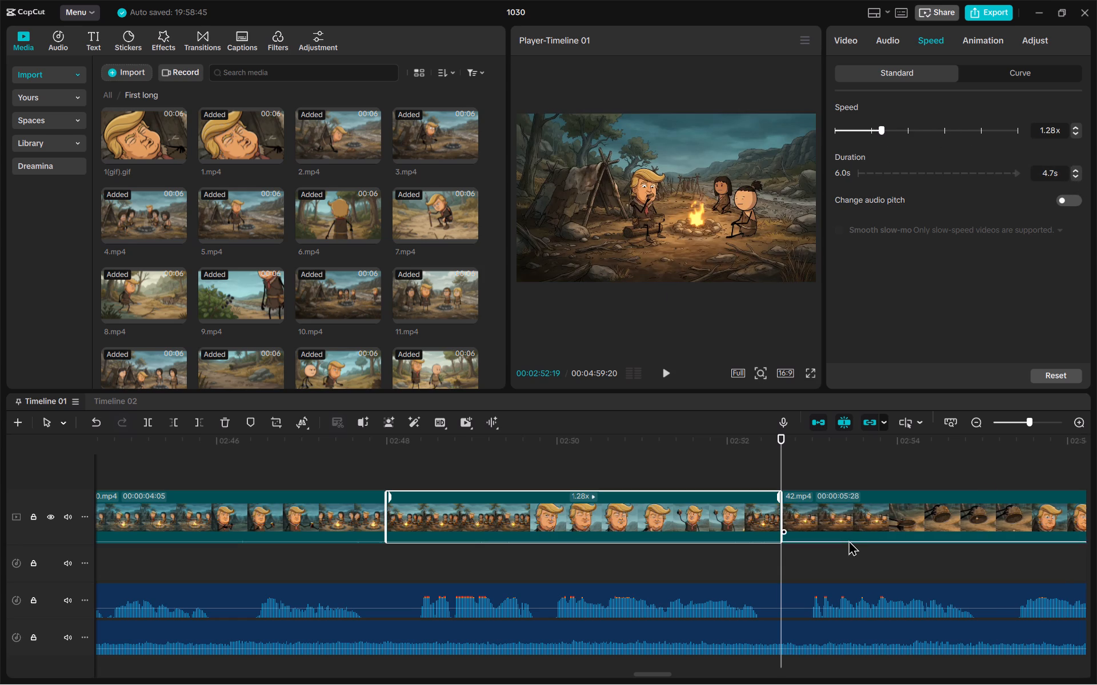
scroll(848, 540, "left", 1)
key("alt+Tab")
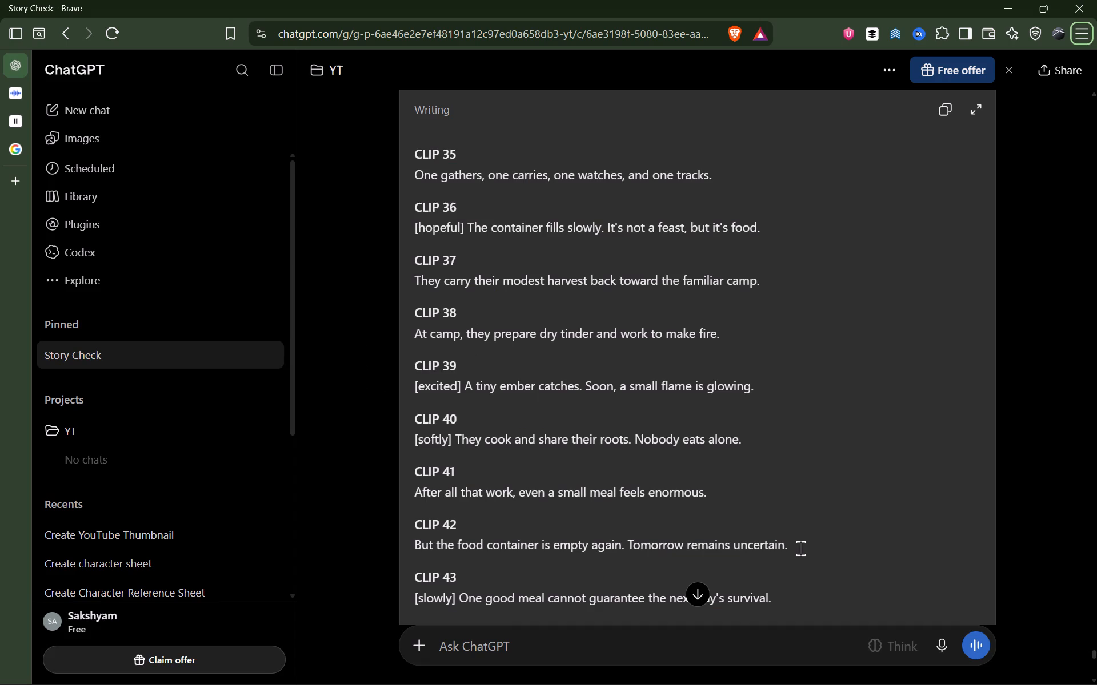
key("alt+Tab")
key("space")
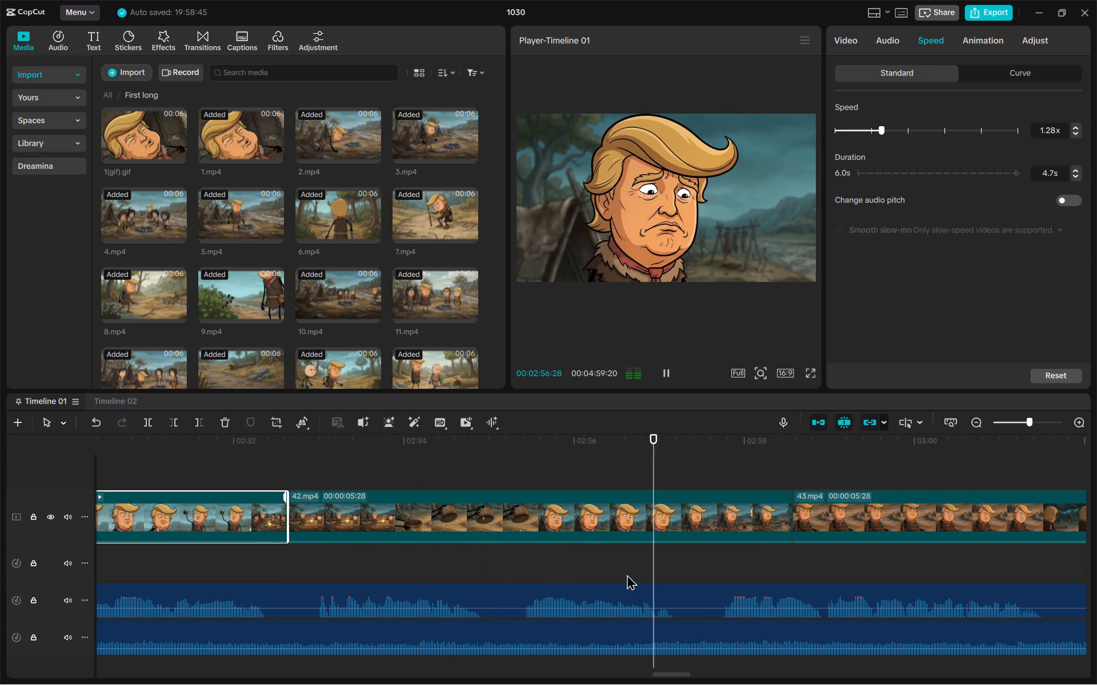
key("space")
Shorten 42.mp4 to a duration of 4.8 s so it ends close to the playhead.
left_click(672, 515)
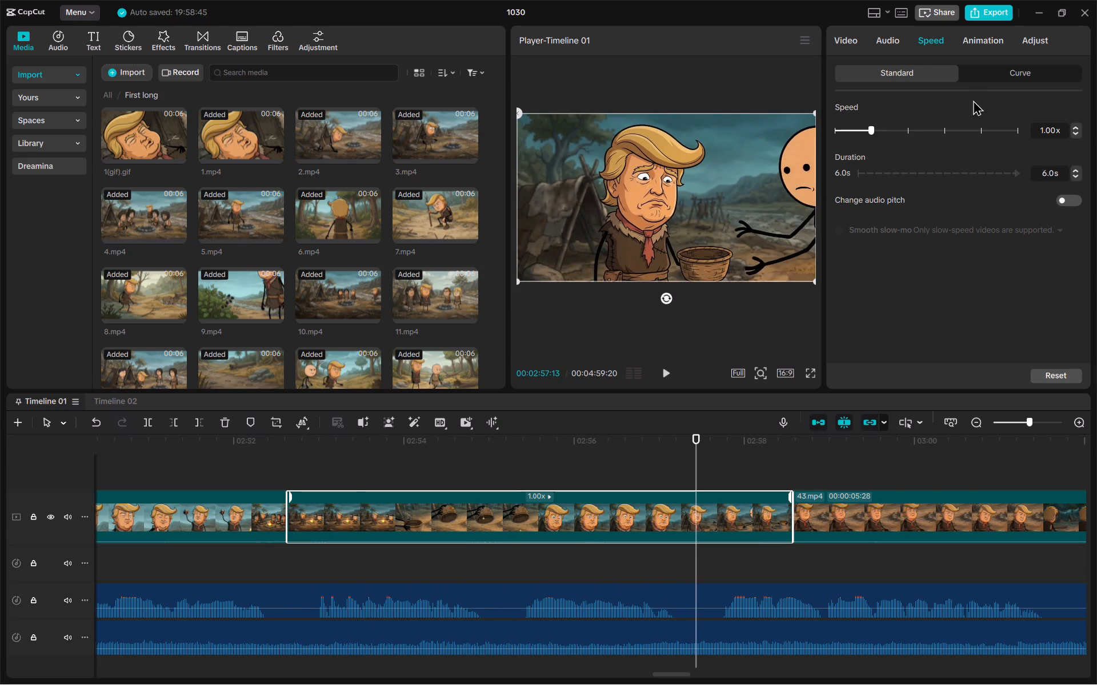
left_click(886, 132)
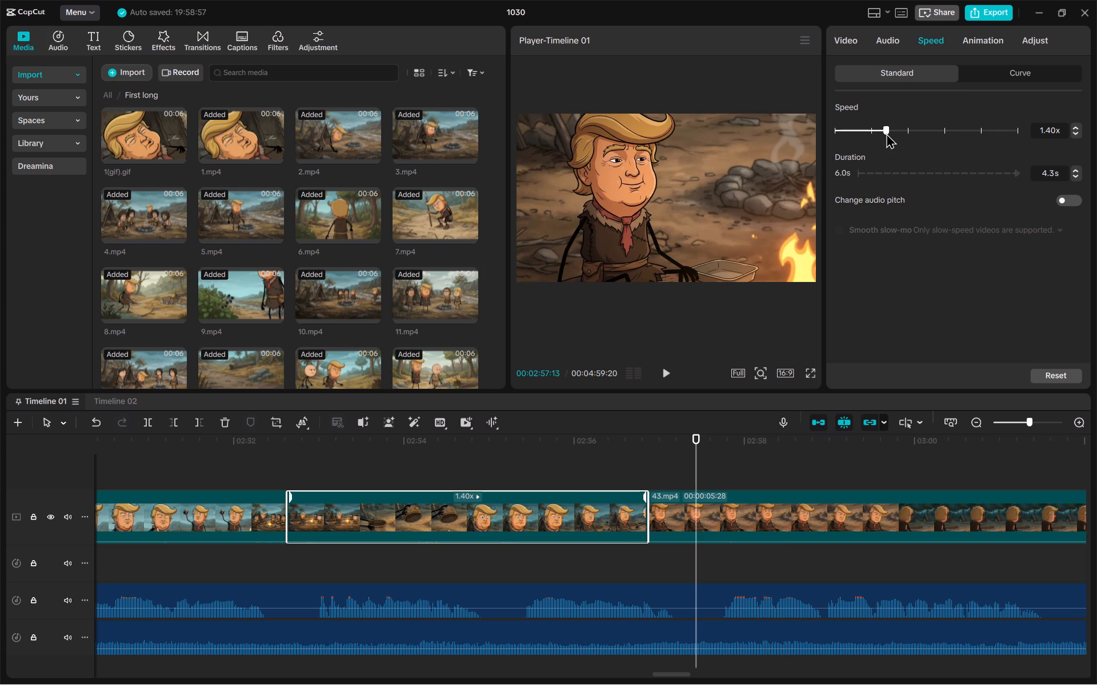
left_click(880, 132)
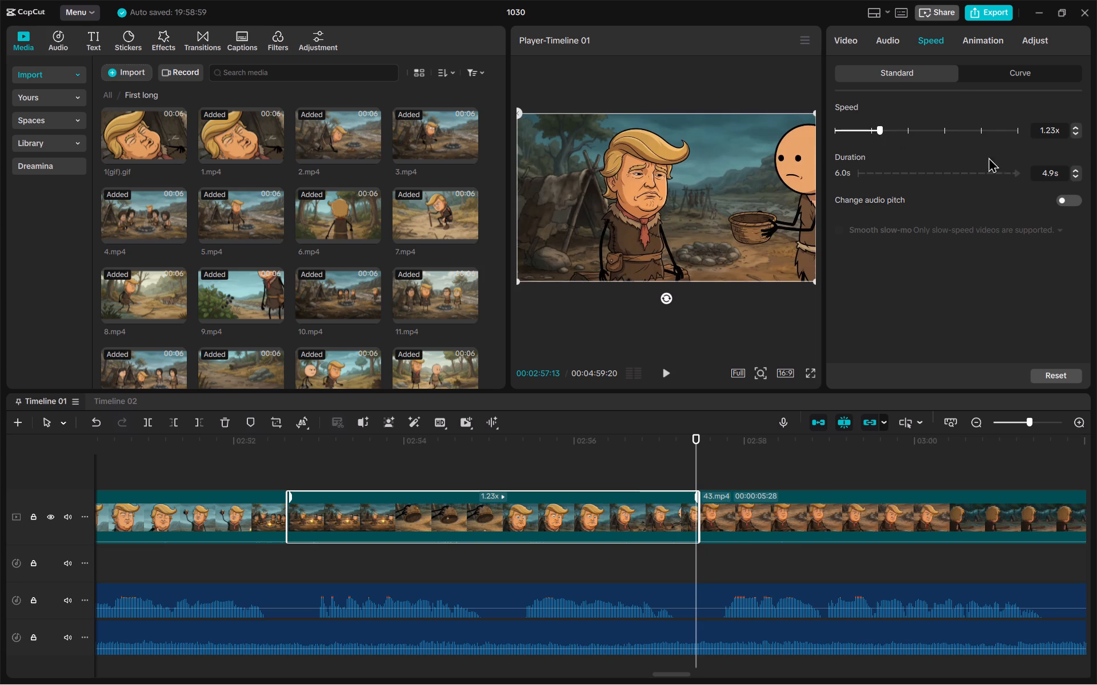
left_click(1075, 178)
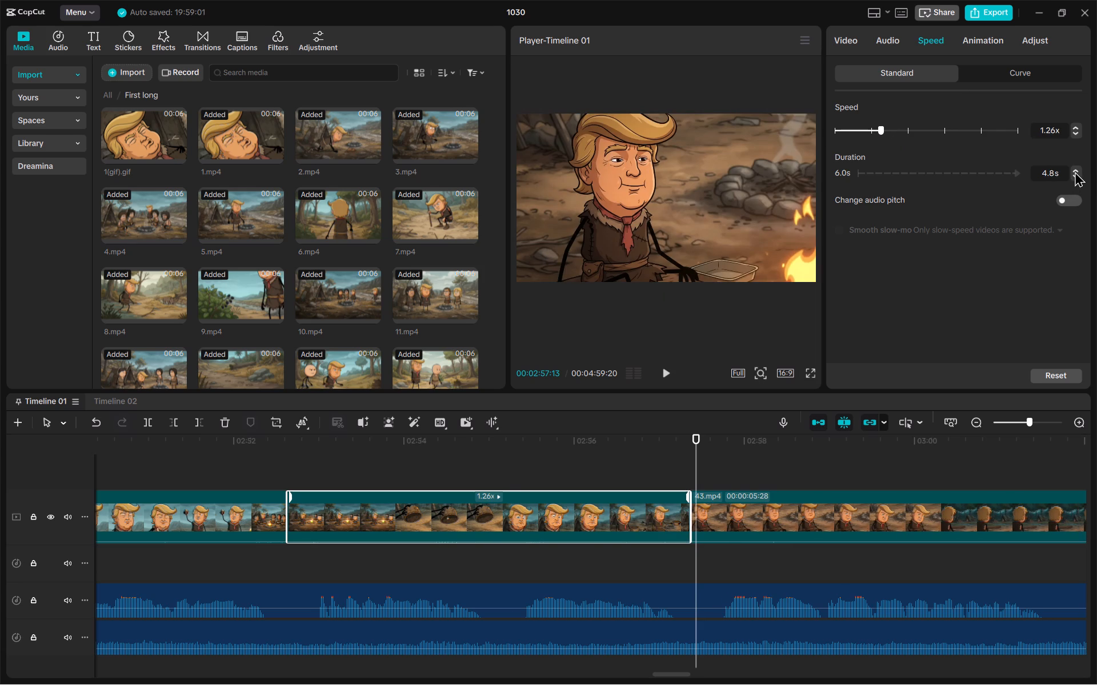
left_click(1075, 171)
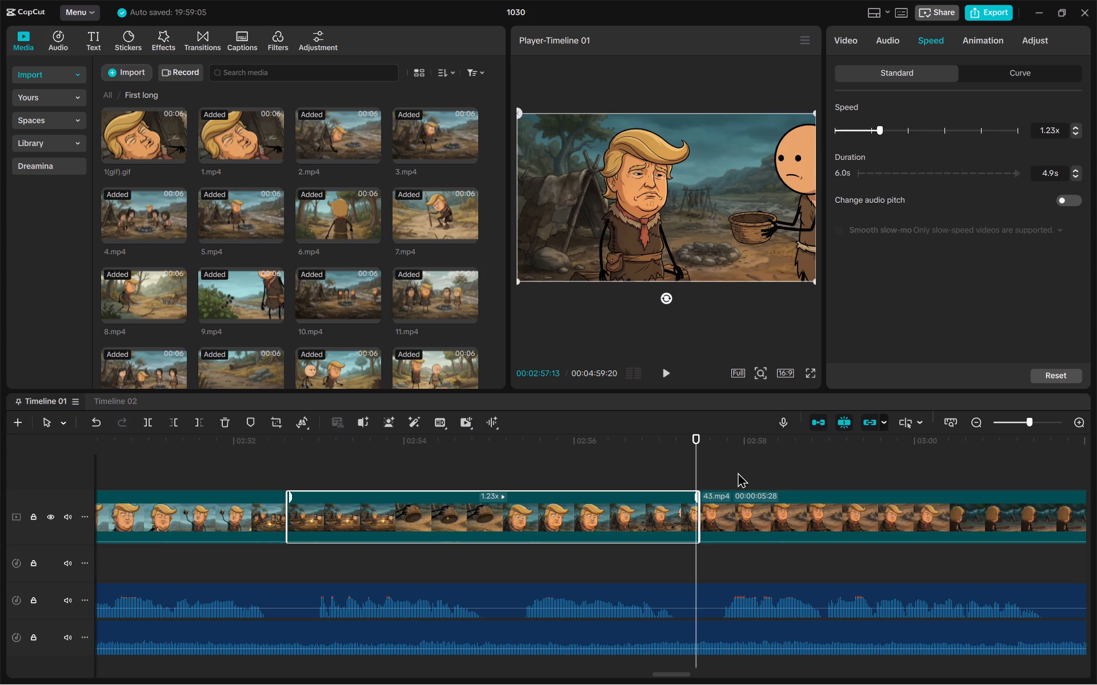
left_click(1079, 177)
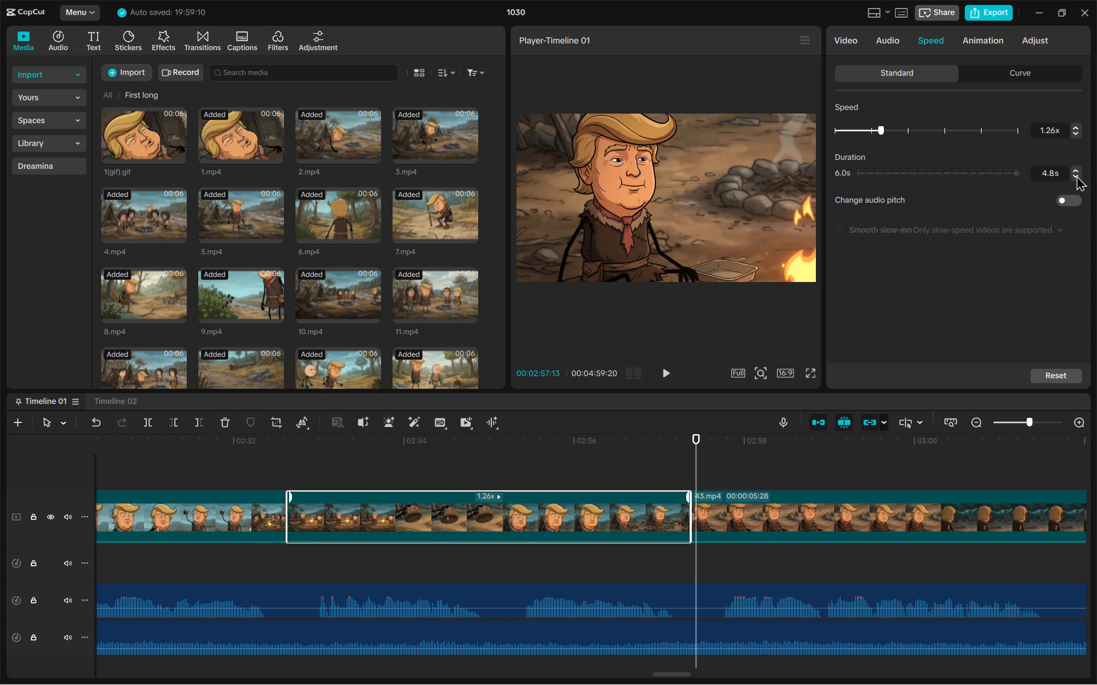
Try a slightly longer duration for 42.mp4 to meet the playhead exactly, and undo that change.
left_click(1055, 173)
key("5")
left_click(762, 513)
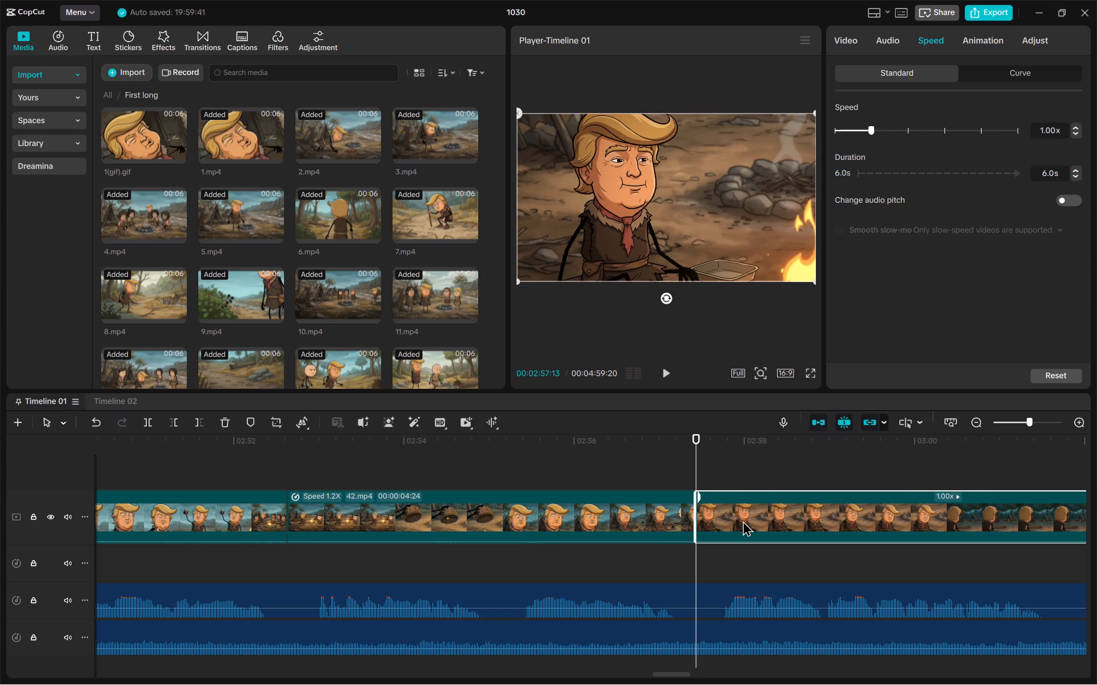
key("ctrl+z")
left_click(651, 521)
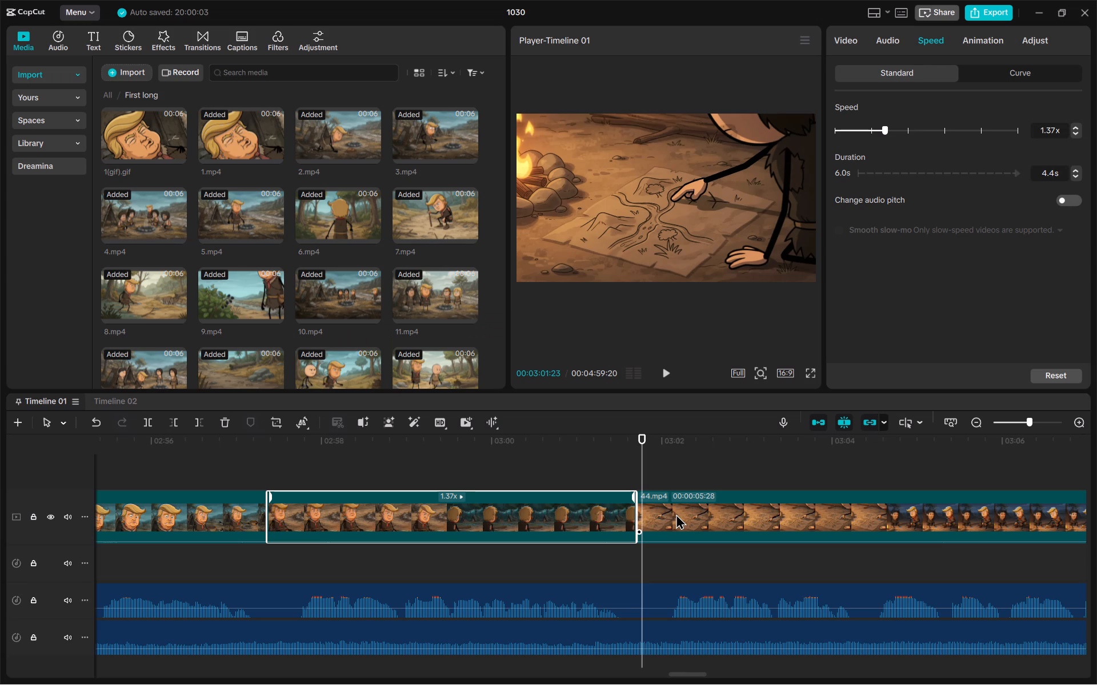
key("space")
scroll(686, 510, "left", 1)
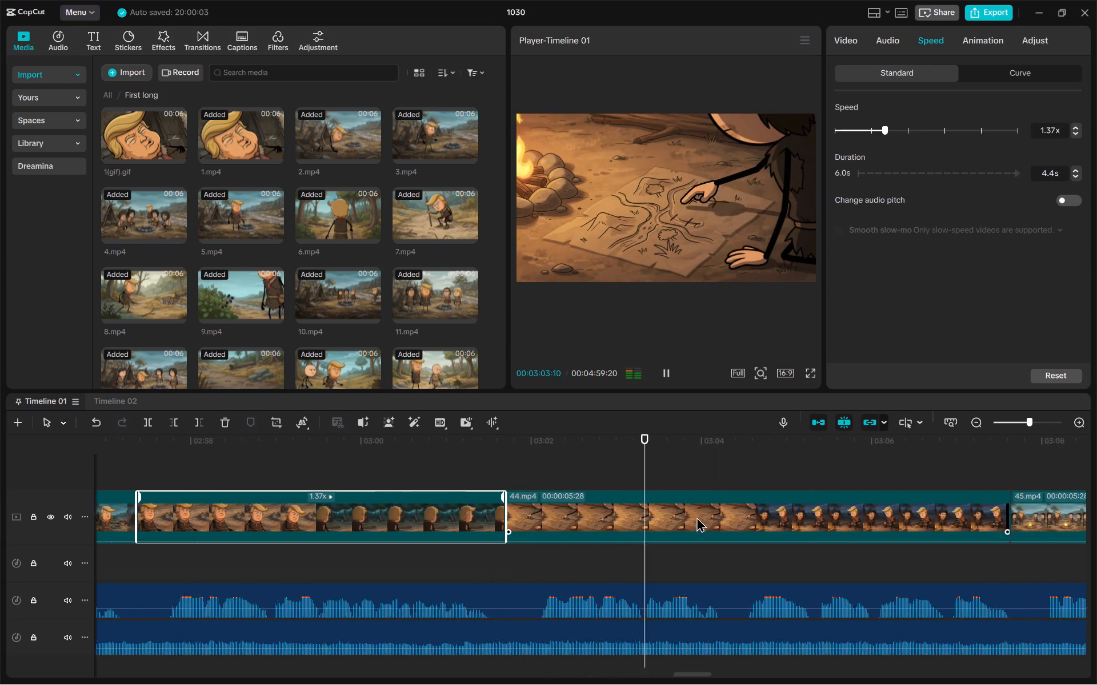
scroll(696, 517, "left", 1)
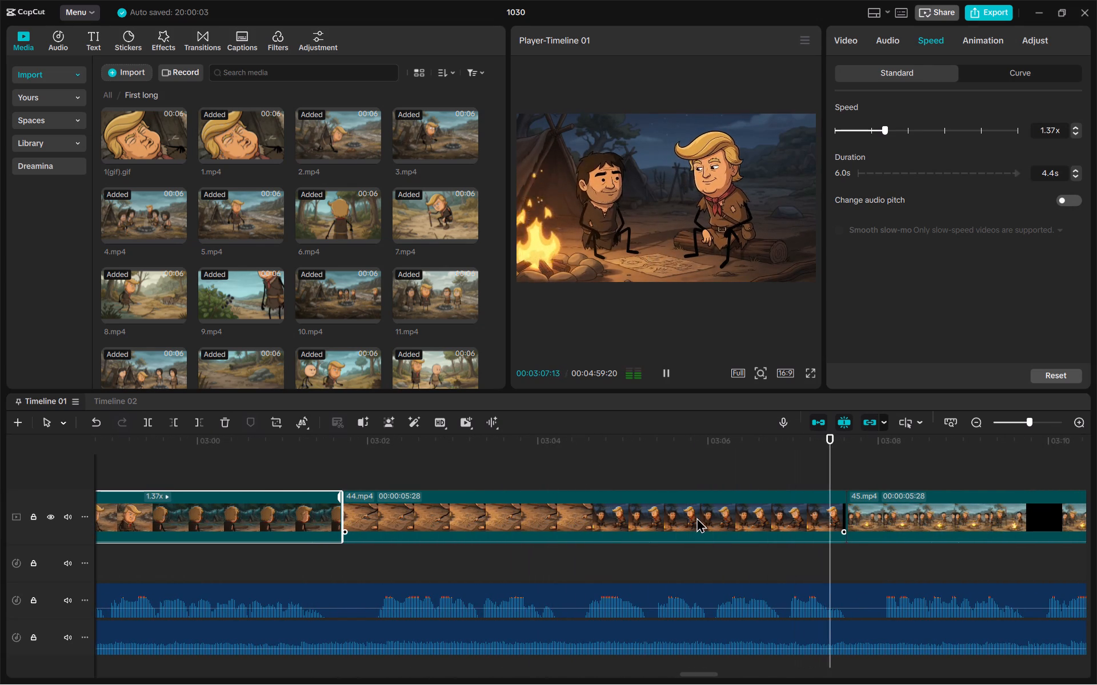
key("space")
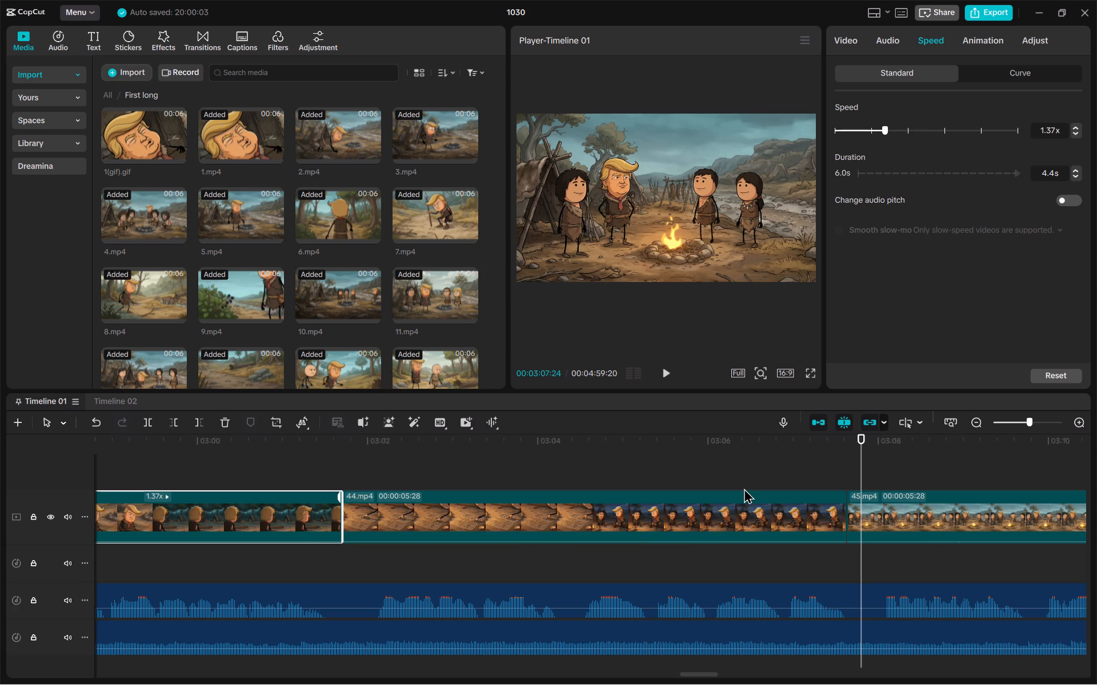
key("alt+Tab")
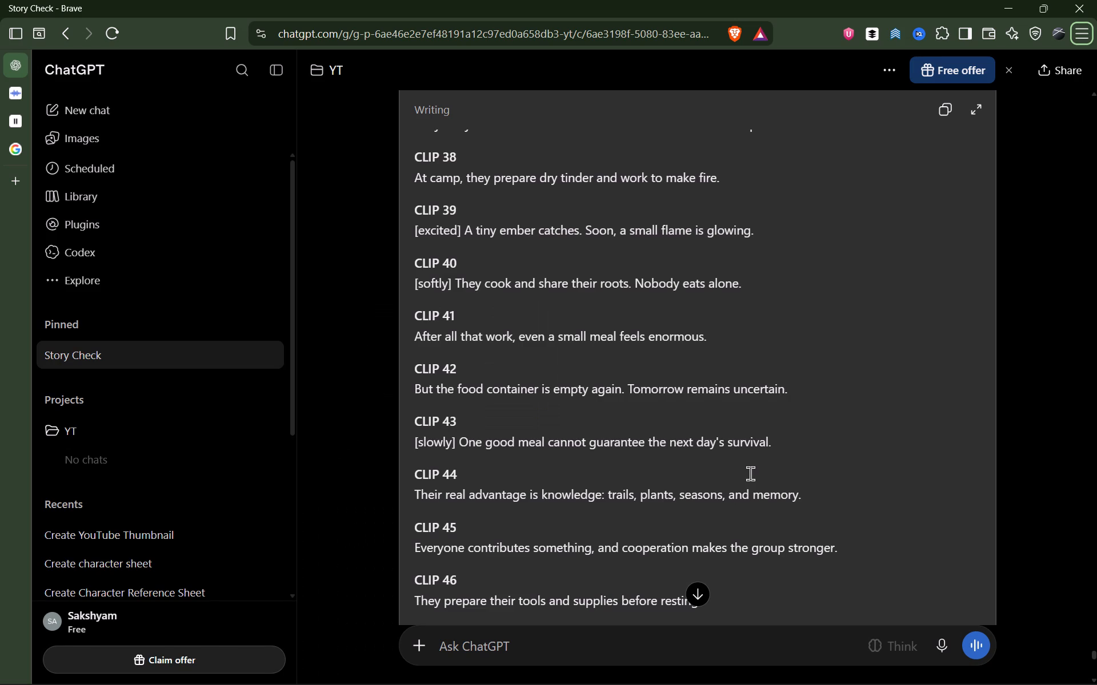
key("alt+Tab")
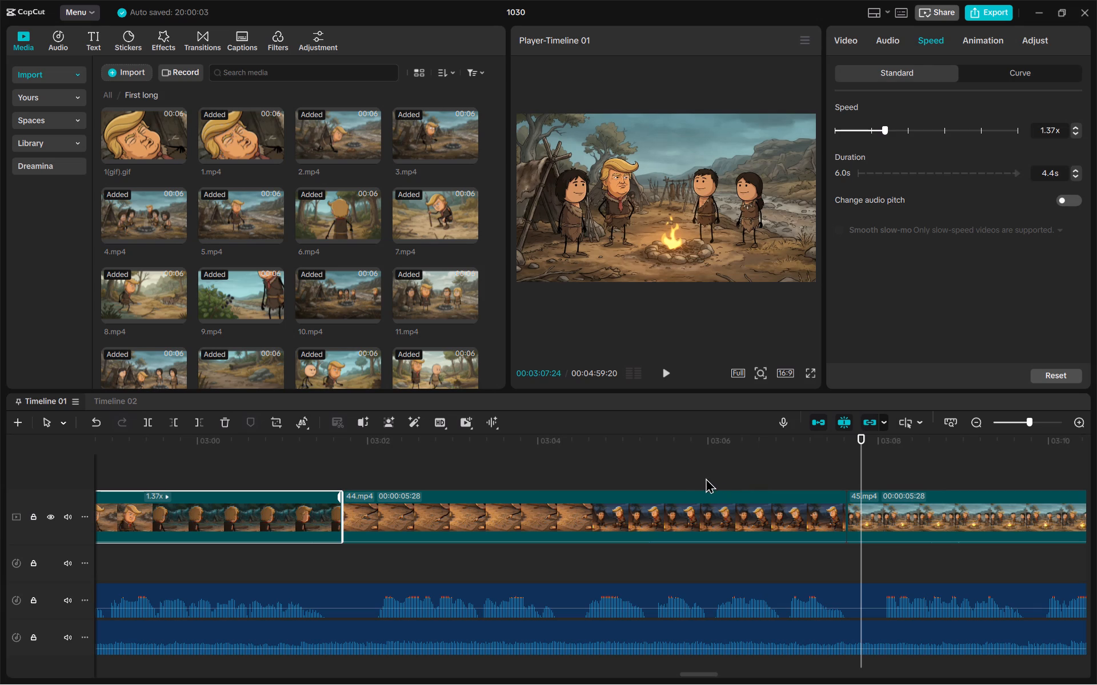
Play through the CLIP 45 voiceover, checking the Brave script, and place the CapCut playhead at that line's end, 00:03:12:15.
left_click(323, 473)
key("space")
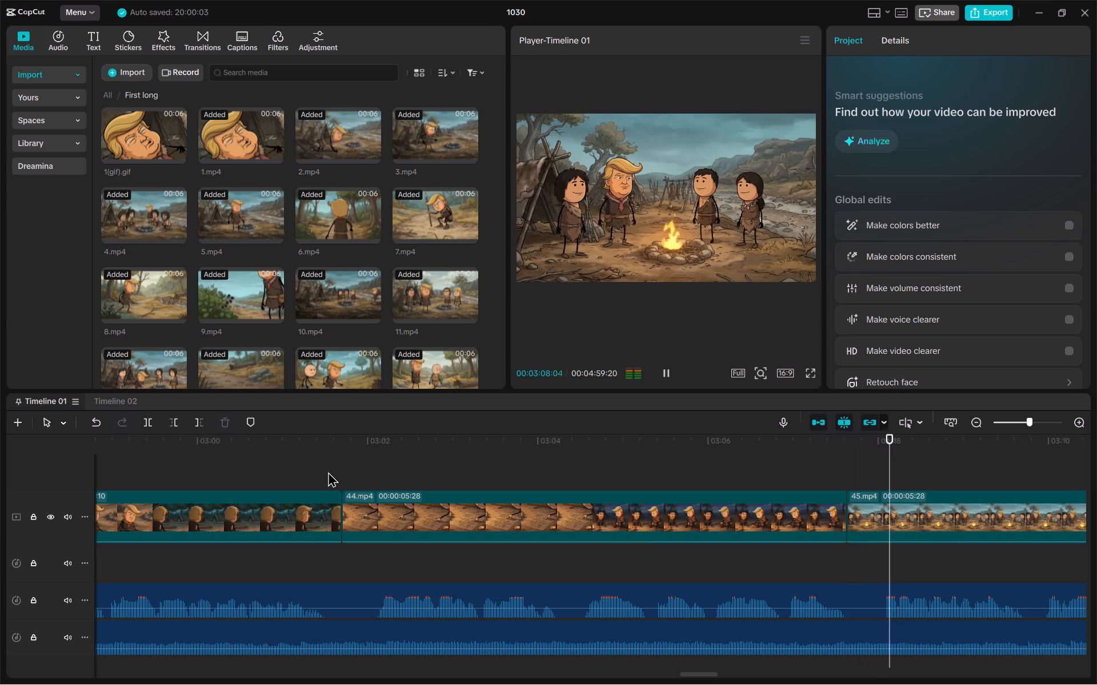
scroll(328, 472, "left", 1)
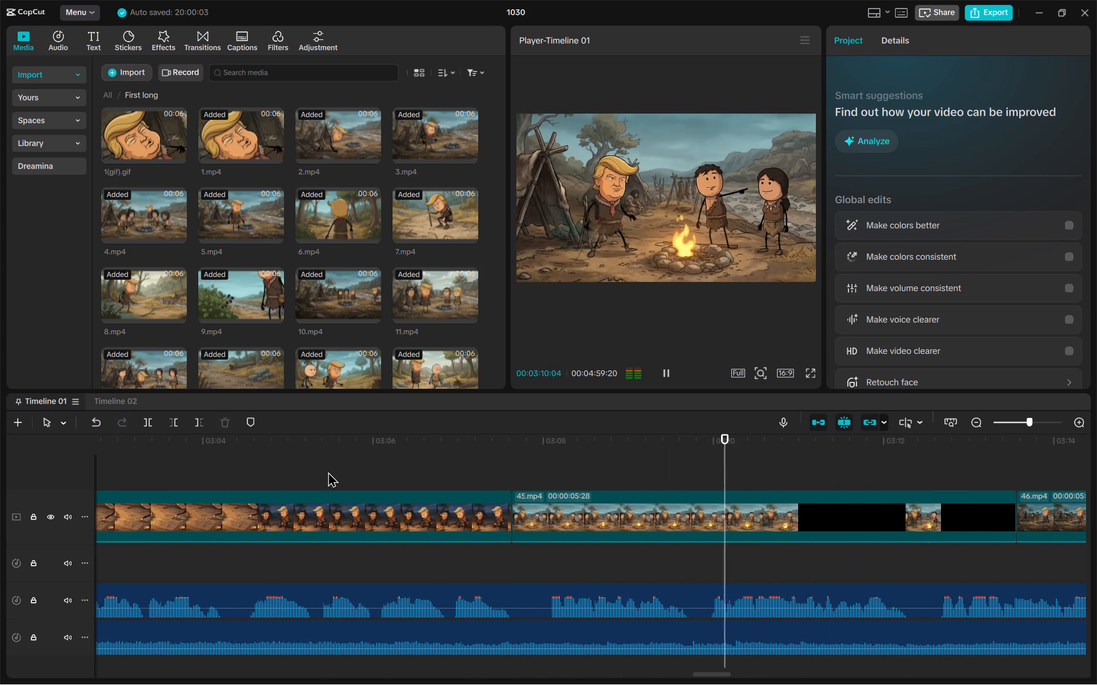
scroll(328, 472, "left", 1)
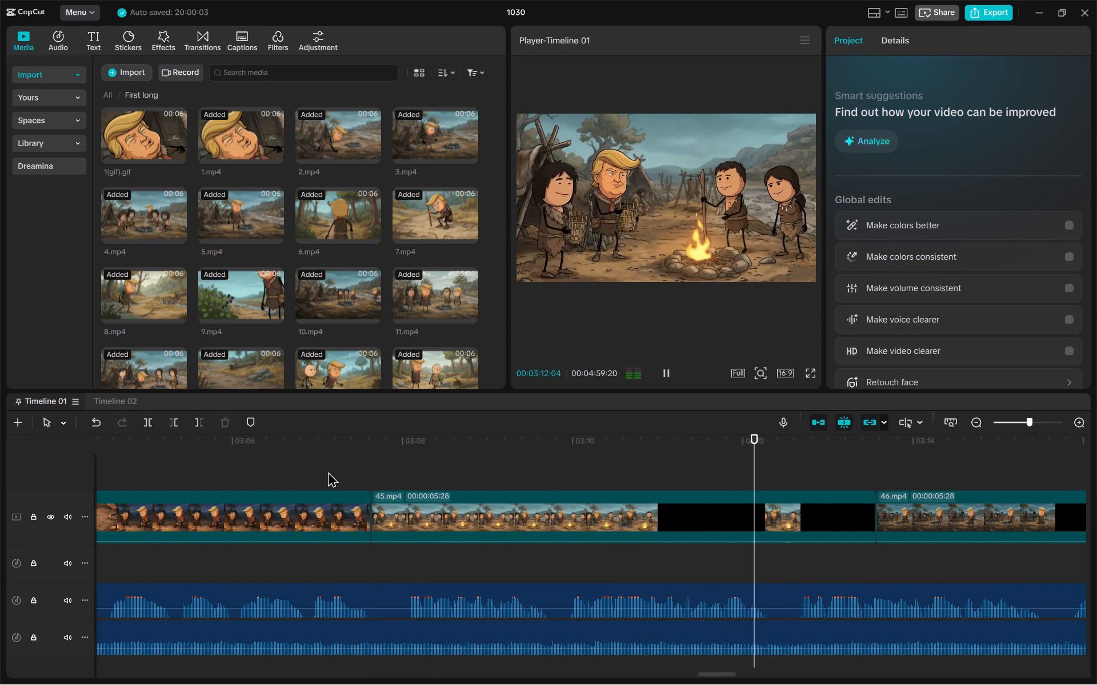
key("space")
key("alt+Tab")
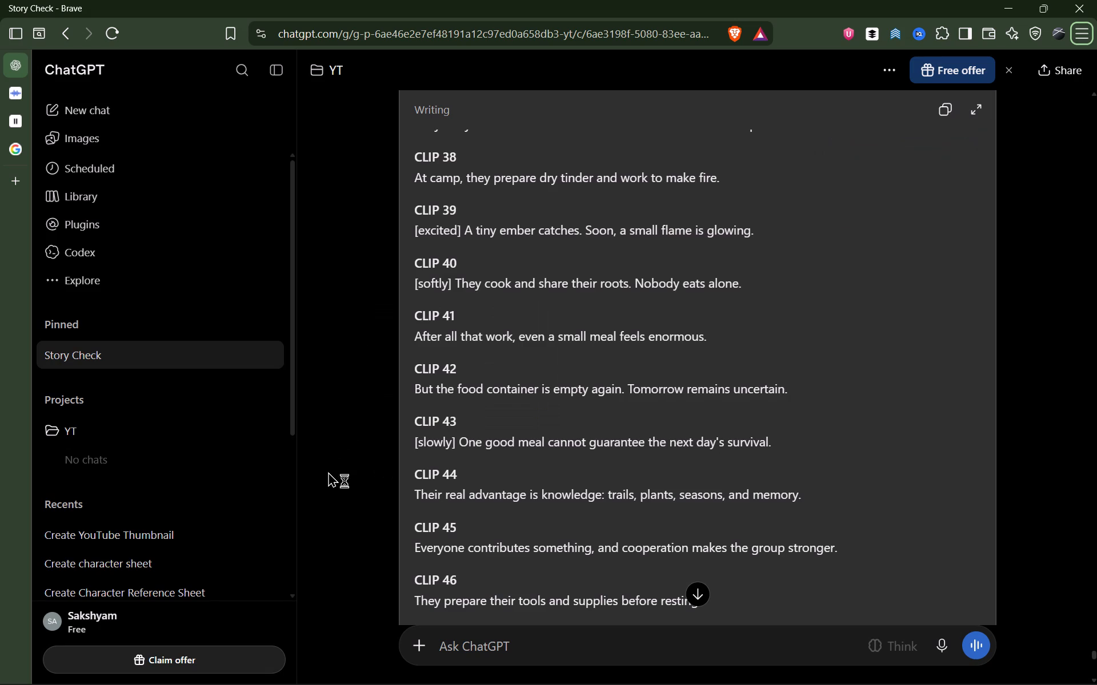
key("alt+Tab")
key("Left")
key("Left")
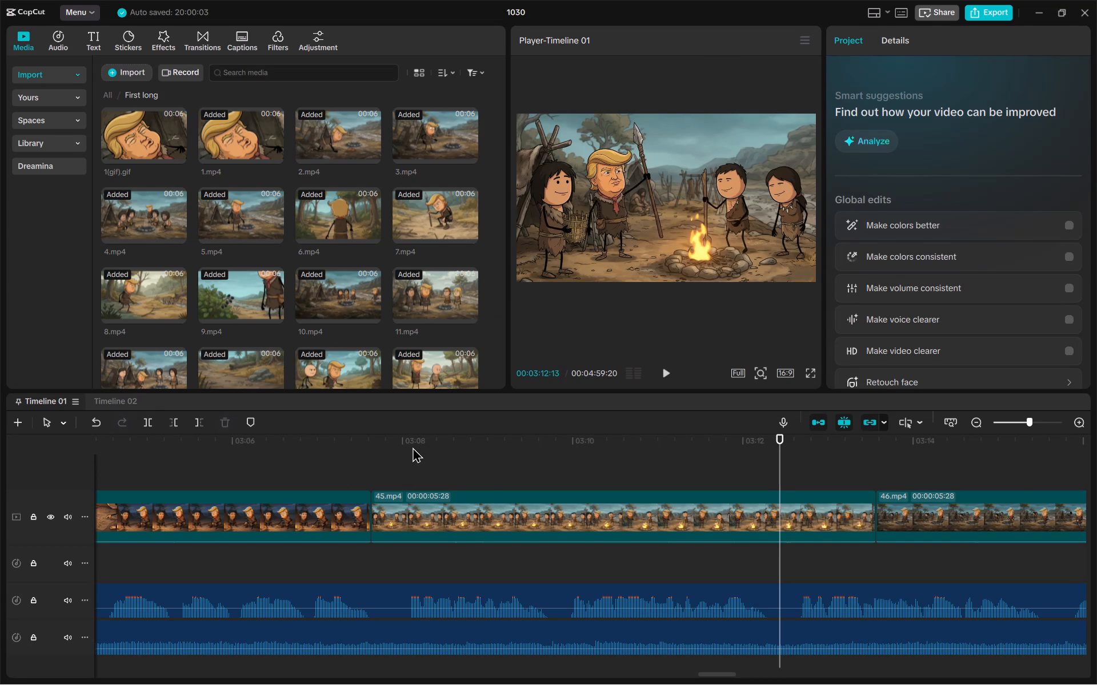
key("Left")
key("Right")
key("Right")
key("Right")
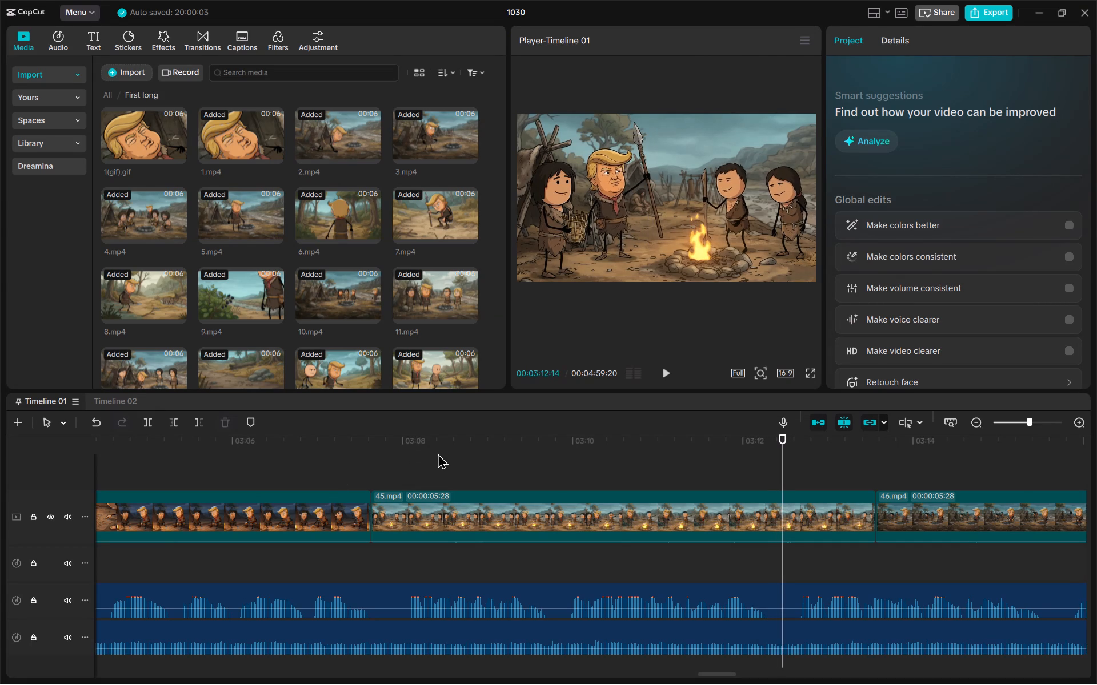
Shorten 45.mp4 to a duration of 4.9 s at 1.23x speed so it ends close to the playhead.
left_click(631, 513)
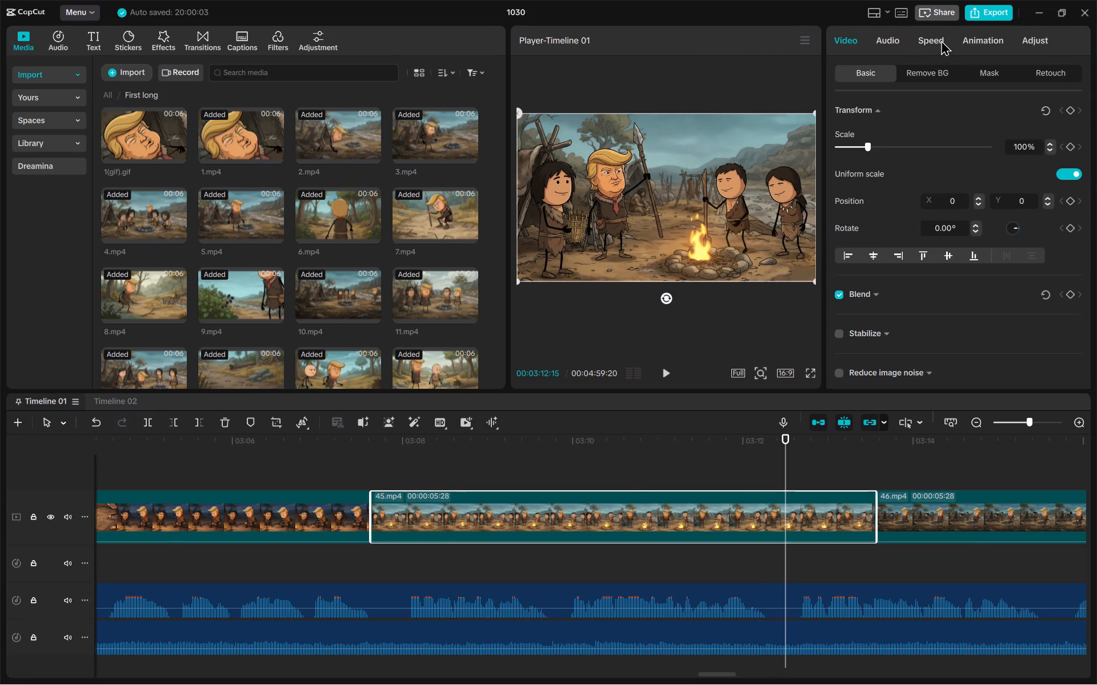
left_click(941, 40)
triple_click(1074, 174)
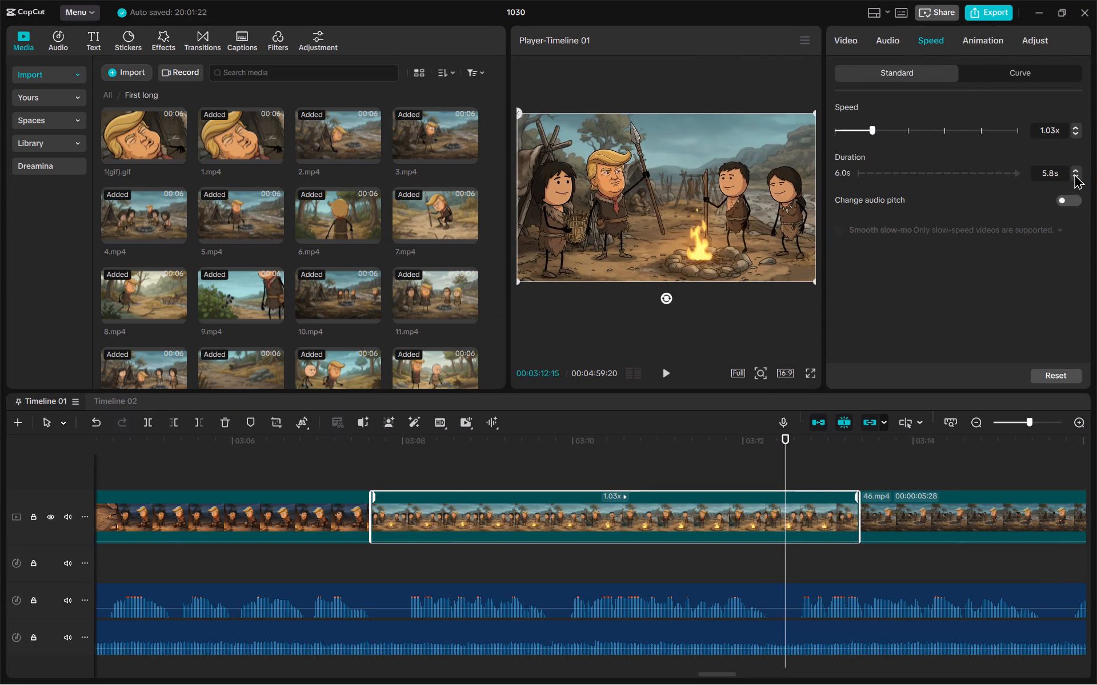
triple_click(1074, 174)
triple_click(1074, 174)
left_click(1074, 174)
left_click(1074, 174)
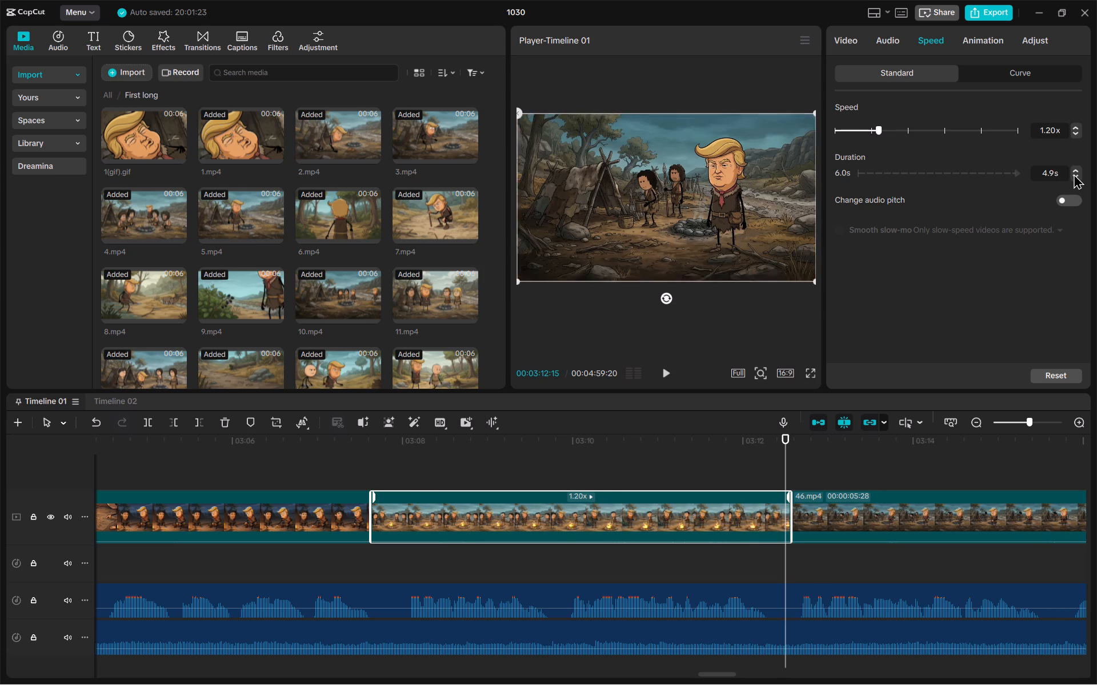
Check the CLIP 46 line in the Brave script and place the CapCut playhead at that line's end, 00:03:15:21.
scroll(795, 412, "left", 1)
scroll(718, 474, "left", 1)
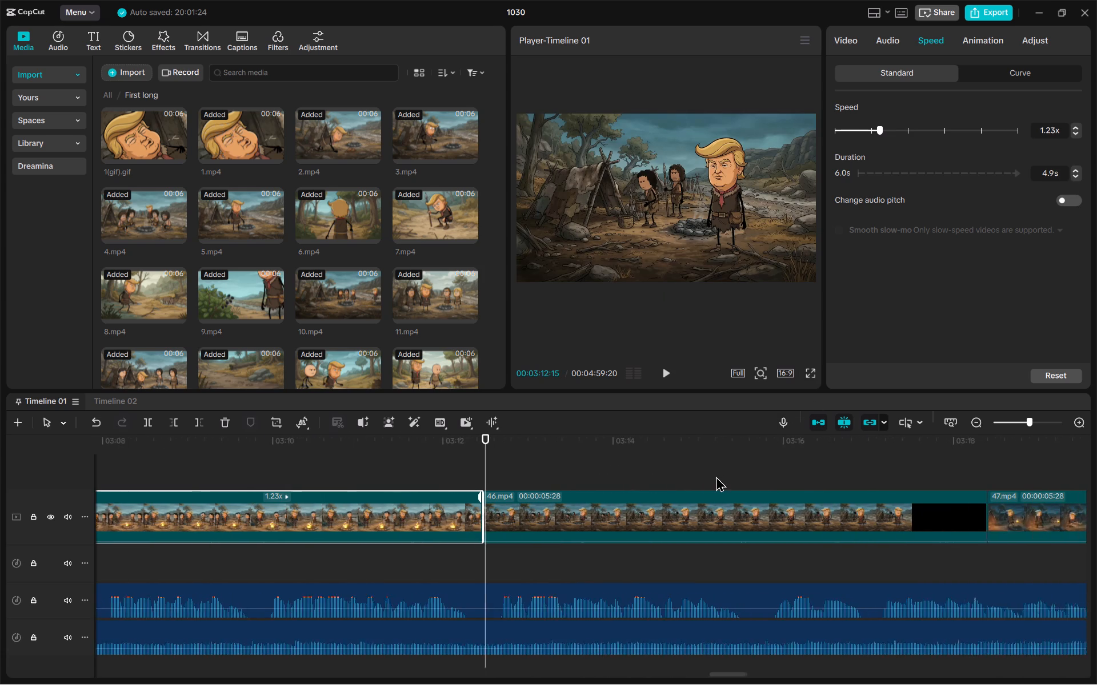
scroll(716, 476, "left", 1)
key("alt+Tab")
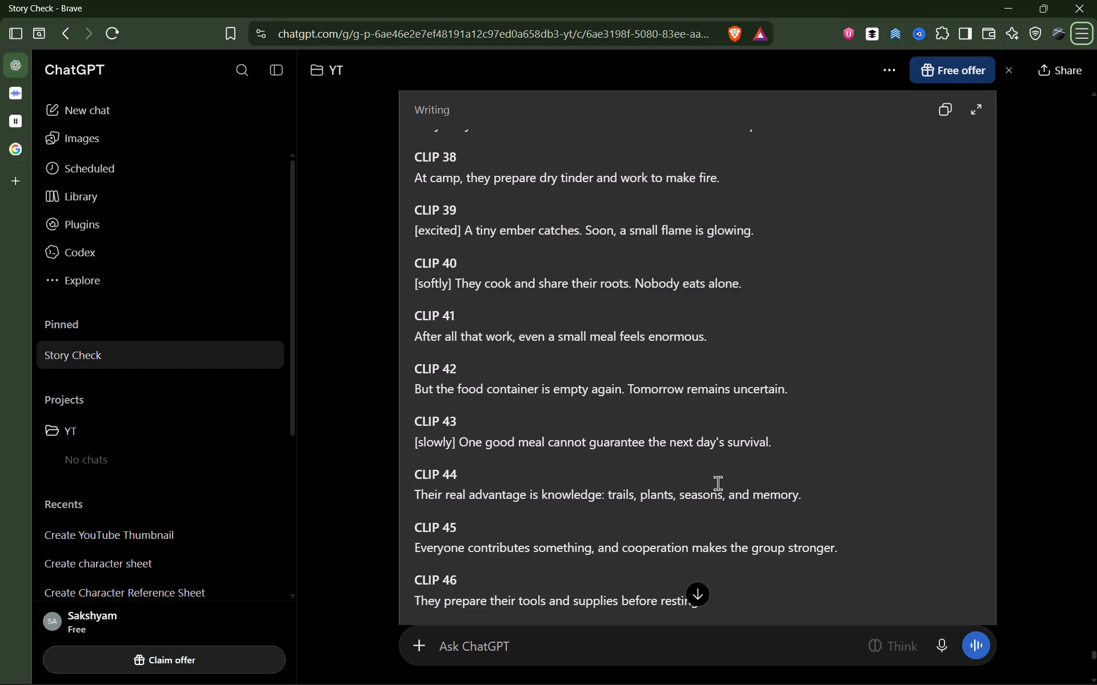
key("alt+Tab")
key("alt+Tab")
key("alt+Tab")
key("alt+Tab")
scroll(515, 433, "down", 1)
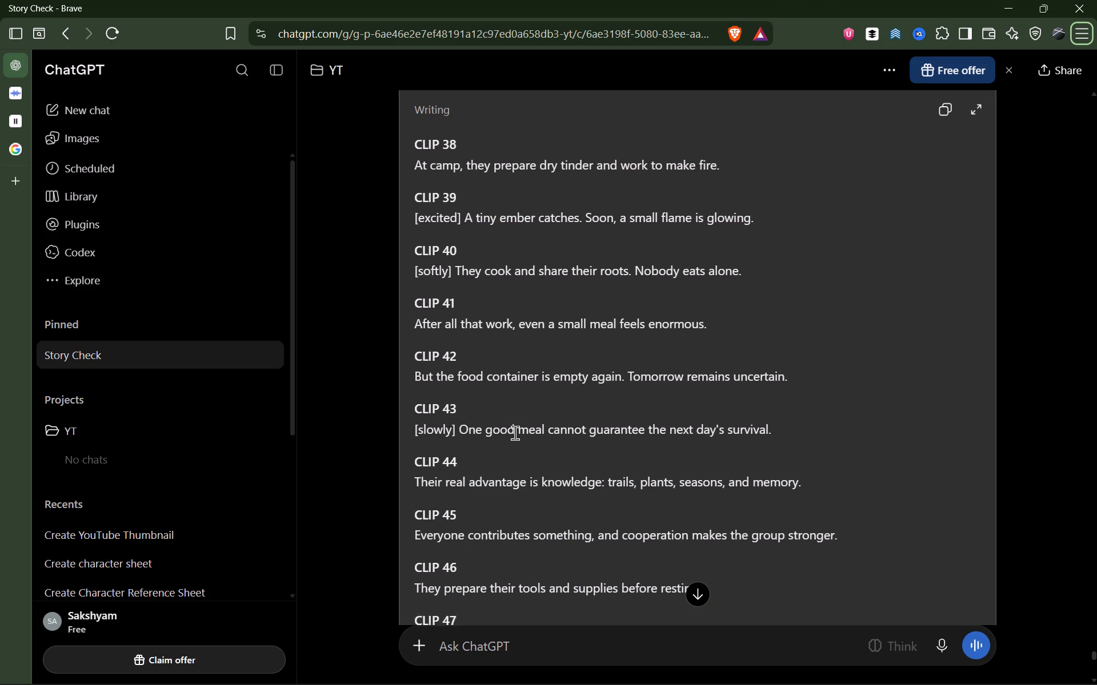
key("alt+Tab")
key("space")
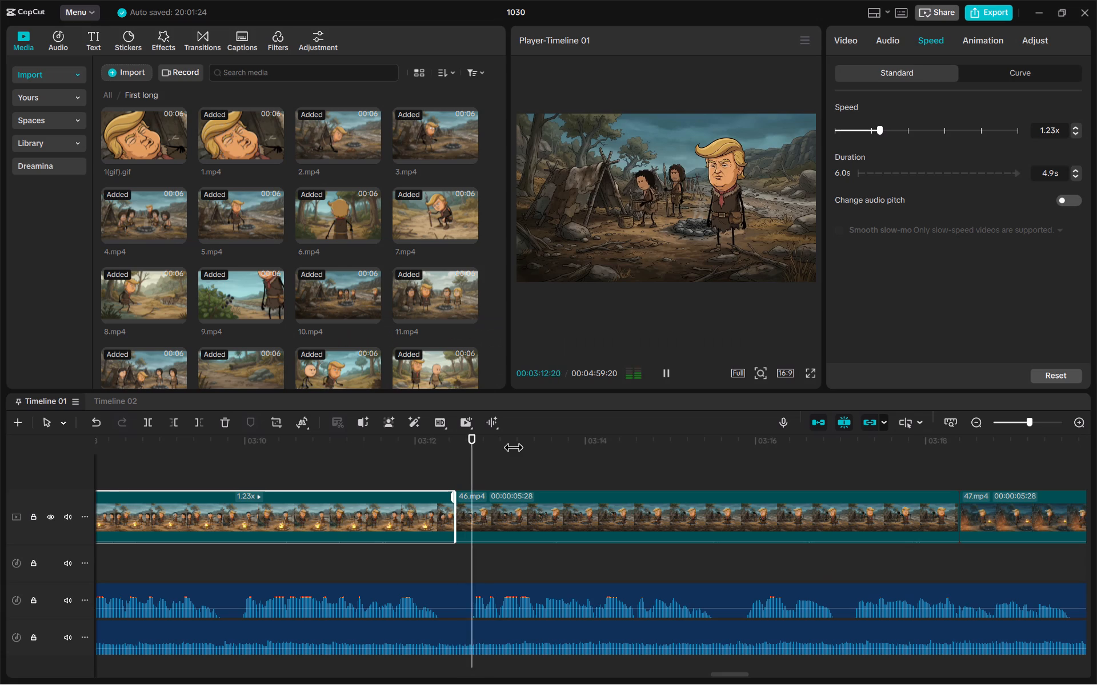
key("alt+Tab")
key("alt+Tab")
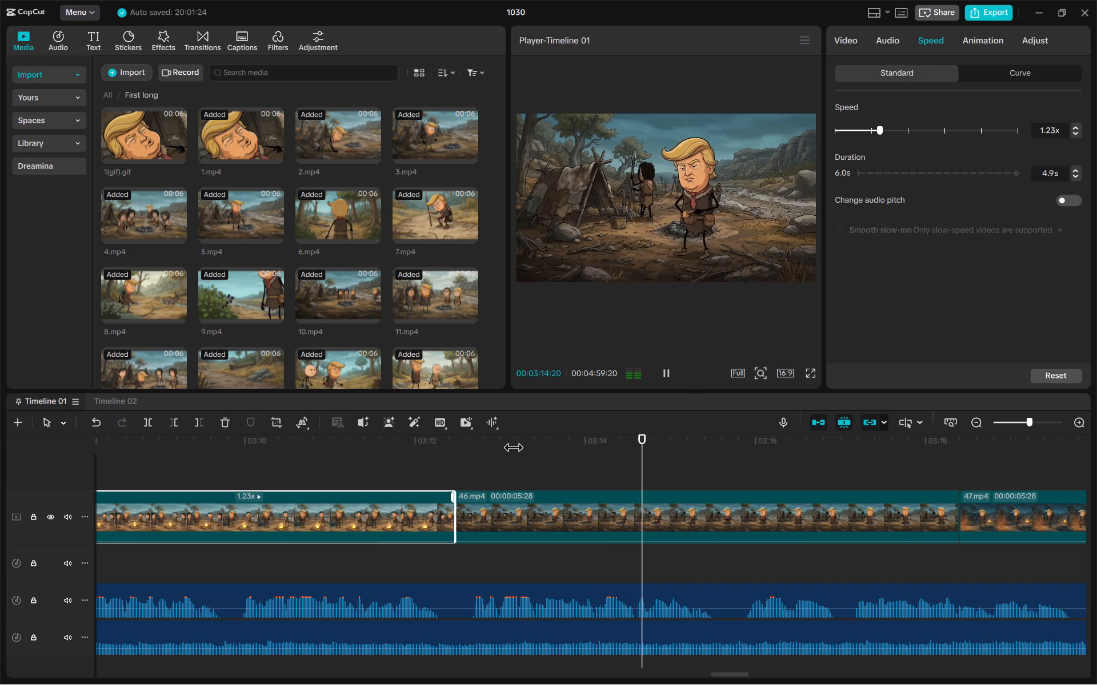
key("space")
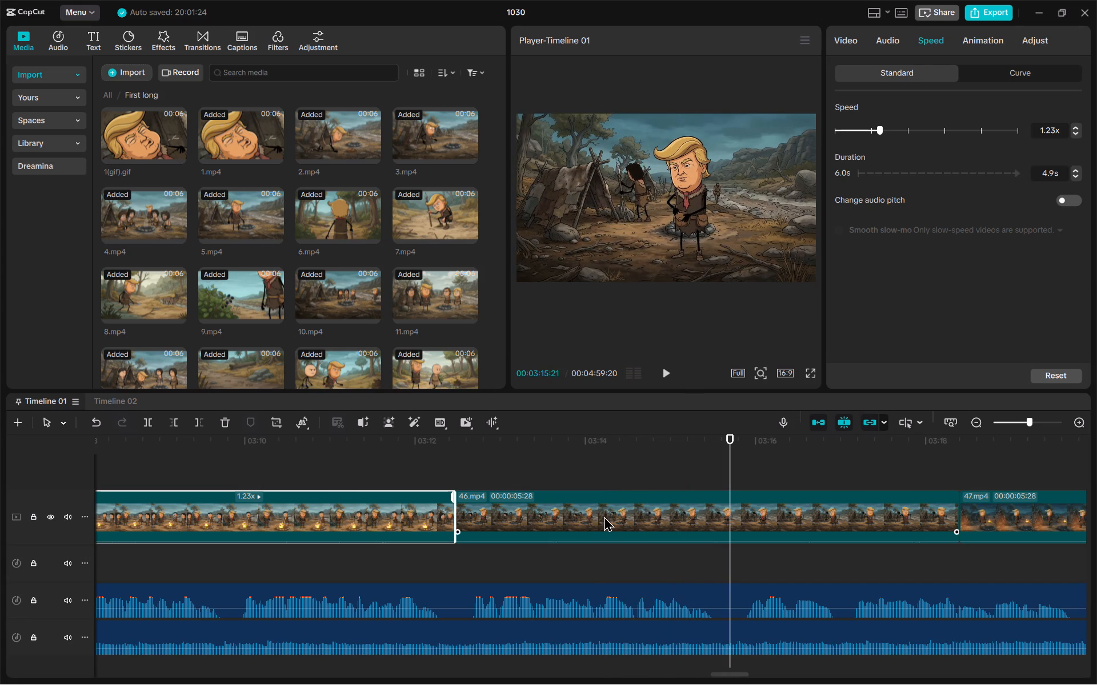
Shorten 46.mp4 to a duration of 3.3 s at 1.85x speed so it ends at the playhead.
left_click(604, 516)
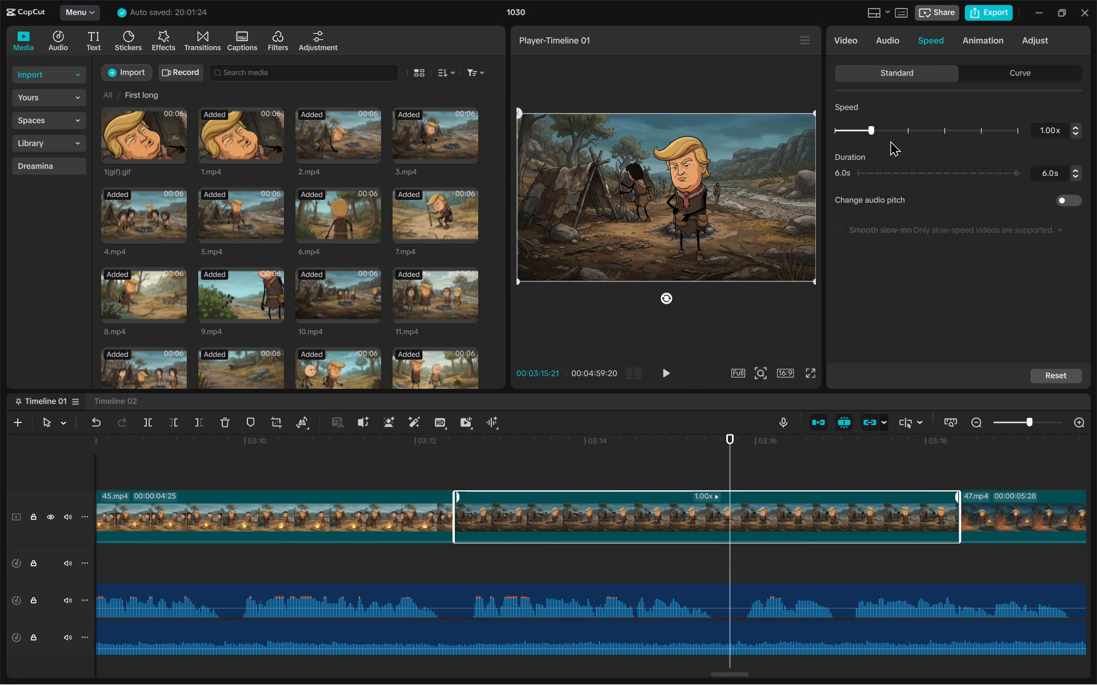
left_click(891, 135)
left_click(900, 135)
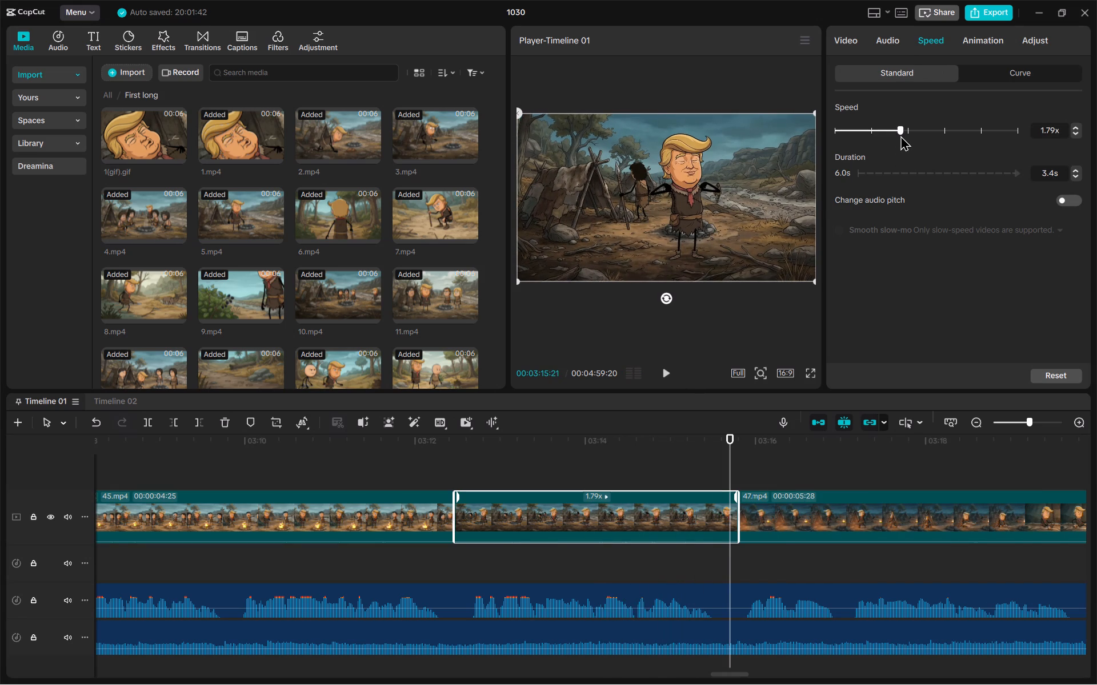
left_click(1071, 176)
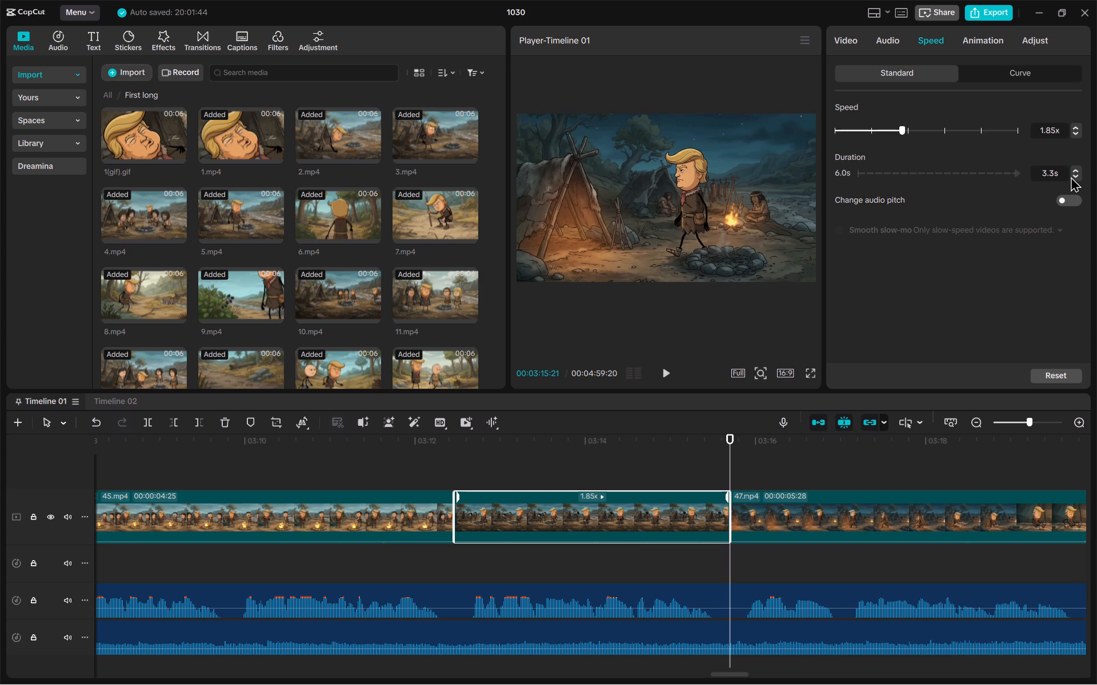
Play through the CLIP 46 and CLIP 47 voiceover, checking the Brave script, and place the CapCut playhead at CLIP 47's line end, 00:03:19:27.
scroll(671, 494, "up", 2)
scroll(671, 494, "left", 1)
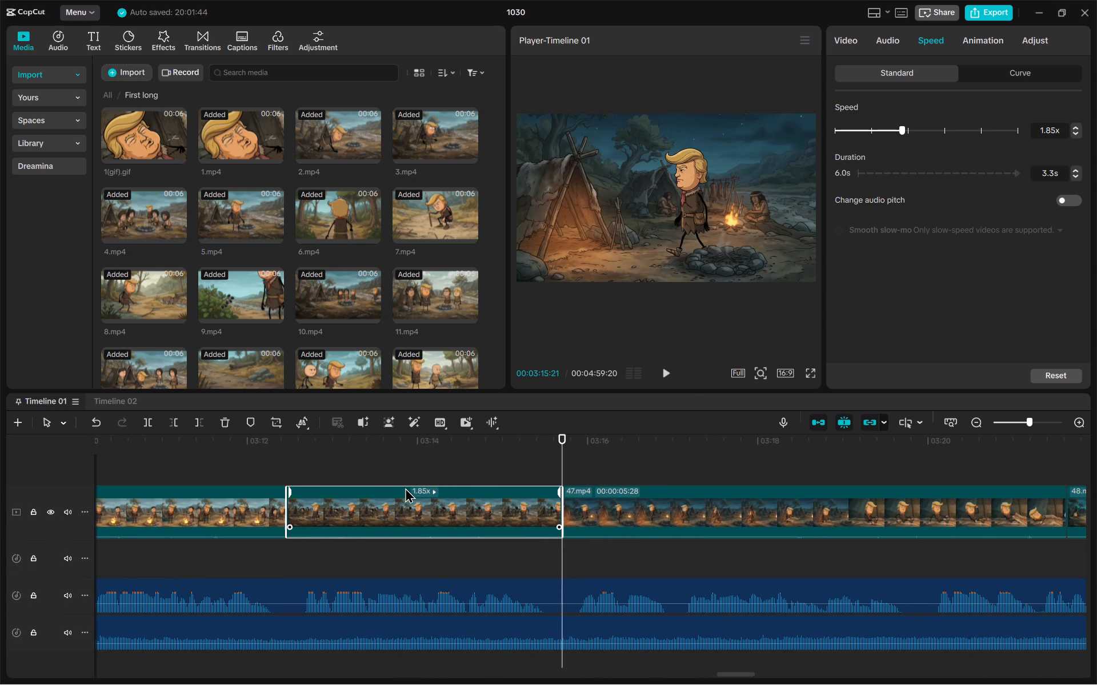
left_click(279, 468)
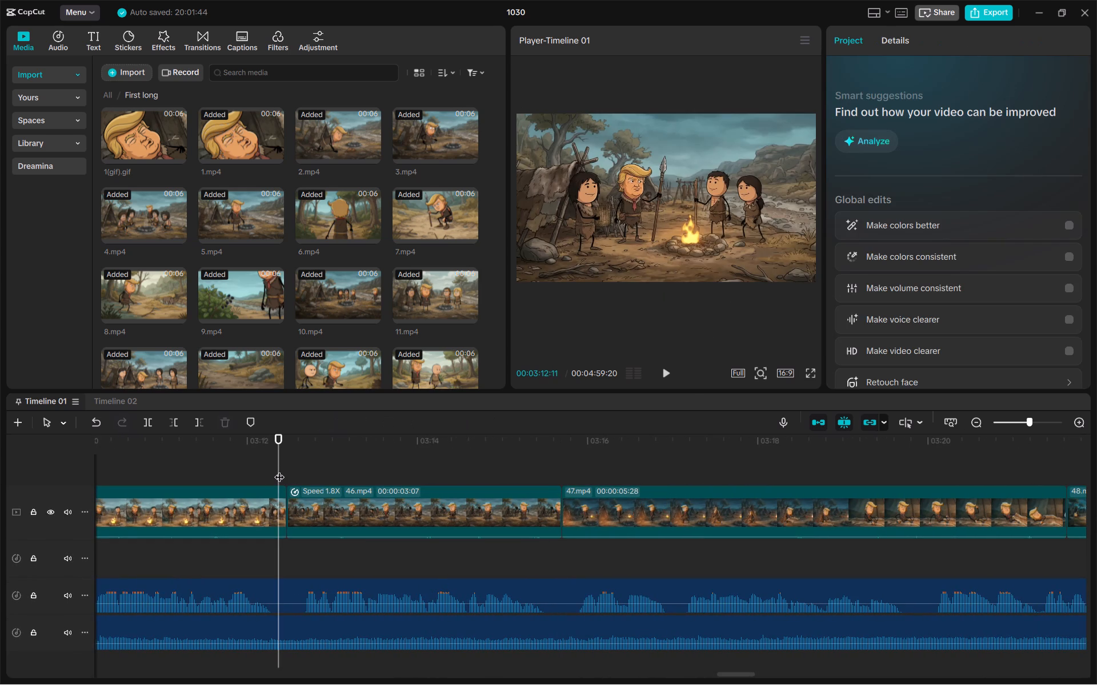
key("space")
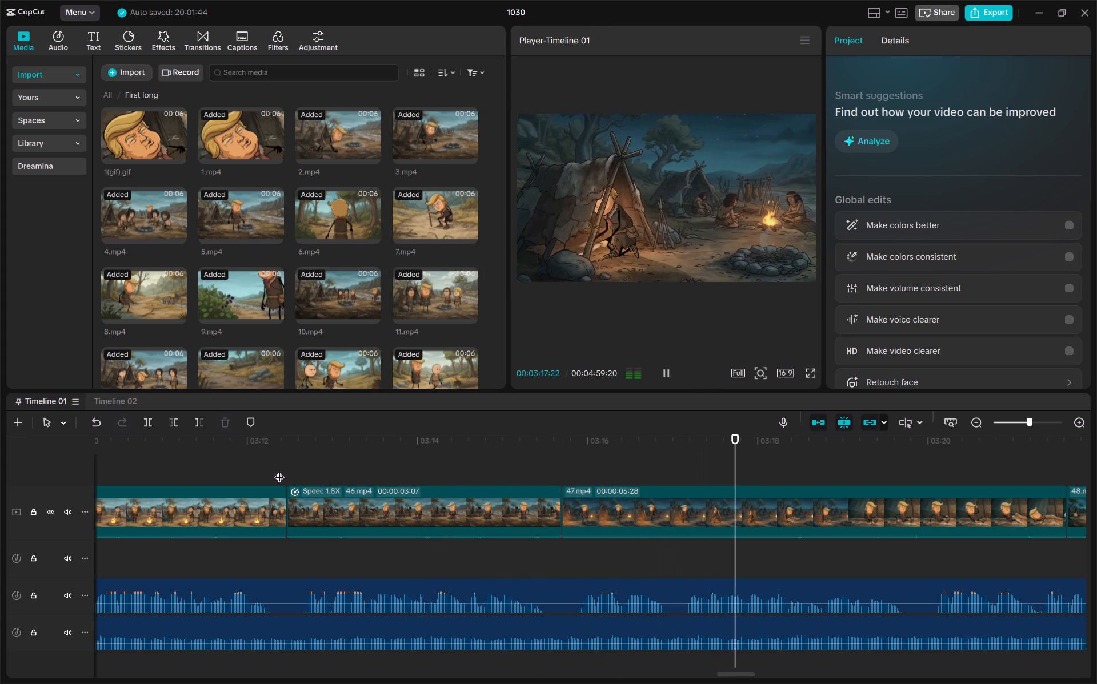
key("space")
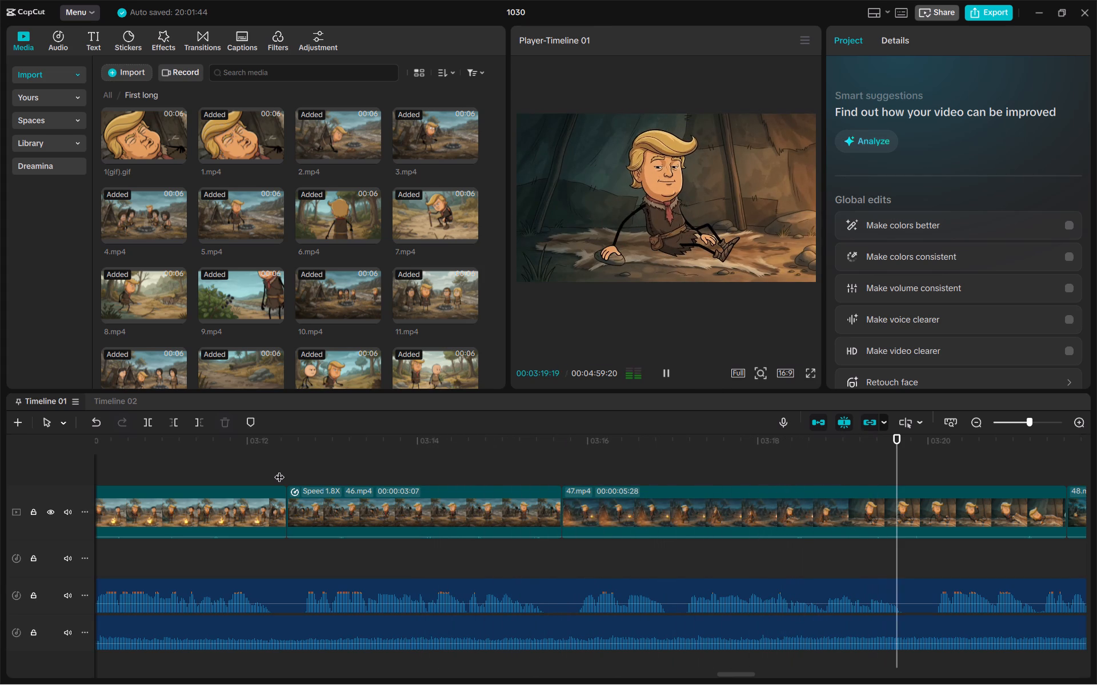
key("space")
key("space")
key("alt+Tab")
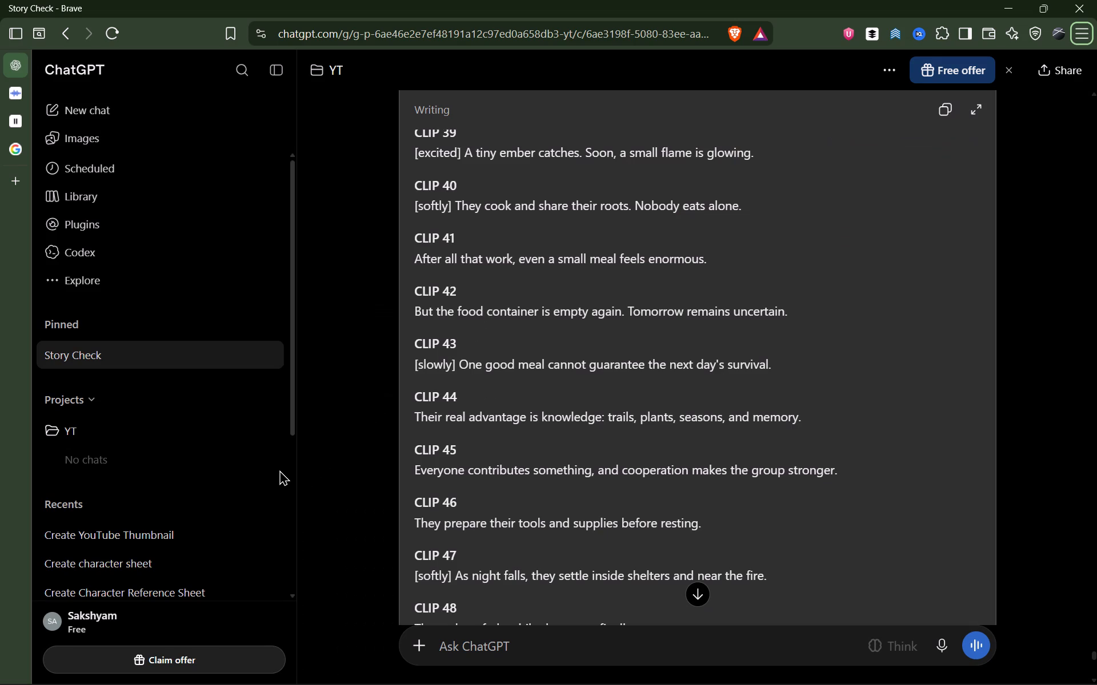
scroll(504, 386, "down", 2)
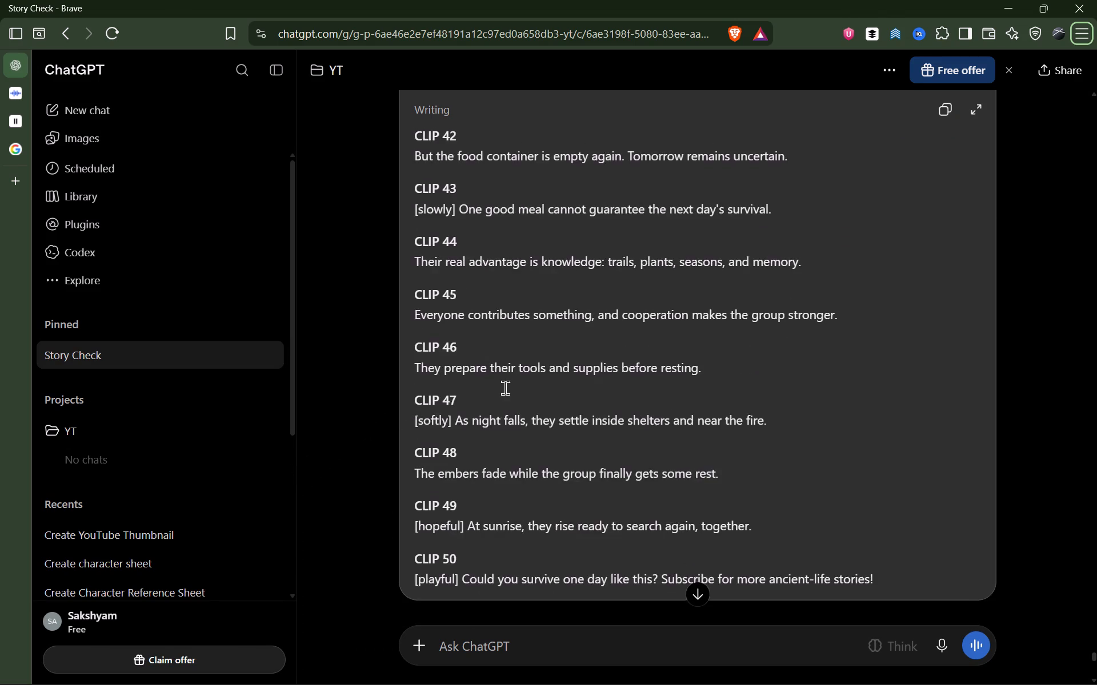
key("alt+Tab")
left_click(818, 478)
key("space")
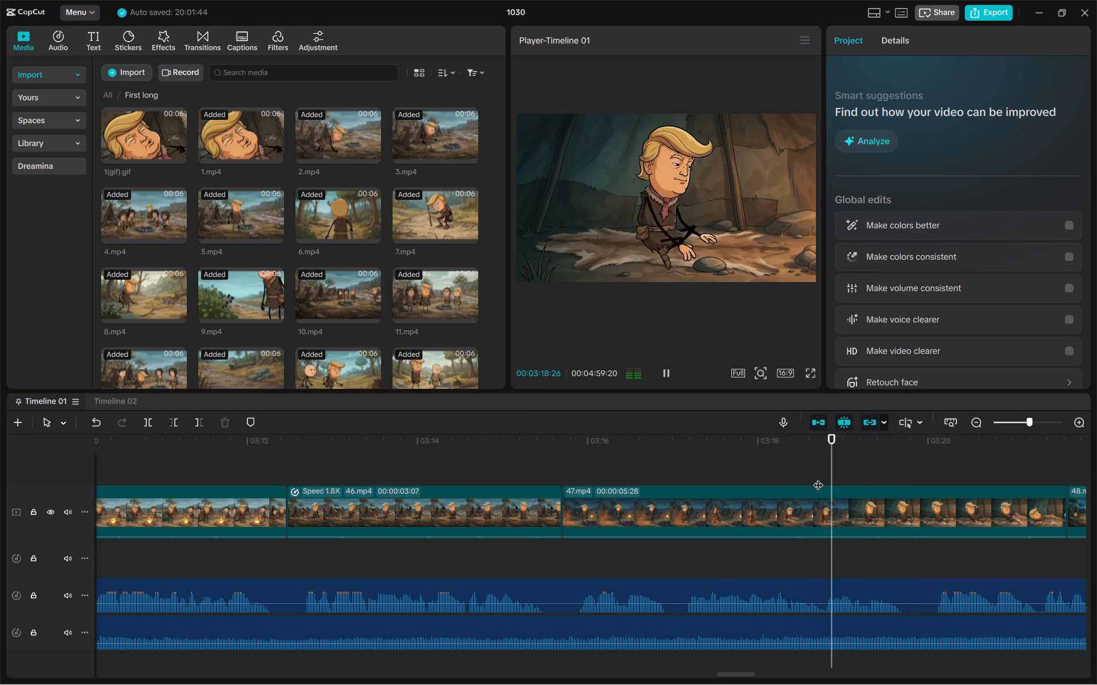
key("space")
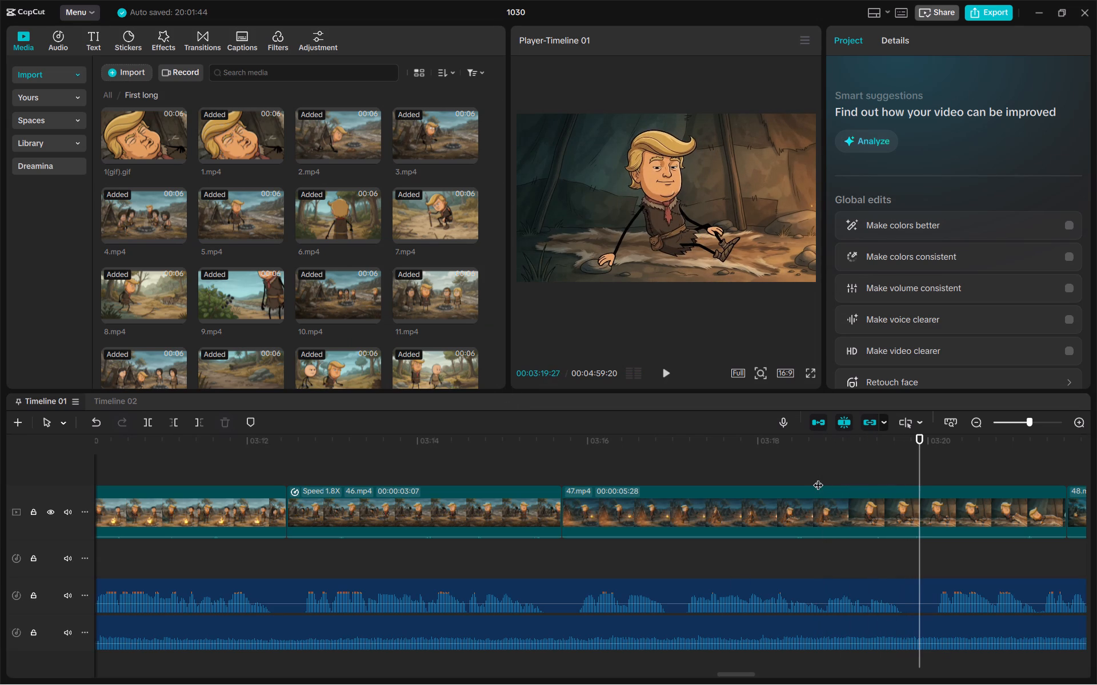
Shorten 47.mp4 to a duration of 4.2 s at 1.42x speed so it ends close to the playhead.
left_click(823, 503)
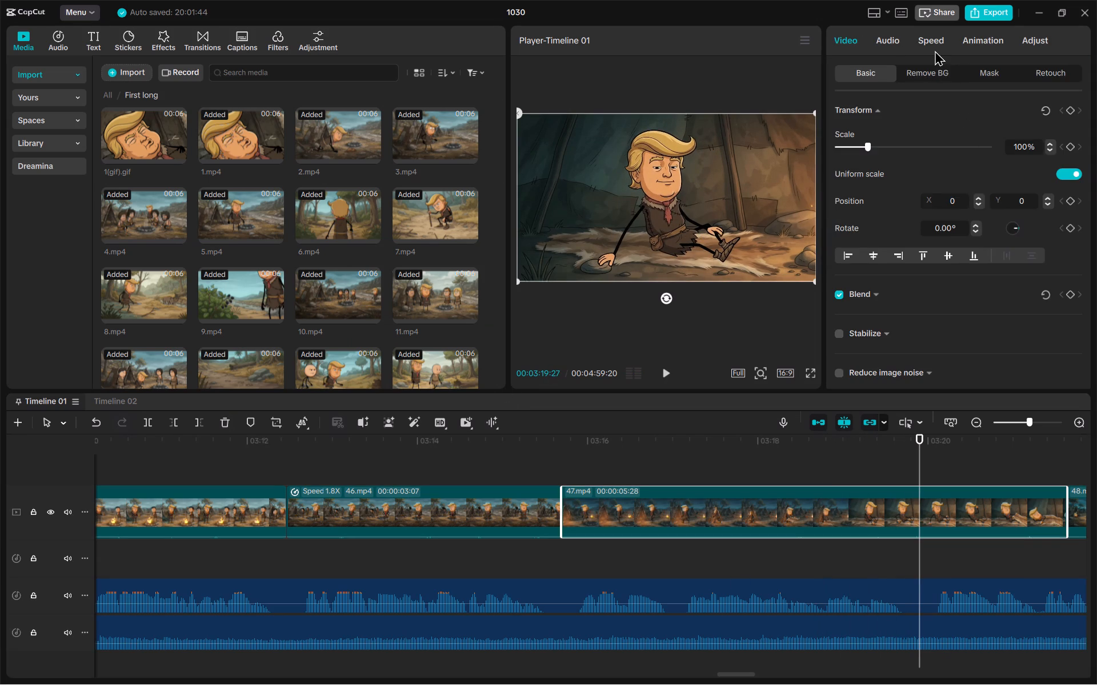
left_click(935, 41)
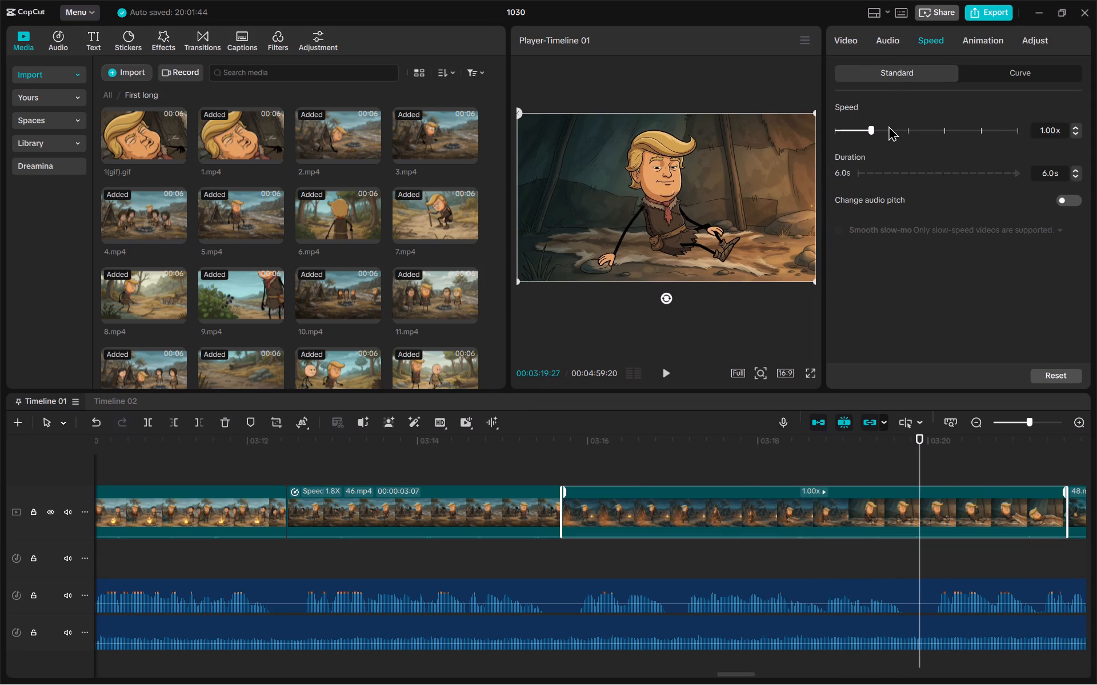
left_click(888, 126)
left_click(1076, 170)
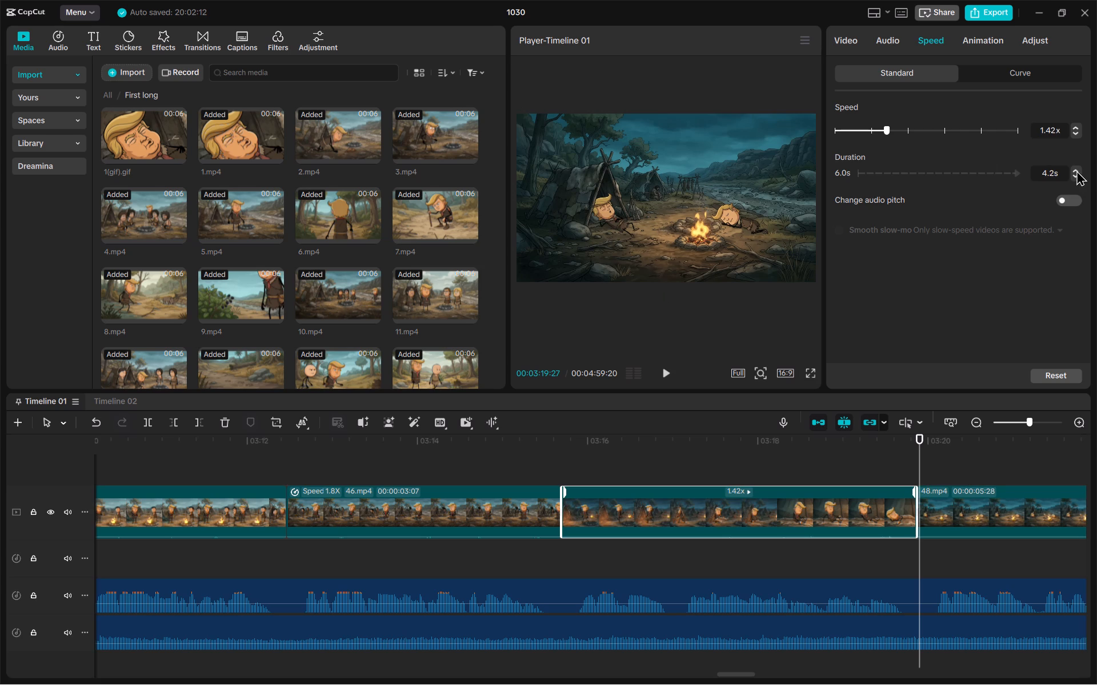
Check the CLIP 48 line in the Brave script and place the CapCut playhead at that line's end, 00:03:23:16.
scroll(954, 357, "left", 2)
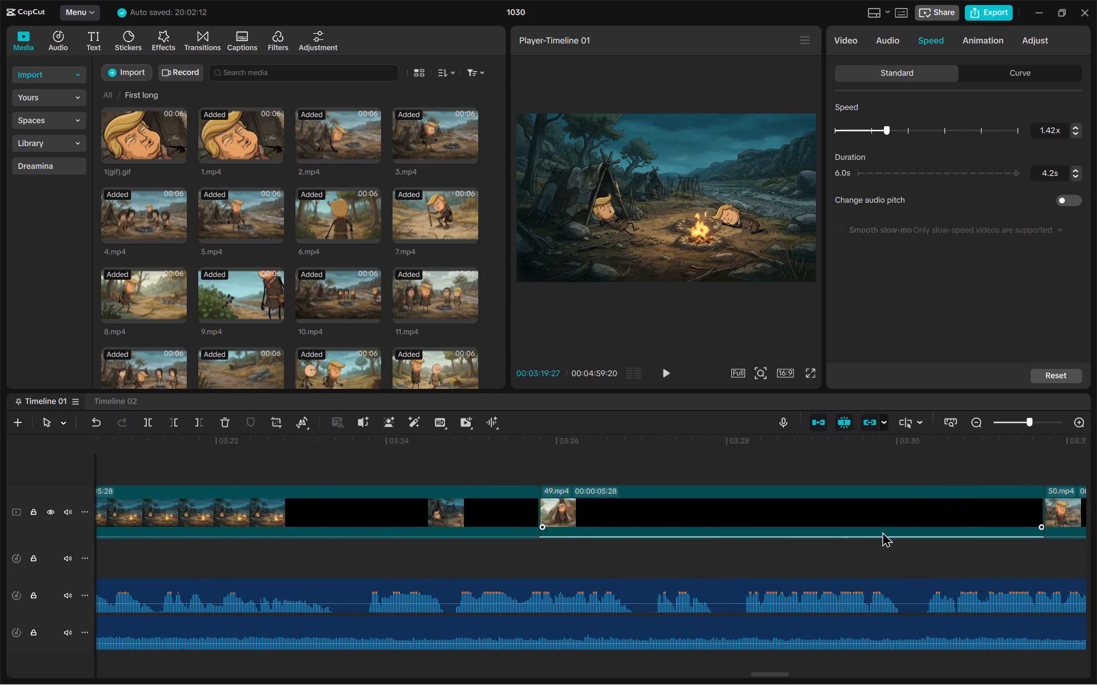
scroll(855, 539, "right", 1)
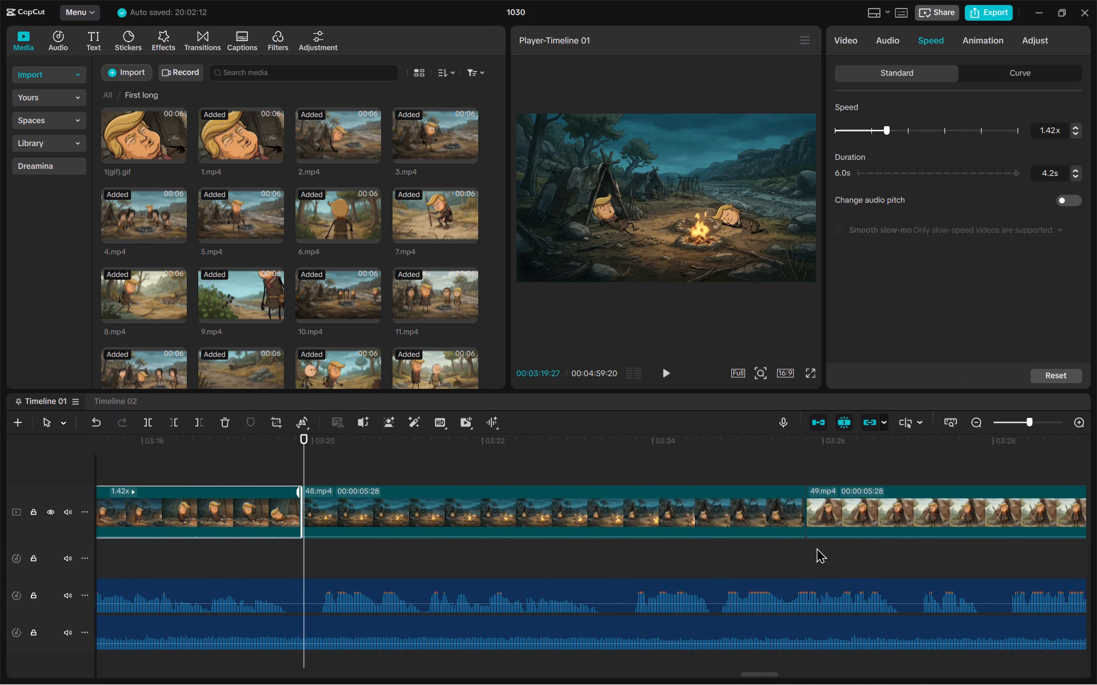
key("alt+Tab")
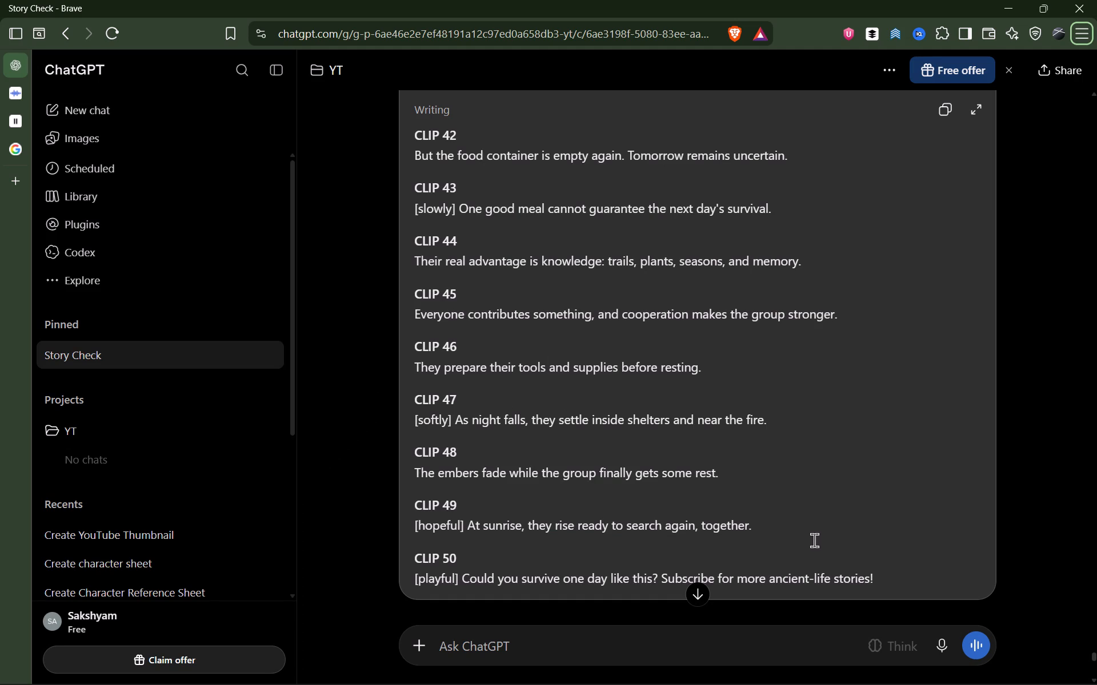
key("alt+Tab")
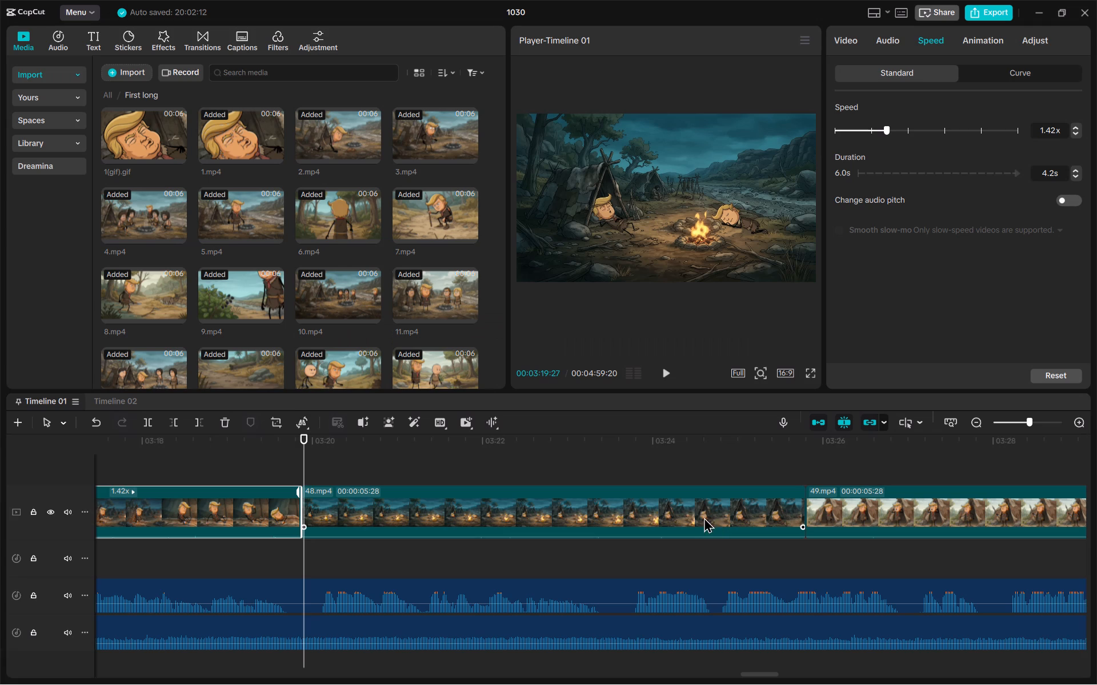
key("space")
key("alt+Tab")
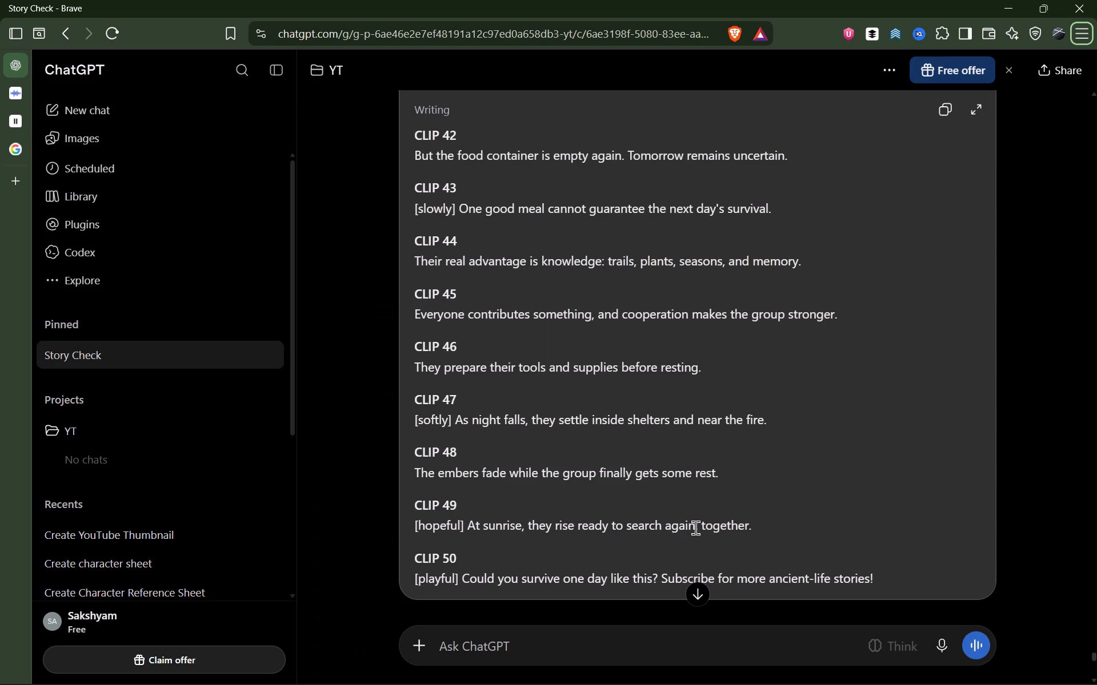
key("alt+Tab")
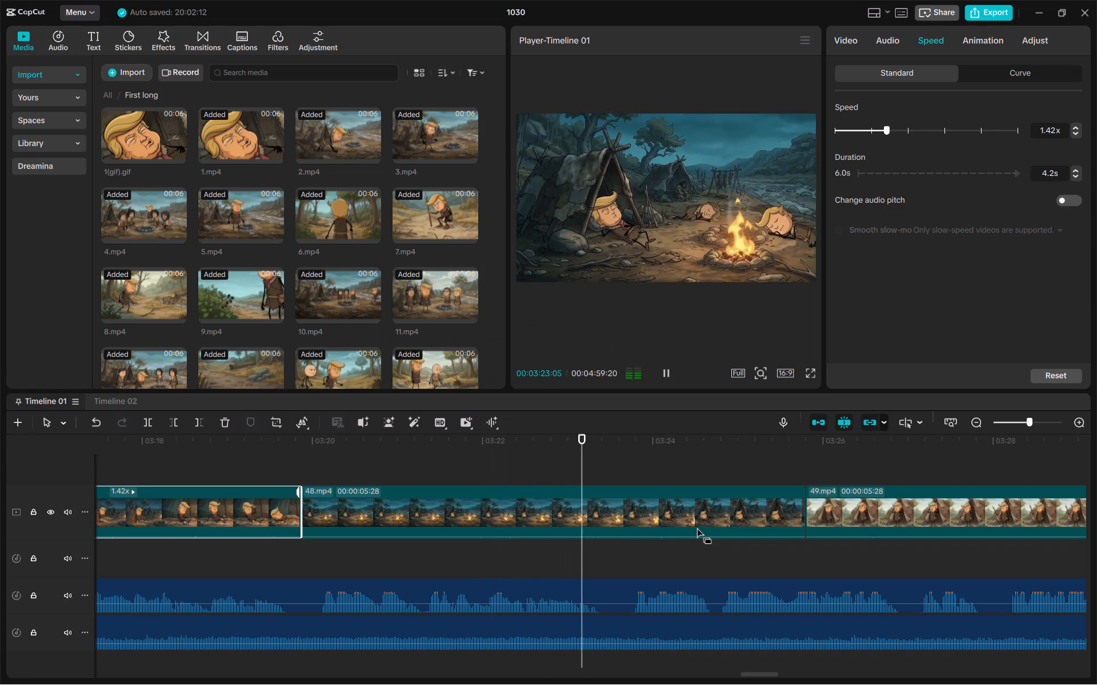
key("space")
Shorten 48.mp4 to a duration of 3.7 s at 1.62x speed so it ends at the playhead.
left_click(691, 494)
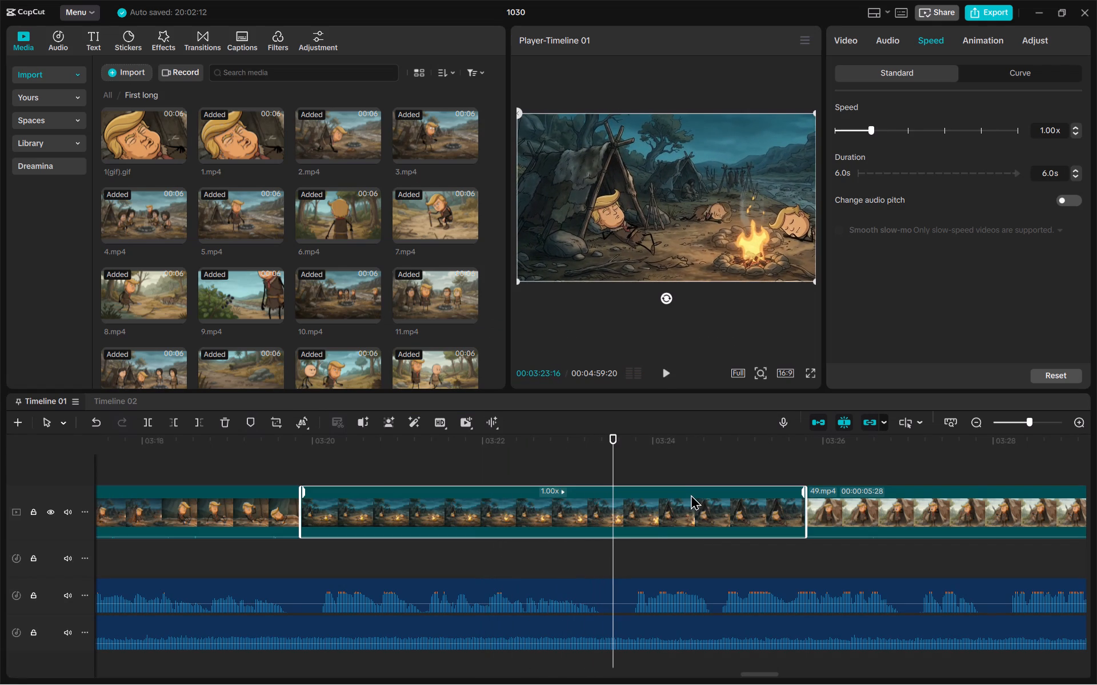
left_click(887, 132)
double_click(888, 132)
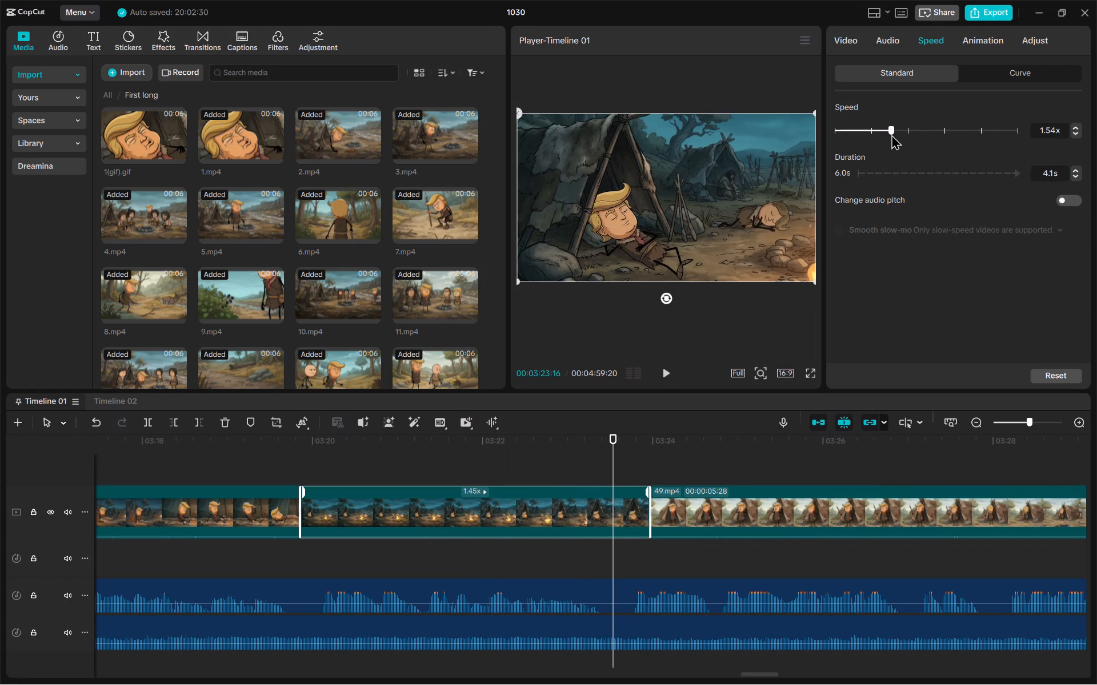
left_click(891, 134)
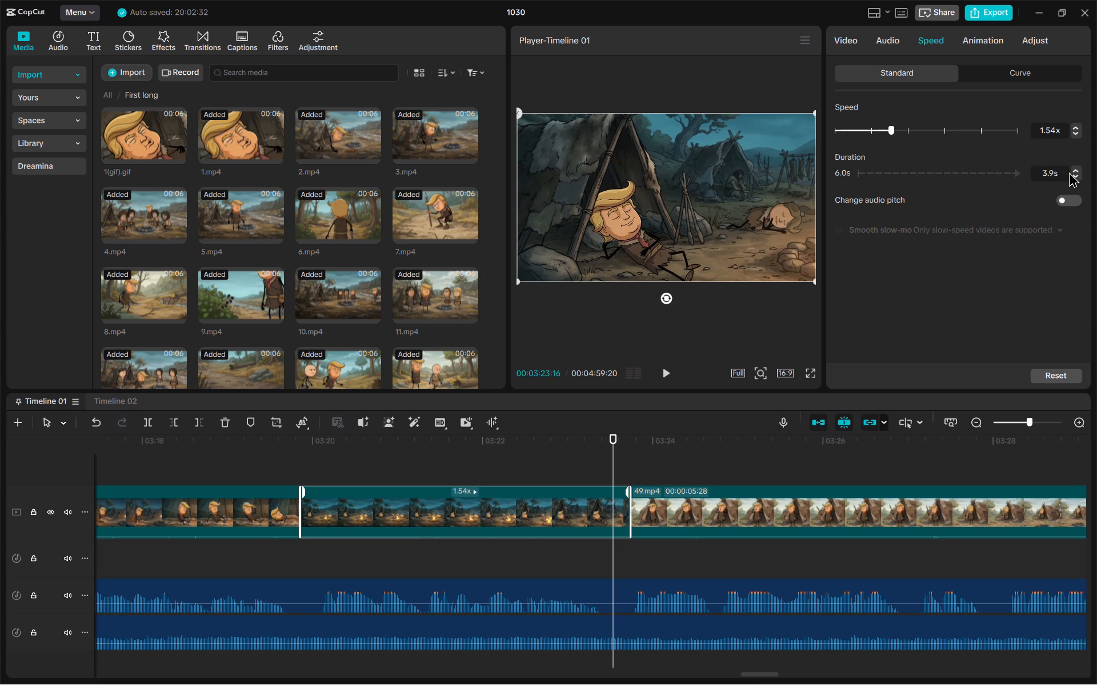
left_click(1080, 176)
left_click(1079, 176)
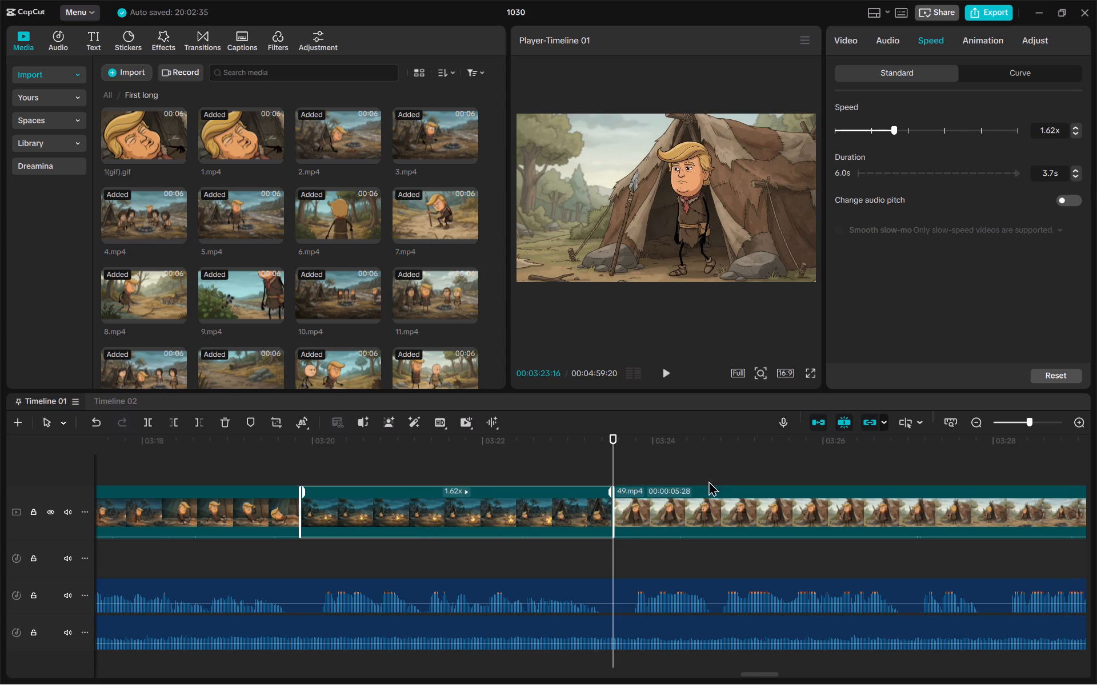
Check the CLIP 49 line in the Brave script and place the CapCut playhead just after that line's end, 00:03:28:01.
key("alt+Tab")
key("alt+Tab")
key("space")
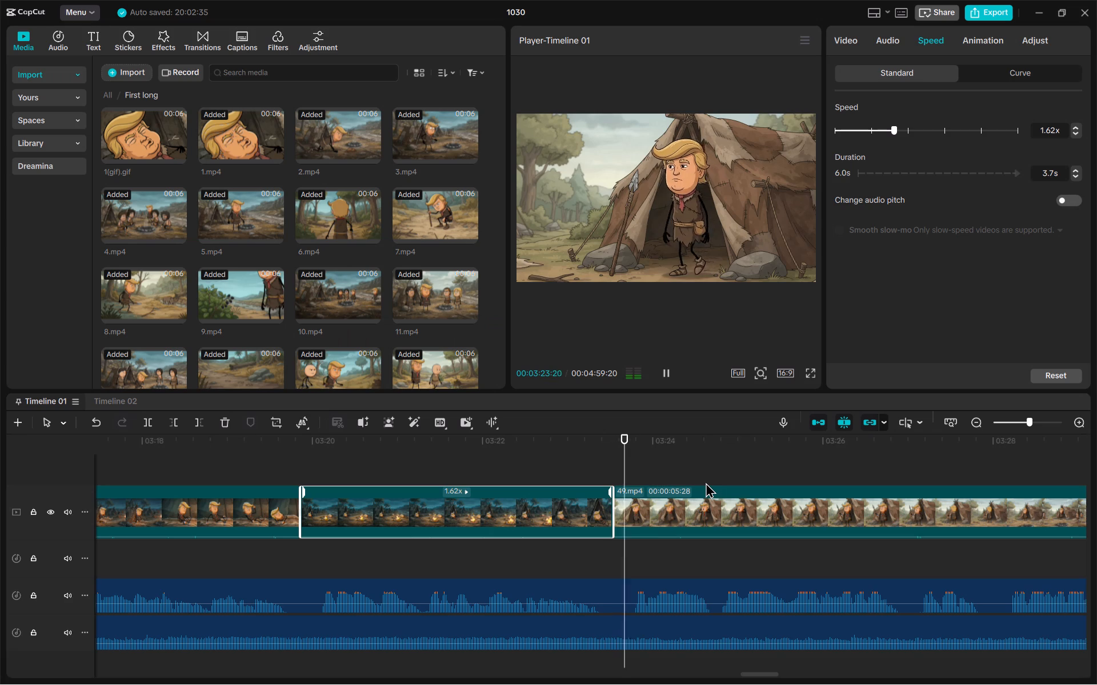
key("alt+Tab")
key("alt+Tab")
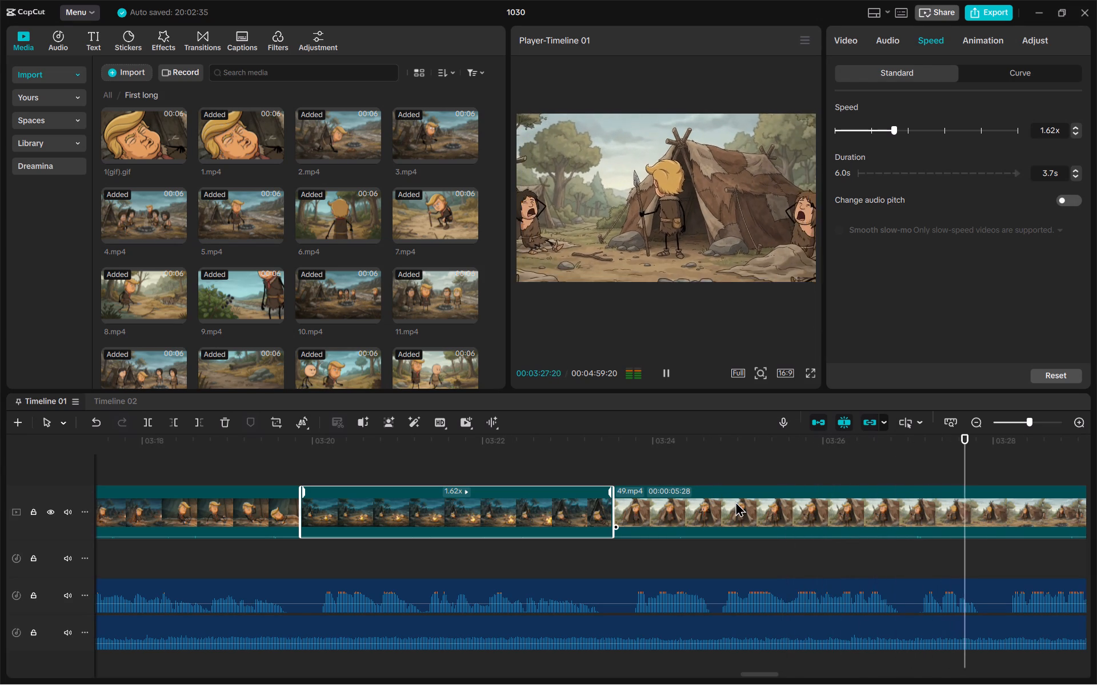
key("space")
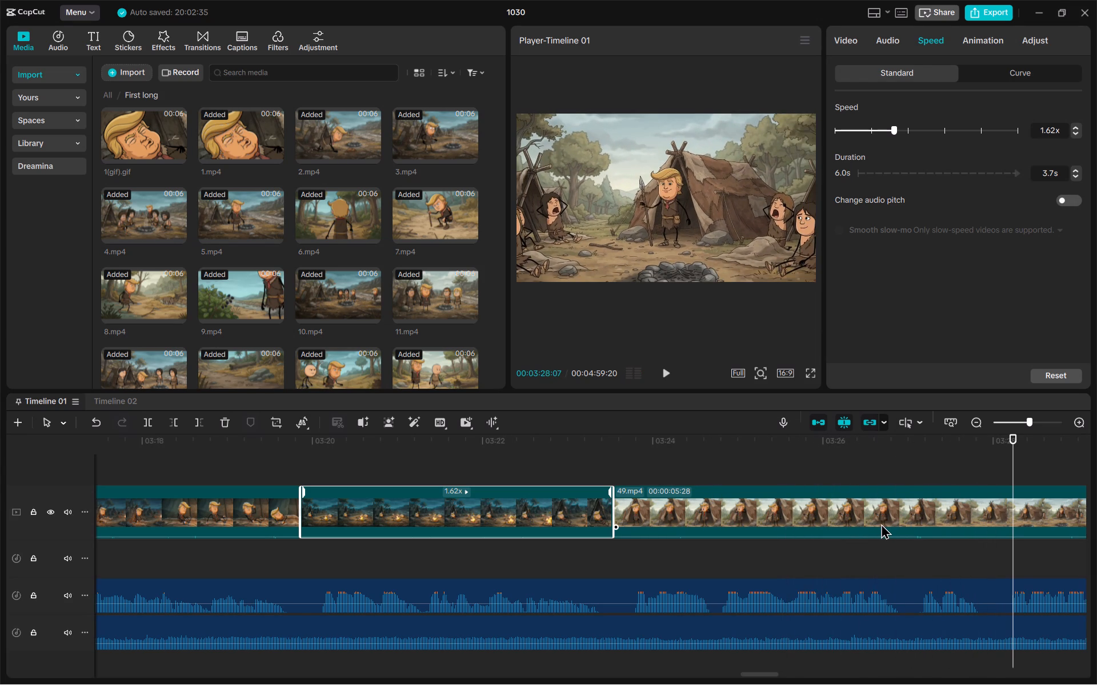
key("Left")
key("Left")
key("Left")
key("Left")
key("Left")
key("Left")
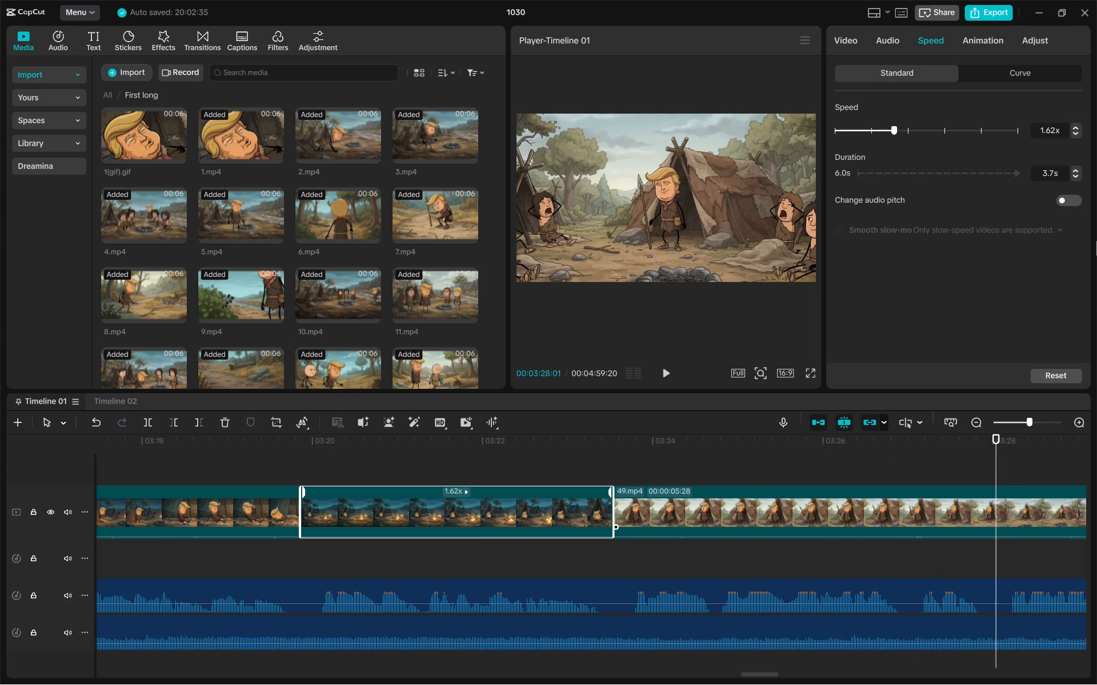
Shorten 49.mp4 to a duration of 4.5 s at 1.34x speed so it ends close to the playhead.
left_click(875, 505)
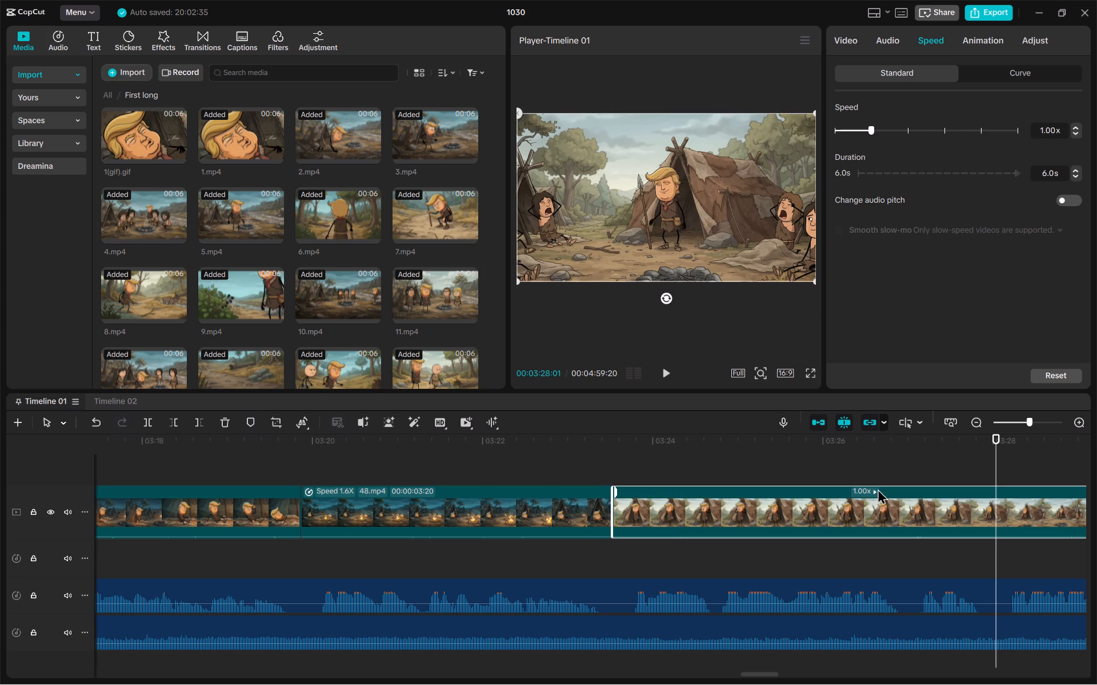
left_click(883, 130)
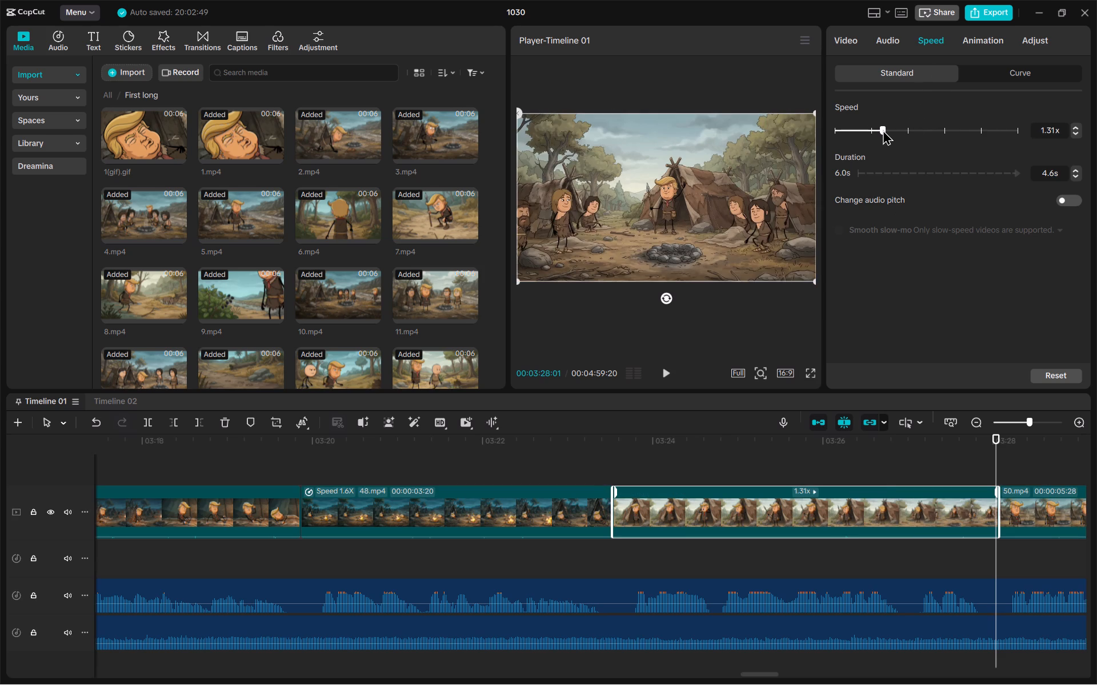
scroll(883, 130, "left", 1)
left_click(1075, 176)
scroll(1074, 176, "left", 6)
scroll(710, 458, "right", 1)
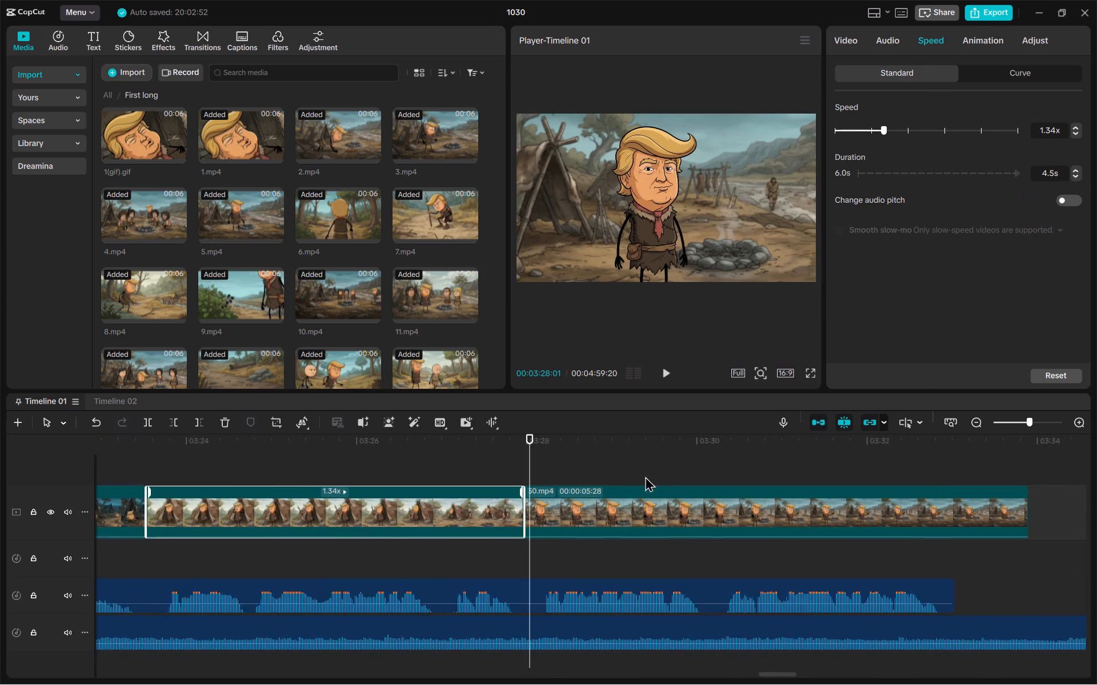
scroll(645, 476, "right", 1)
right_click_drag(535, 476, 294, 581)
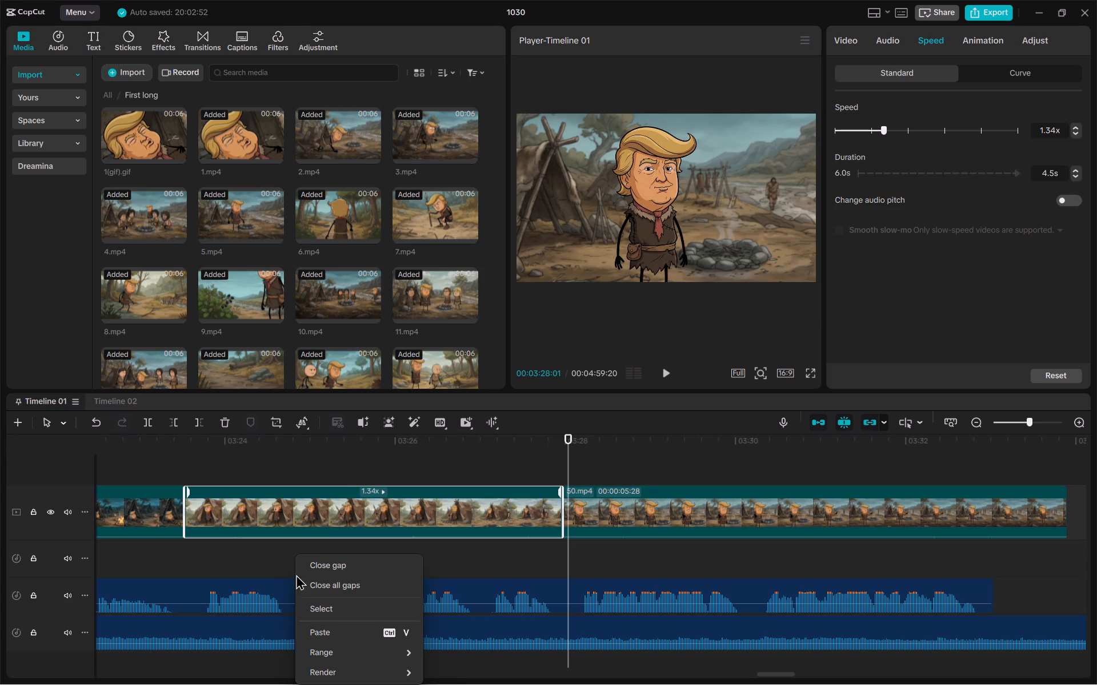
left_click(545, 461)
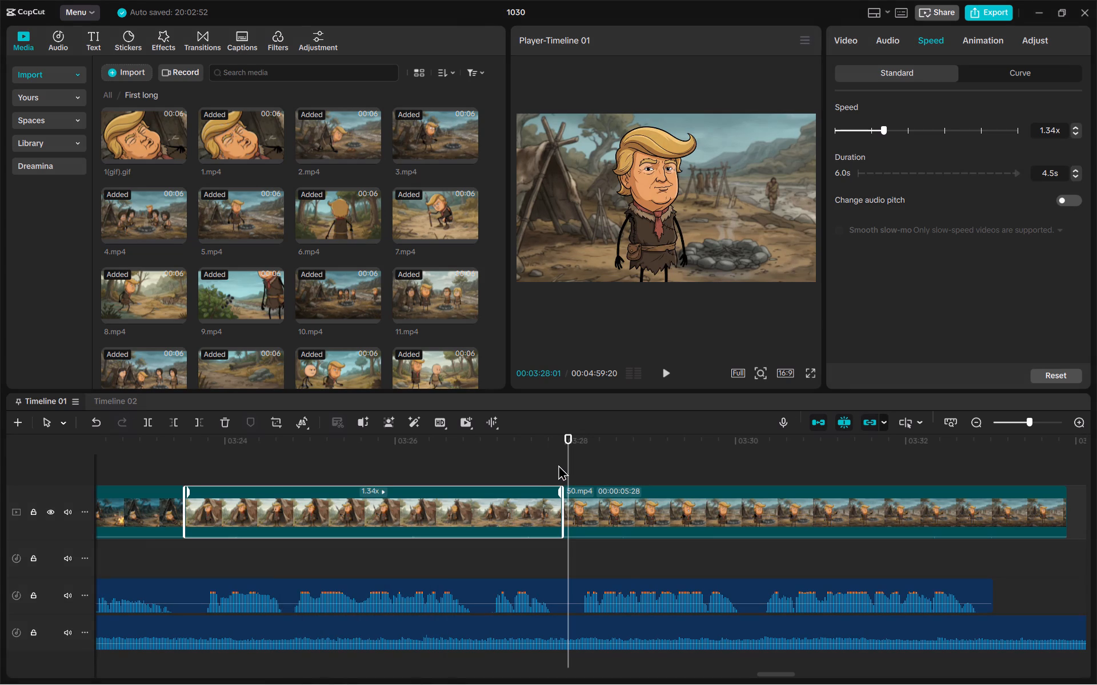
Play through the voiceover's last line and shorten 50.mp4 to a duration of 5.1 s at 1.18x speed so it ends with the voiceover.
key("space")
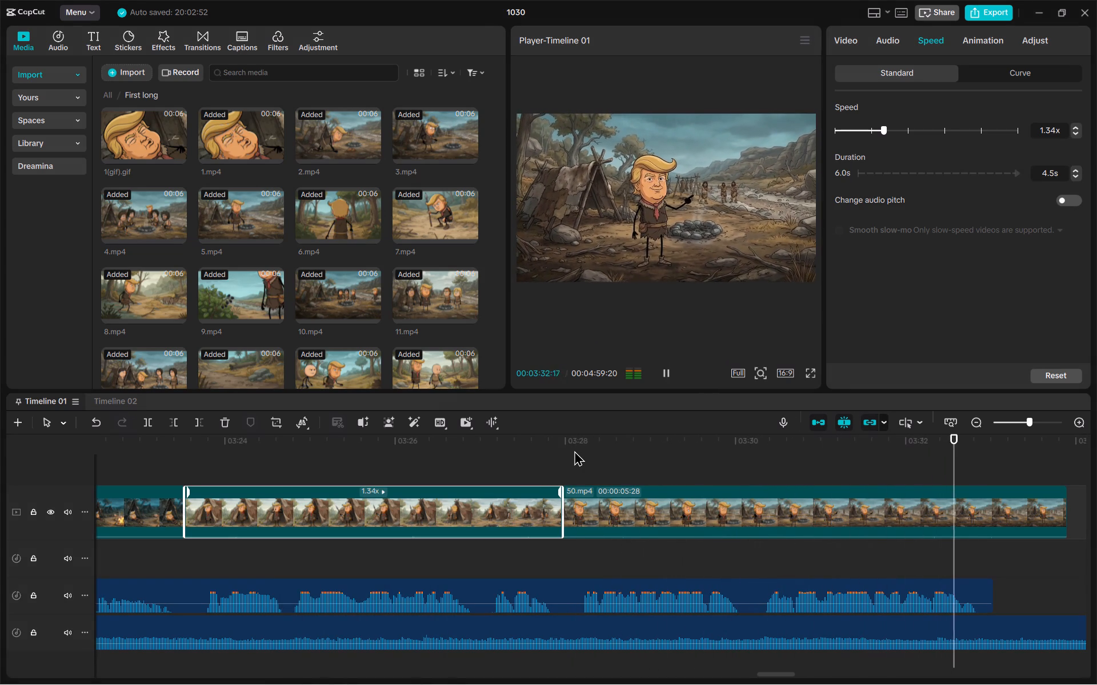
key("space")
key("space")
key("space")
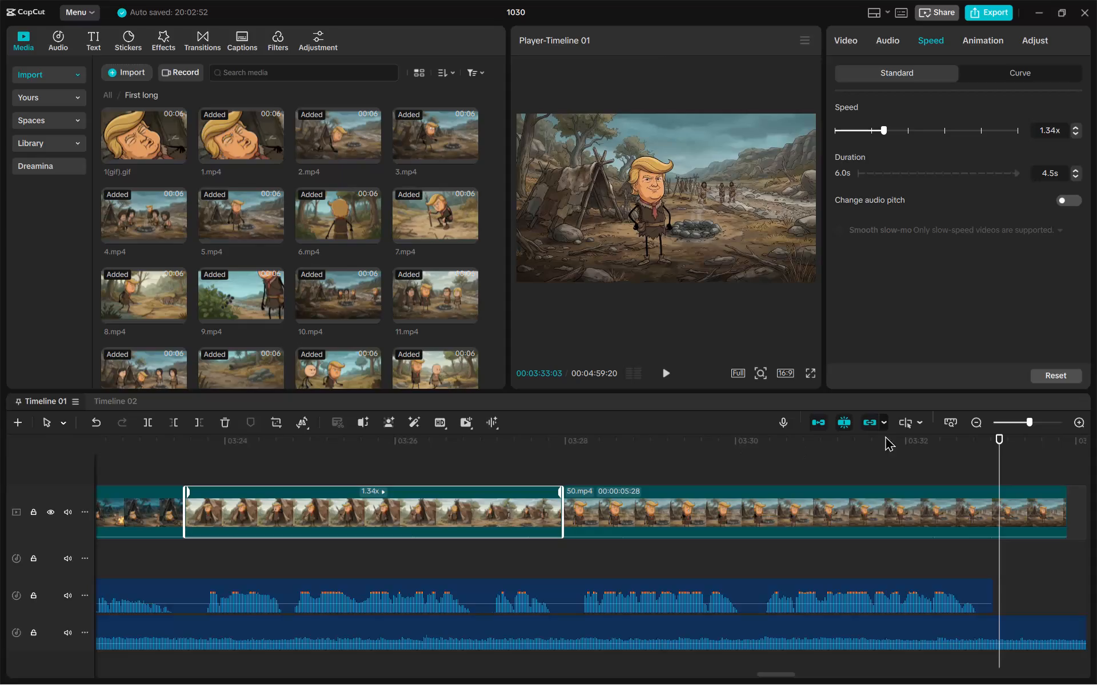
left_click(963, 515)
key("space")
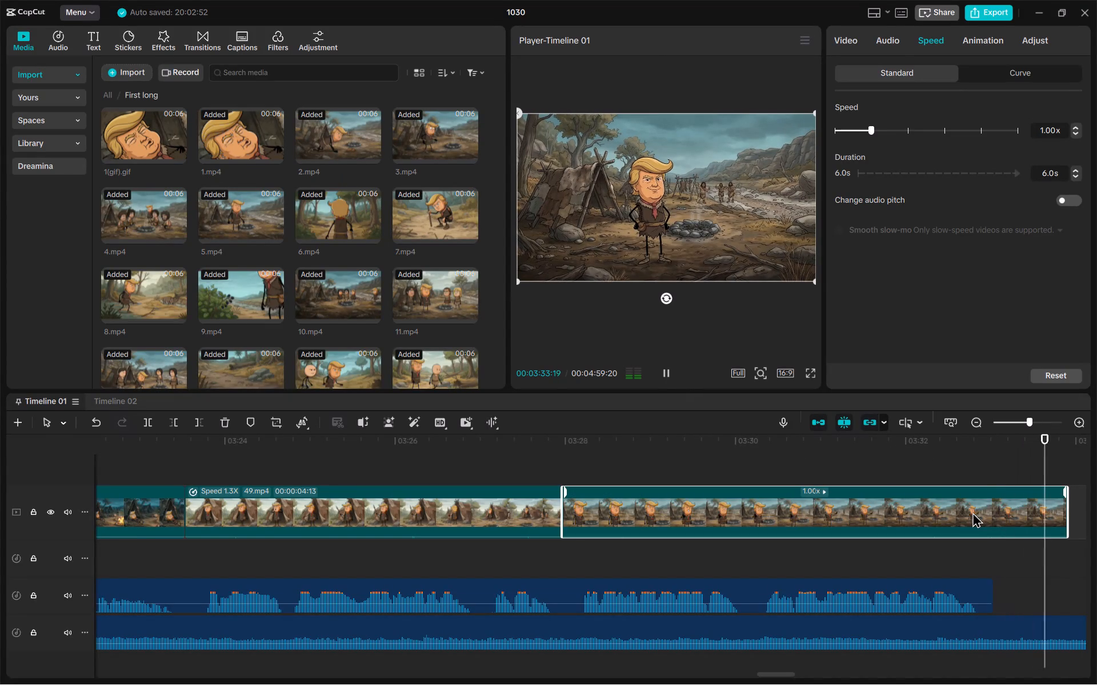
key("space")
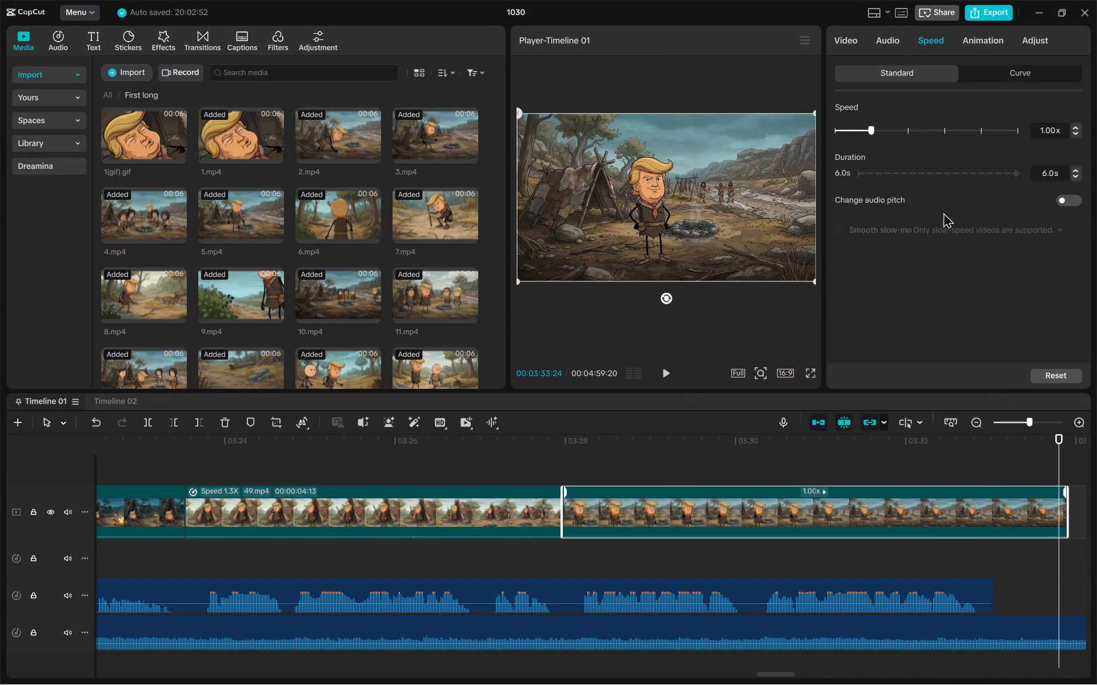
triple_click(1078, 176)
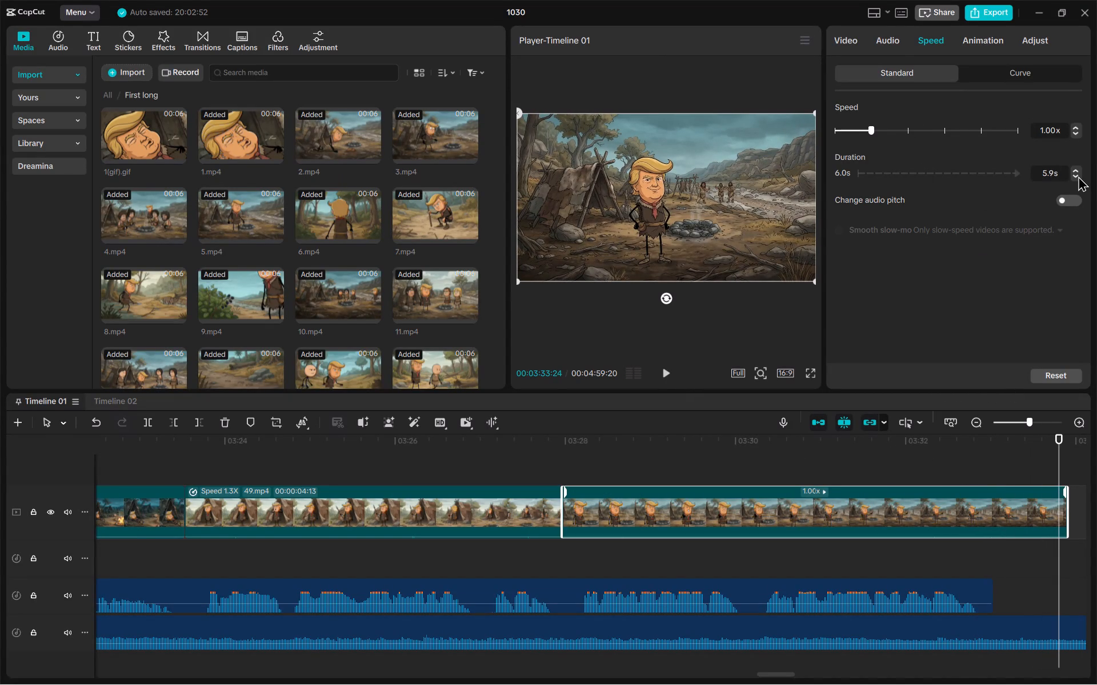
triple_click(1078, 176)
triple_click(1078, 176)
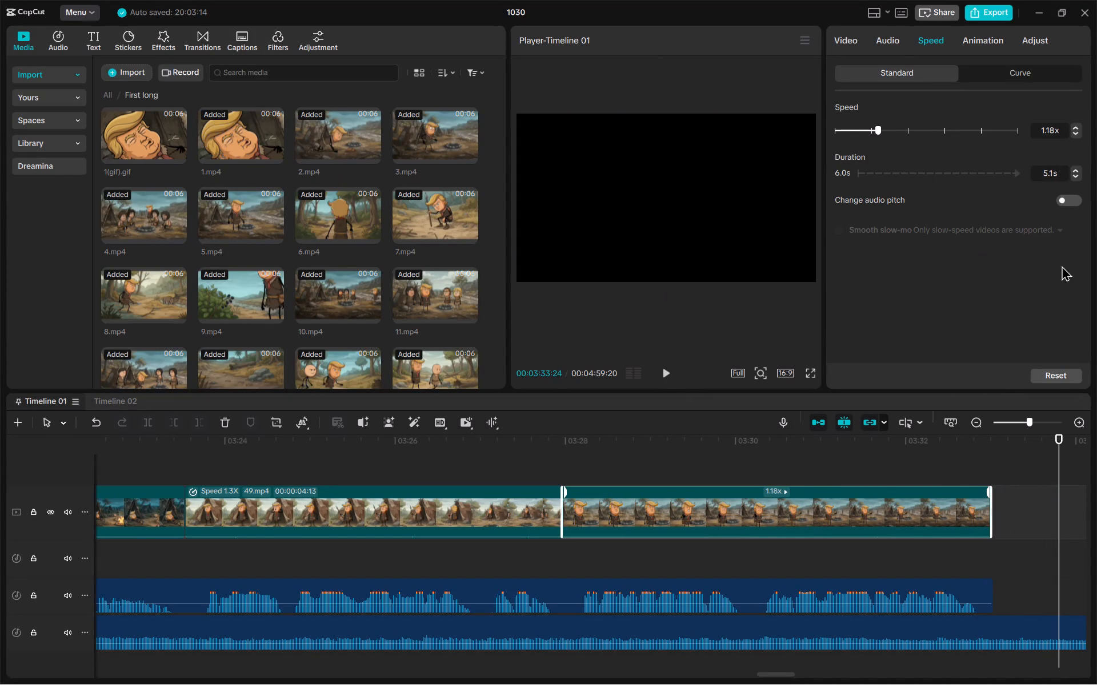
Split the background music at the end of 50.mp4, 00:03:33:00, and delete the part after it.
left_click_drag(1057, 508, 1015, 517)
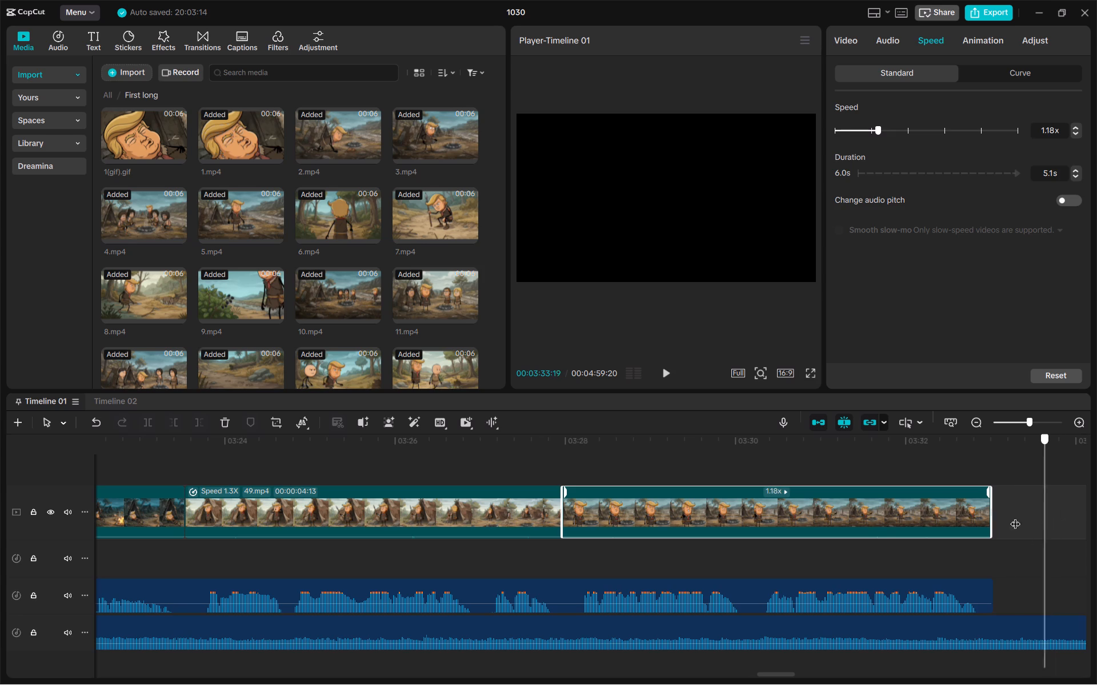
left_click_drag(1015, 517, 994, 518)
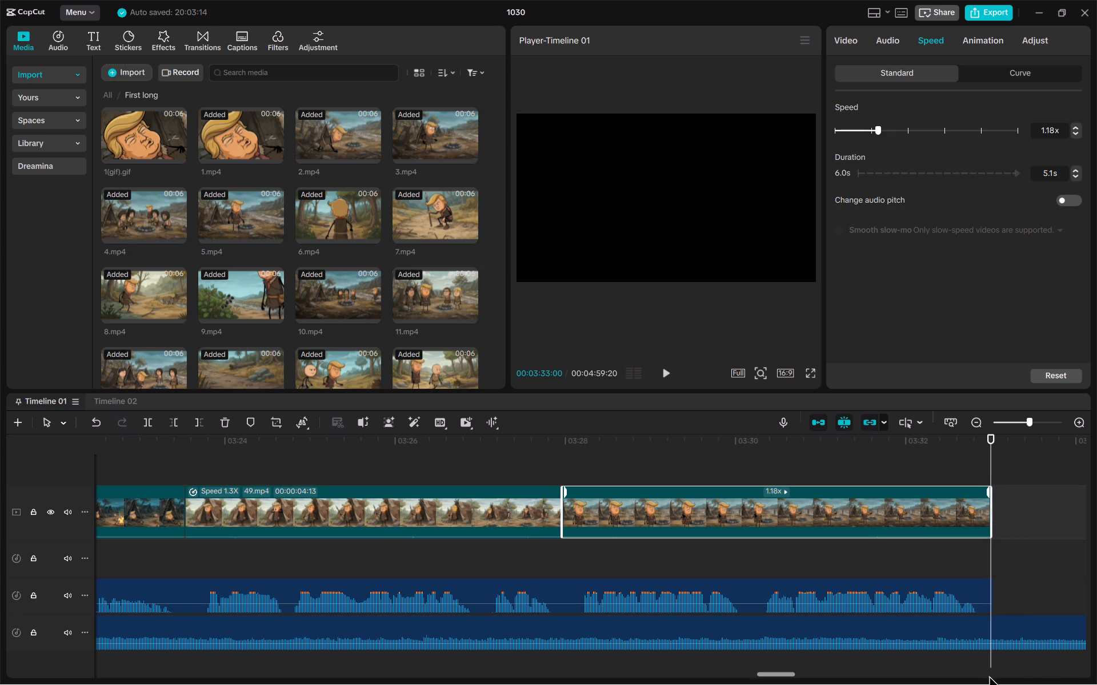
scroll(996, 641, "left", 11)
scroll(993, 640, "down", 6, "ctrl")
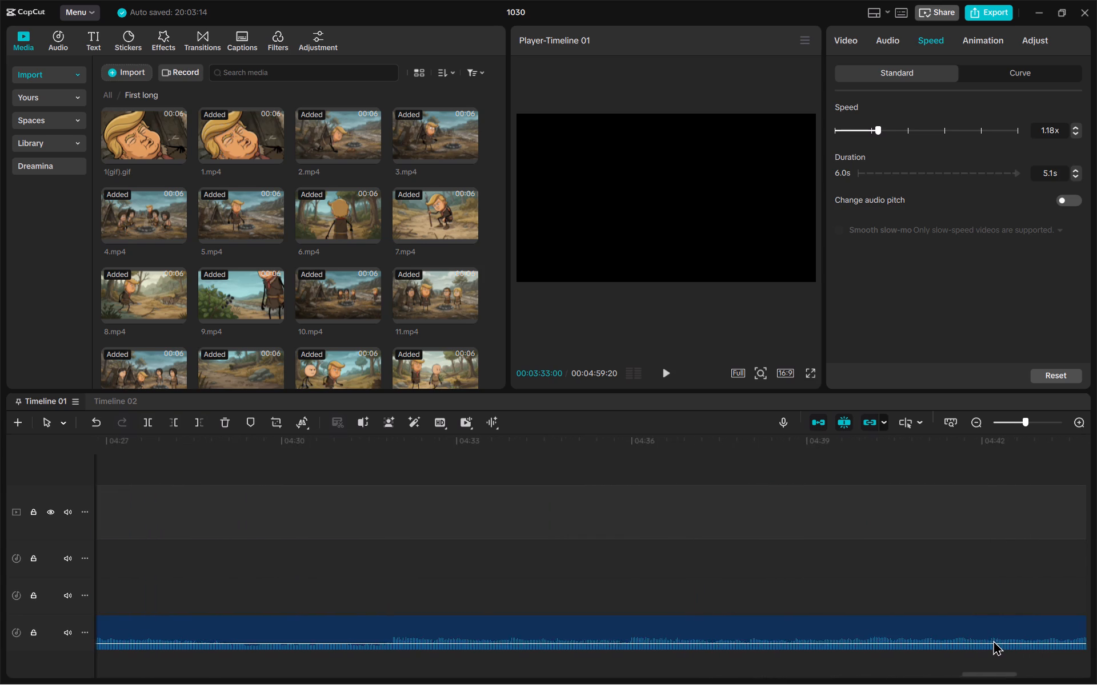
scroll(893, 623, "down", 4, "ctrl")
scroll(807, 626, "down", 4, "ctrl")
scroll(171, 502, "right", 11)
scroll(540, 562, "left", 2)
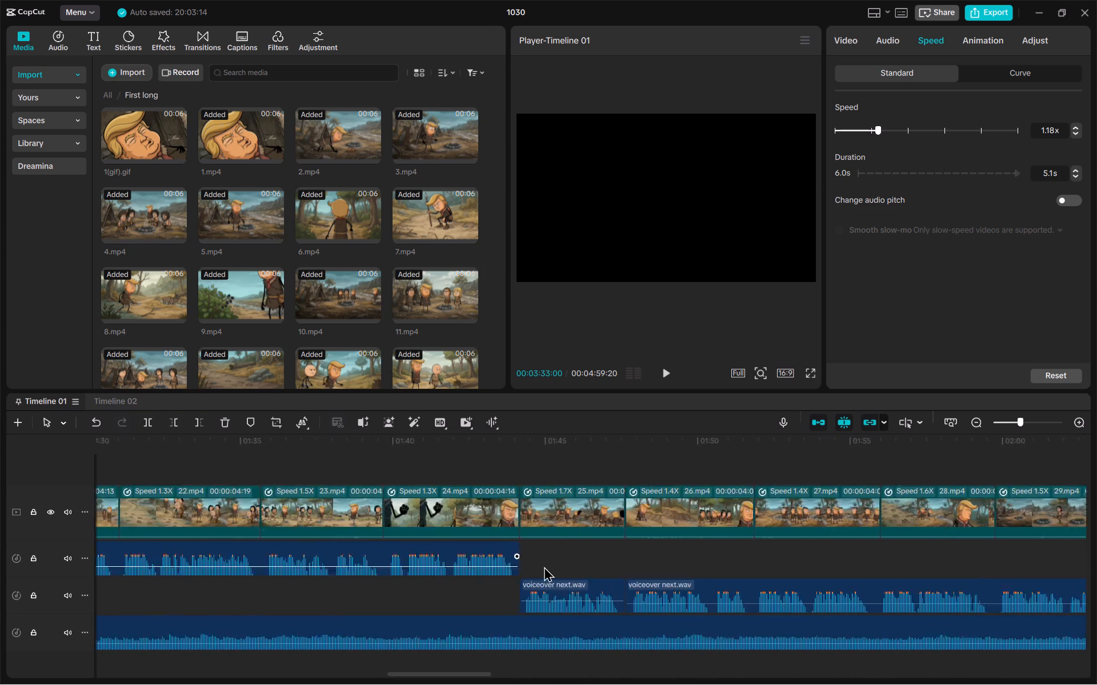
scroll(544, 566, "left", 6)
left_click(526, 633)
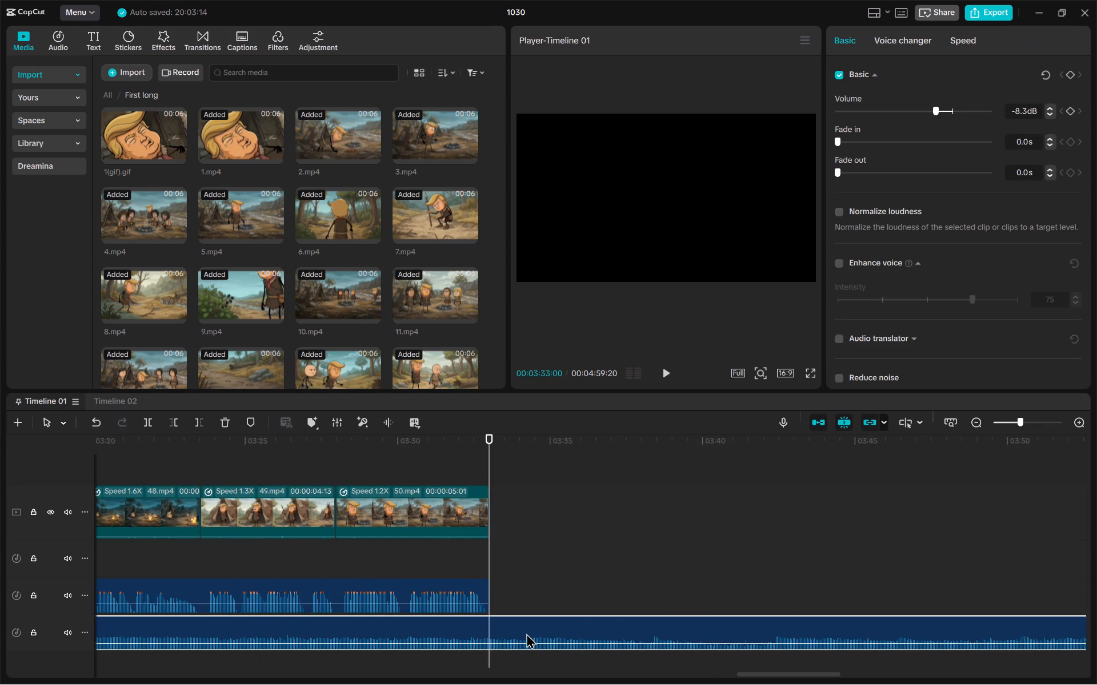
left_click(146, 421)
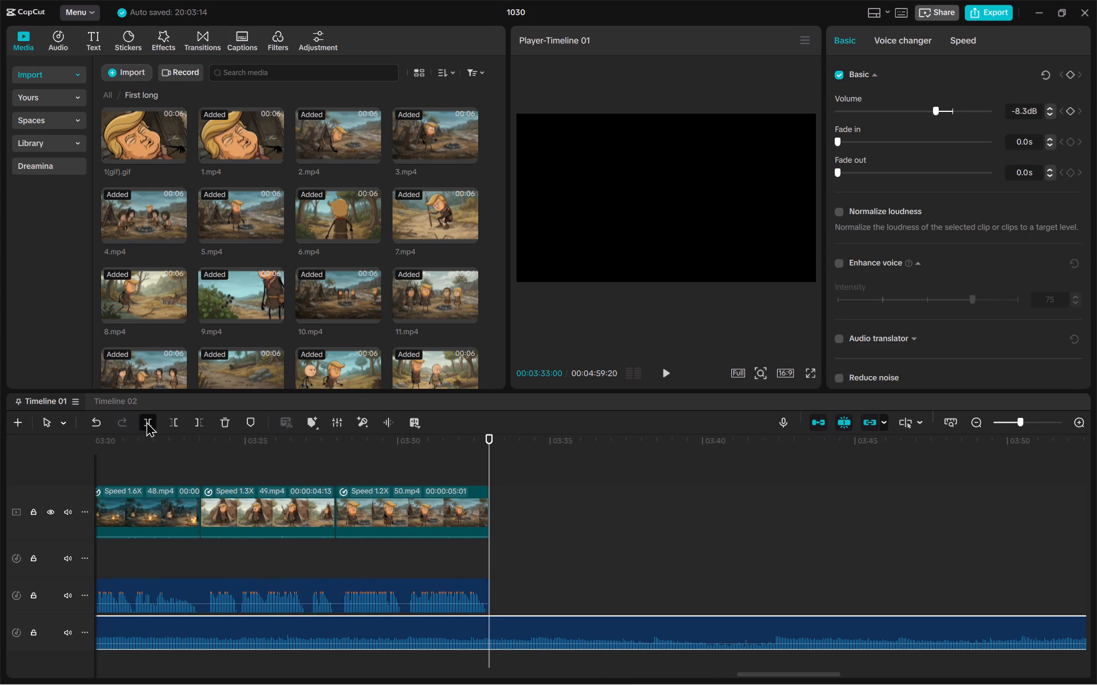
key("Delete")
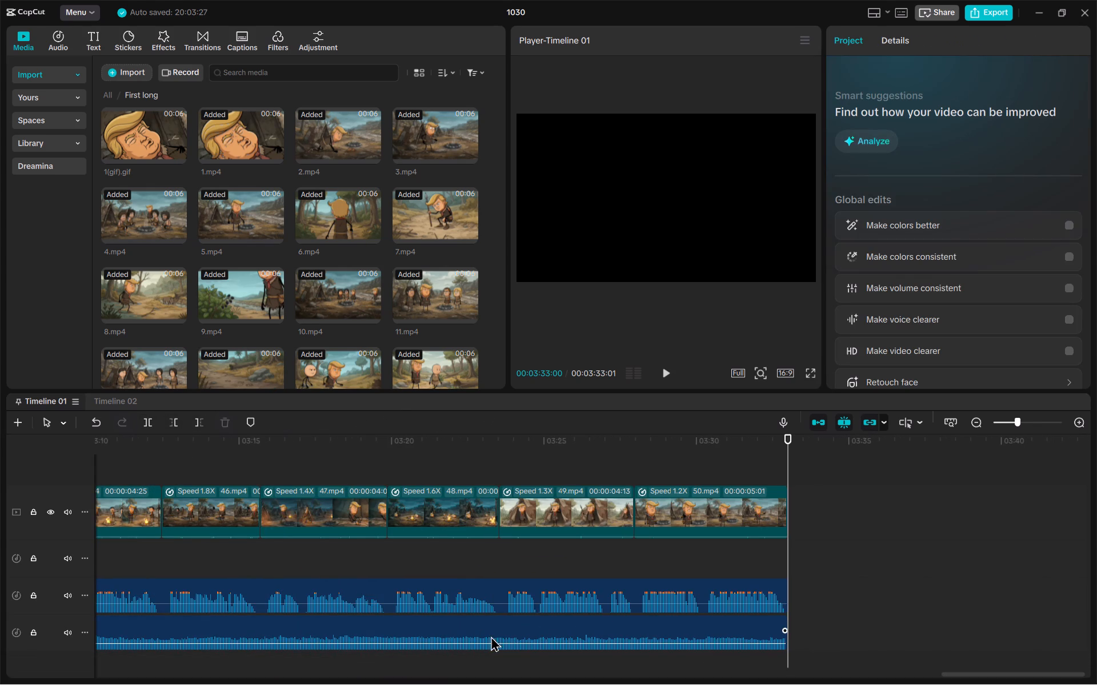
Set a 2.0 s fade-out on the trimmed background music.
left_click(528, 626)
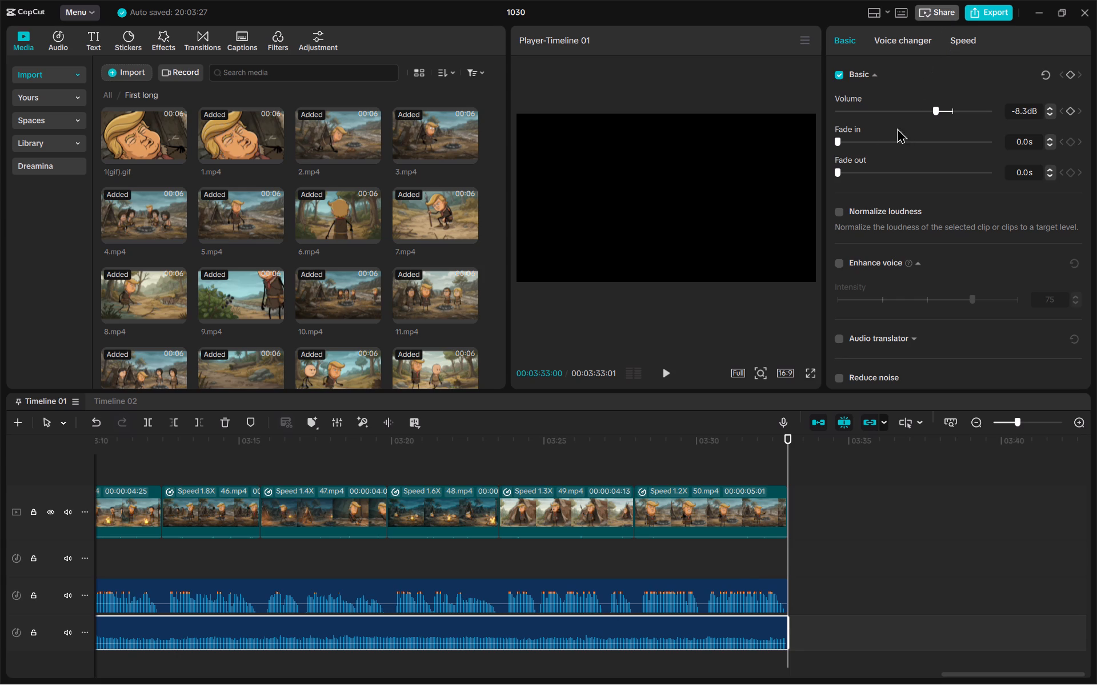
left_click(858, 168)
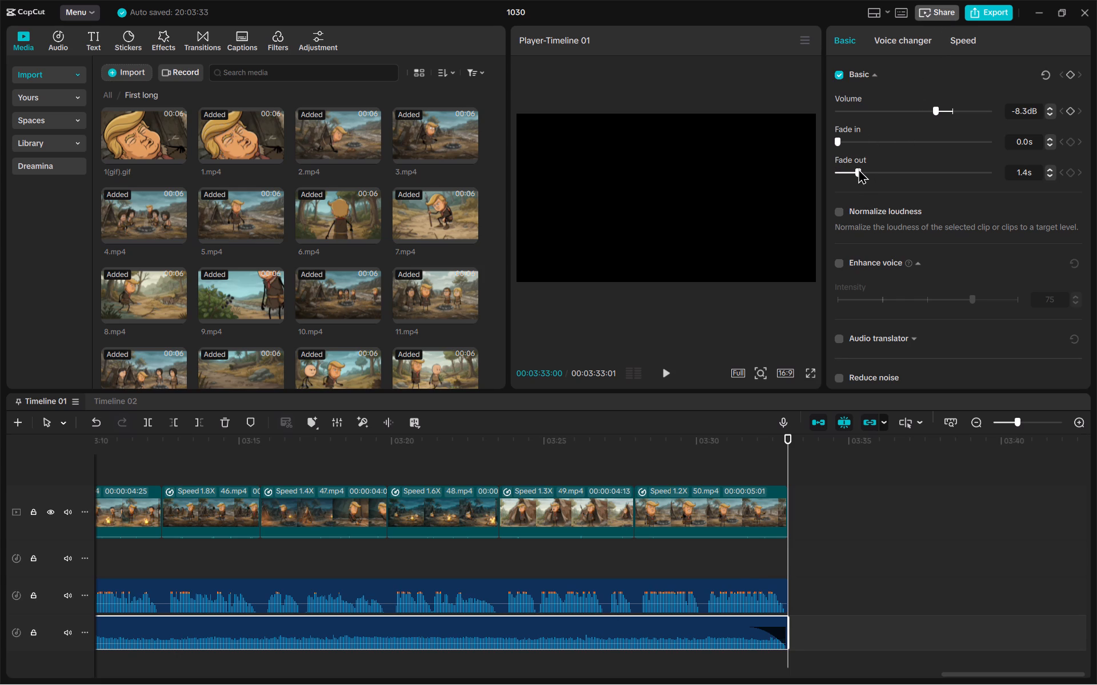
left_click_drag(858, 168, 866, 174)
left_click_drag(866, 174, 867, 175)
Play the end of the timeline to check the final clips with the background music's fade-out.
left_click(610, 461)
key("space")
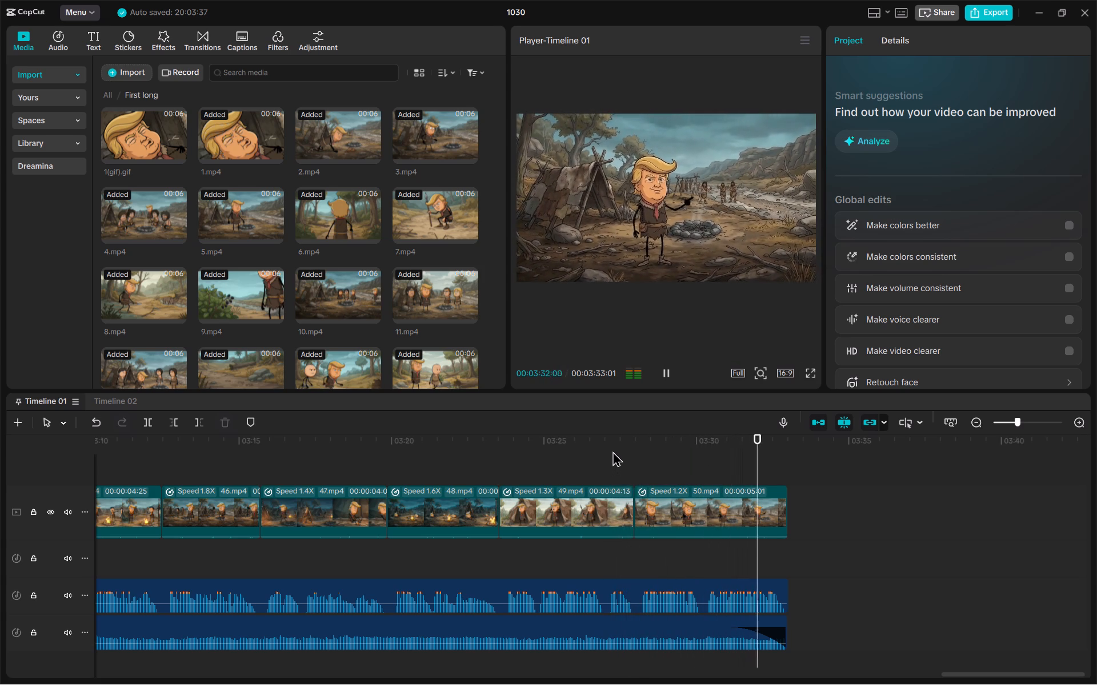
key("space")
key("space")
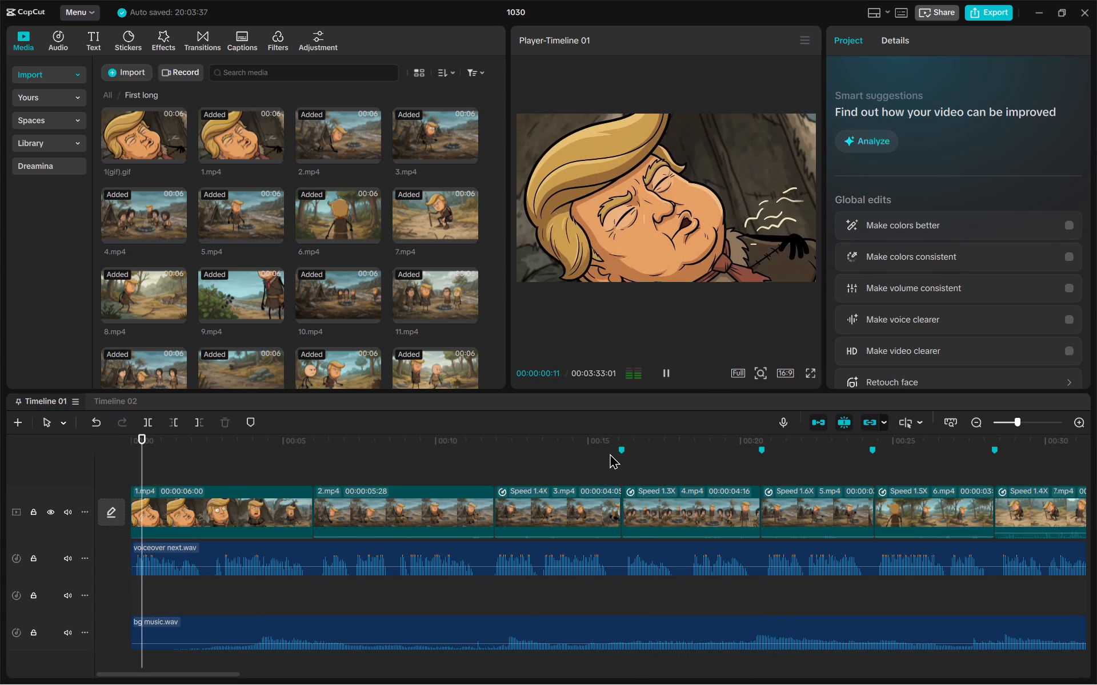
scroll(610, 453, "left", 19)
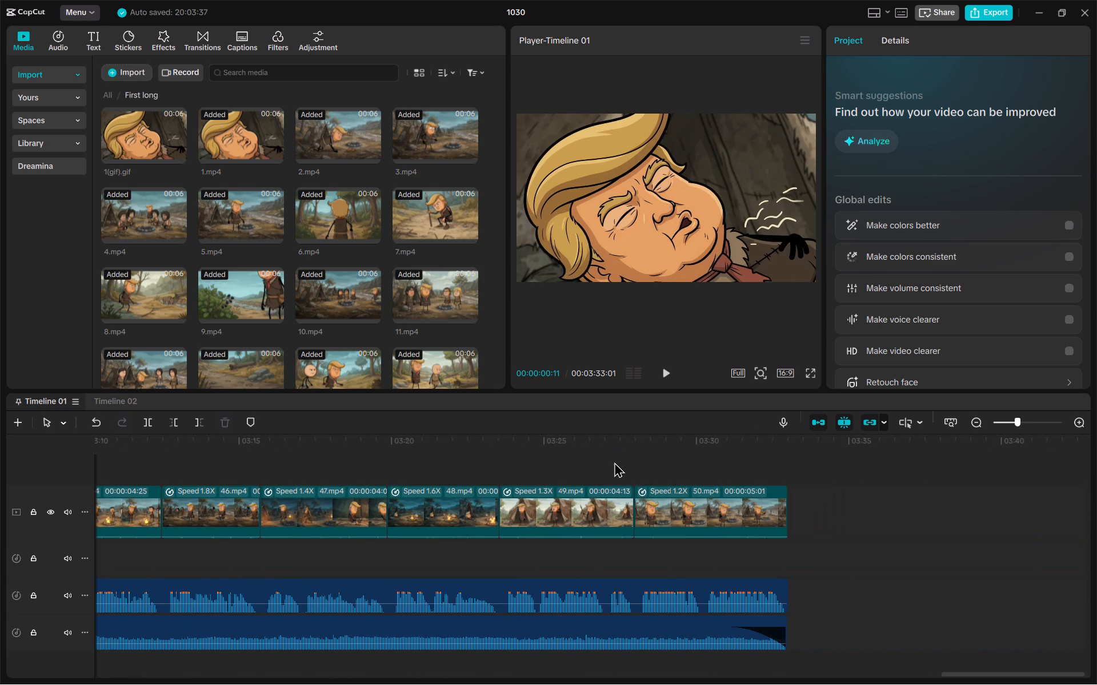
left_click(654, 468)
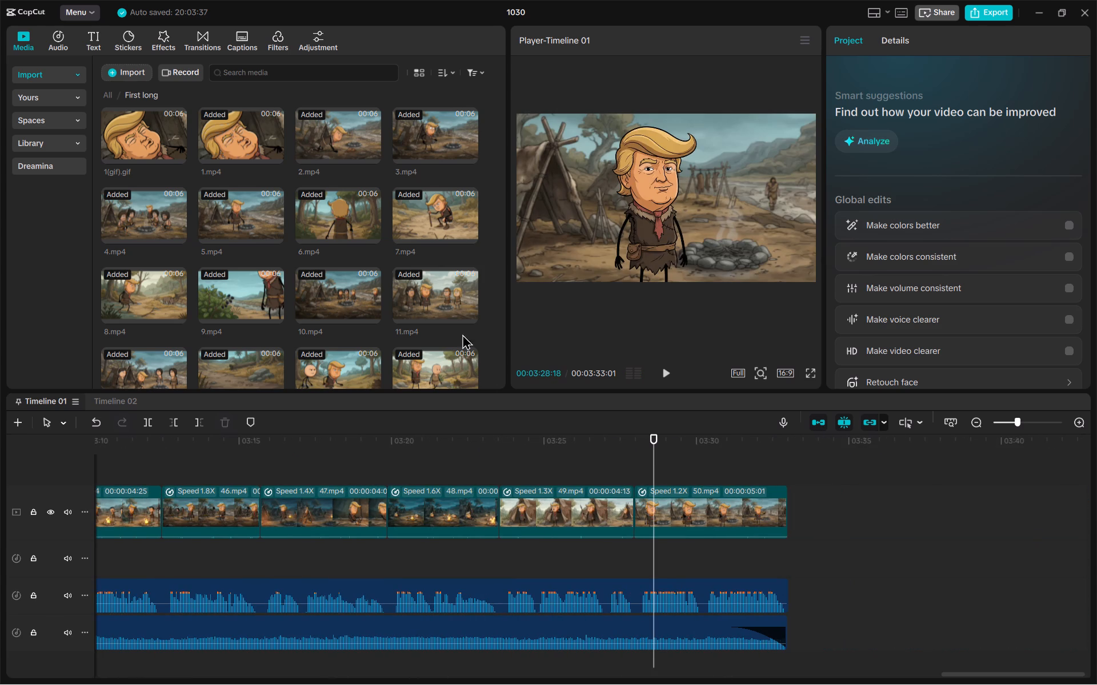
Generate captions for the timeline using the trending white italic "The quick" caption template.
left_click(85, 40)
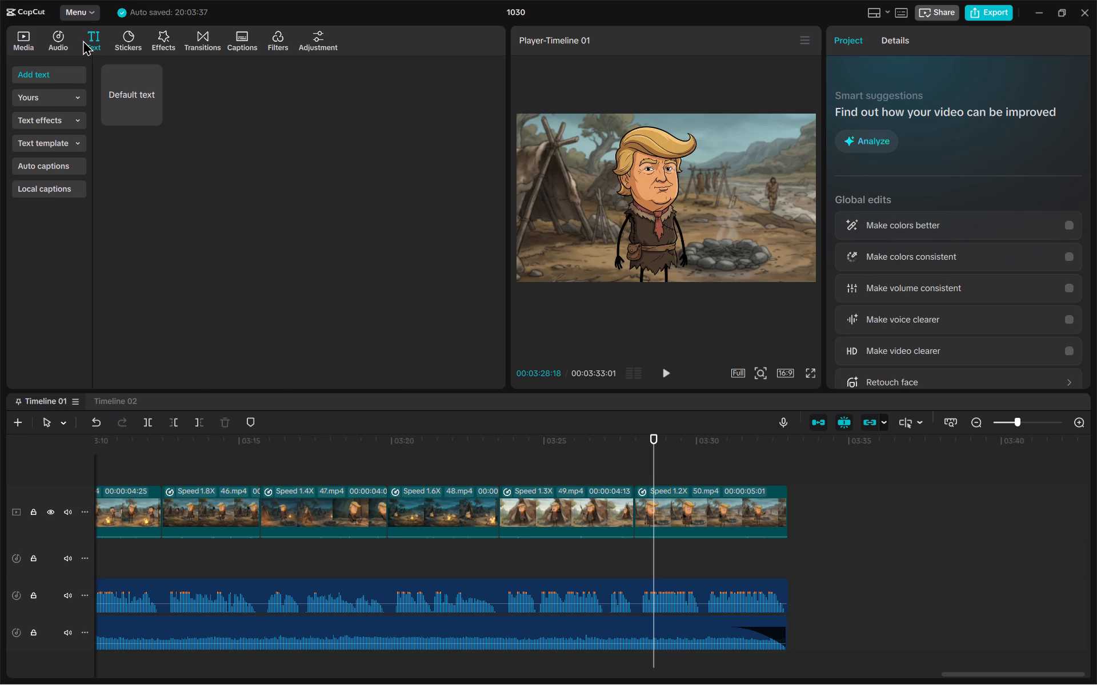
left_click(232, 36)
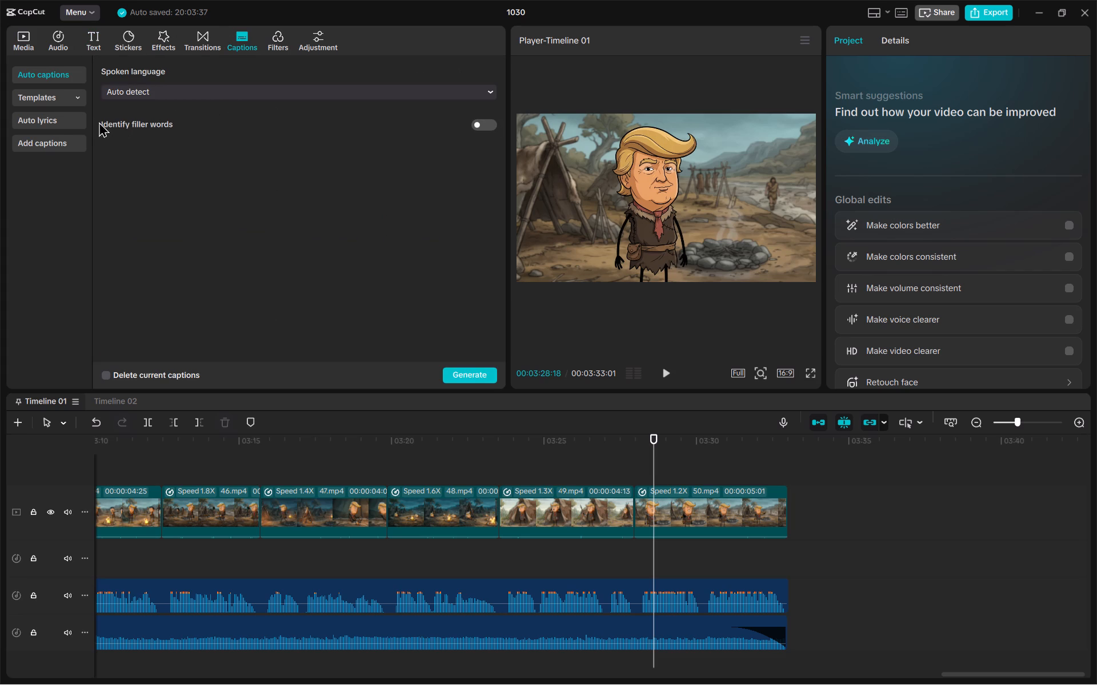
left_click(76, 91)
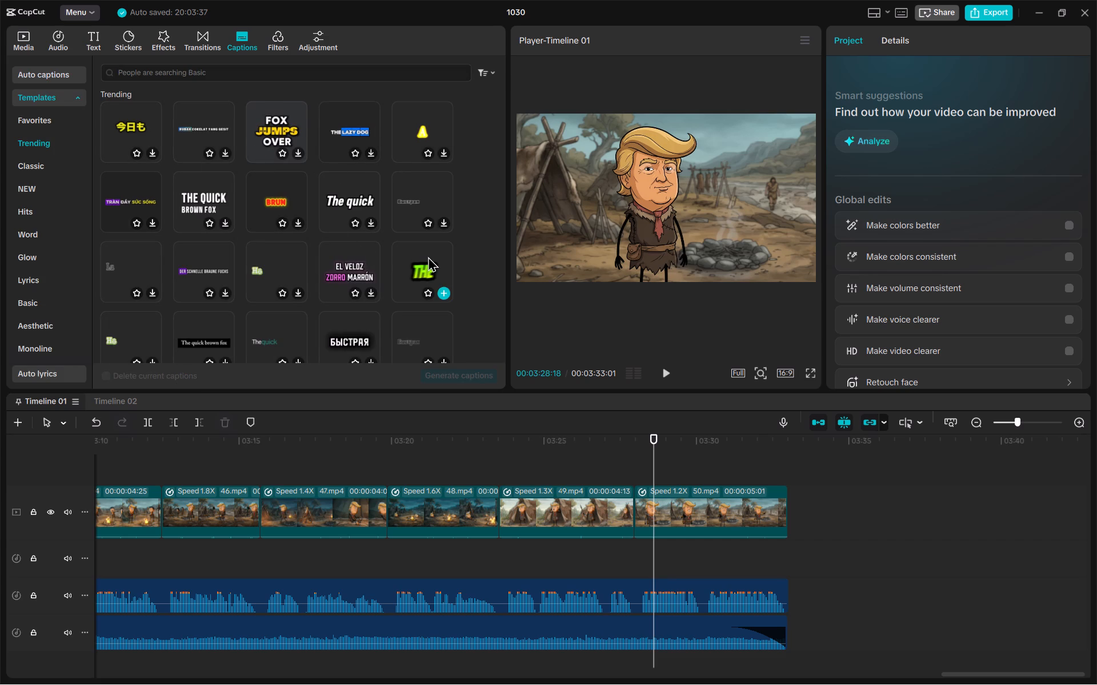
left_click(366, 194)
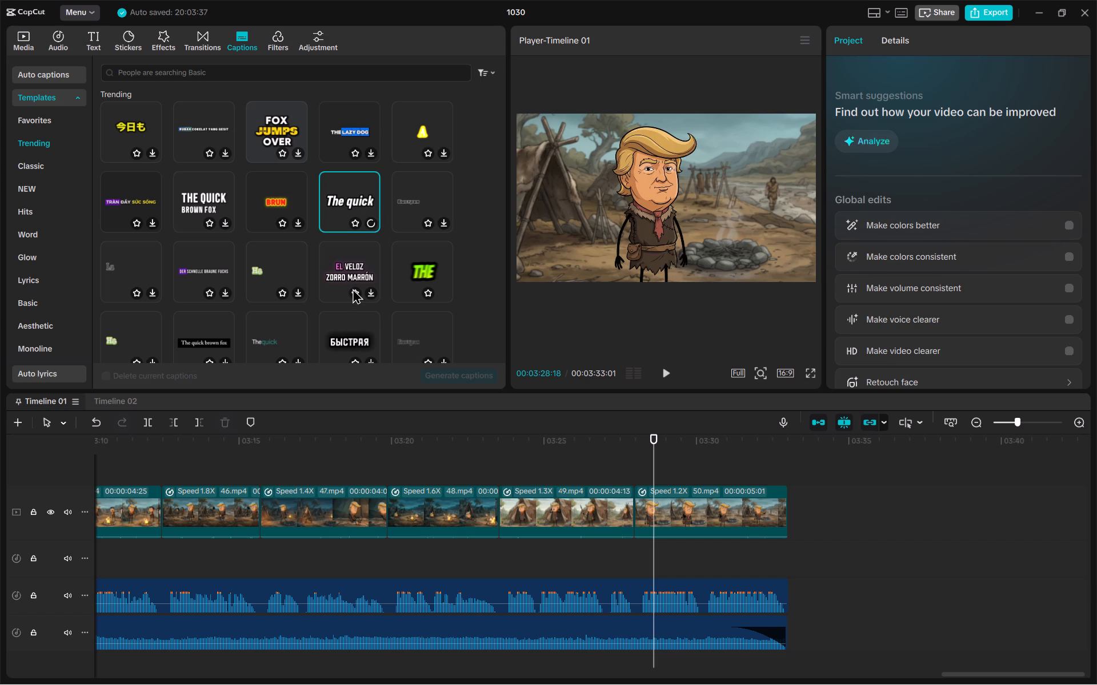
scroll(465, 436, "right", 6)
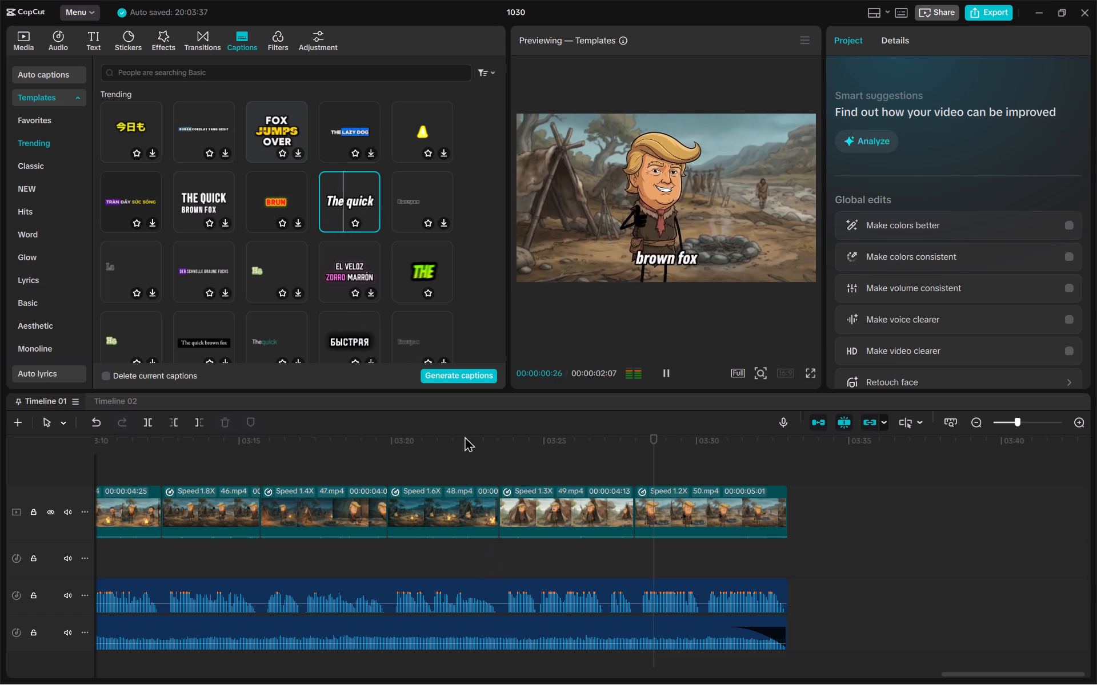
scroll(465, 436, "right", 2)
scroll(407, 469, "right", 8)
scroll(477, 390, "right", 4)
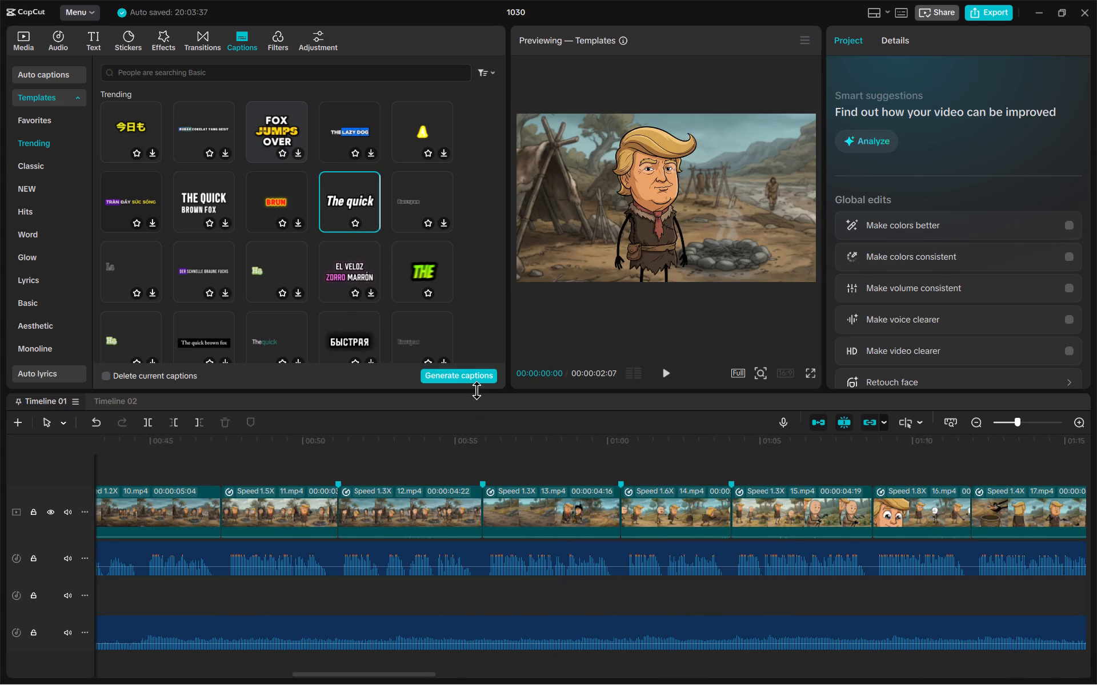
scroll(459, 476, "right", 11)
left_click(490, 377)
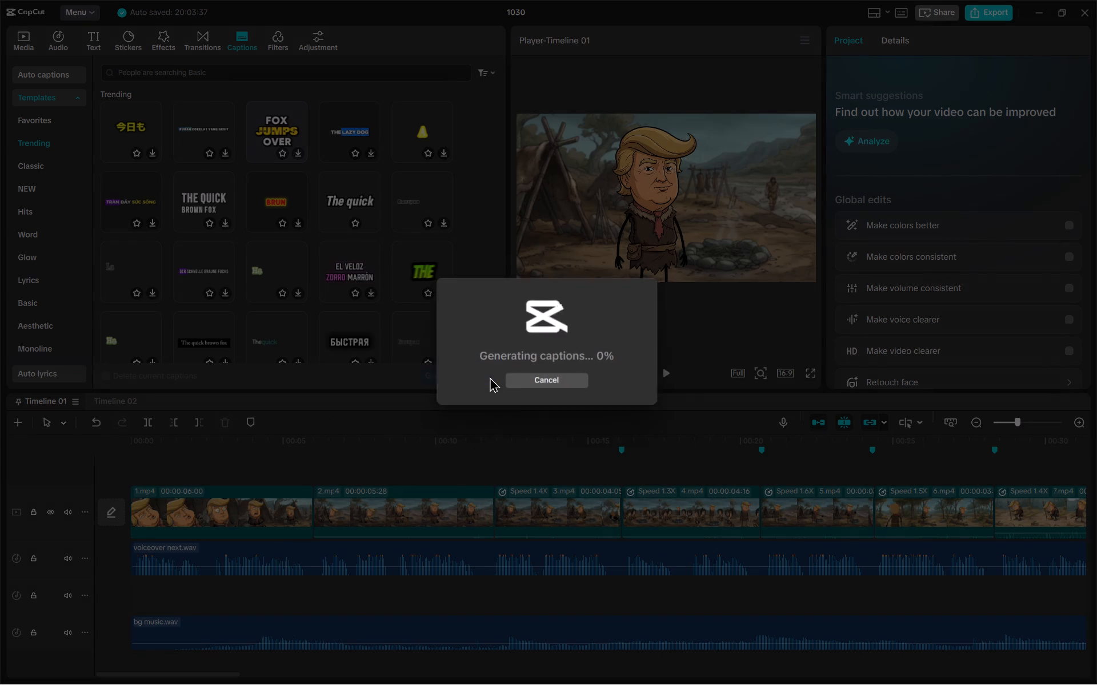
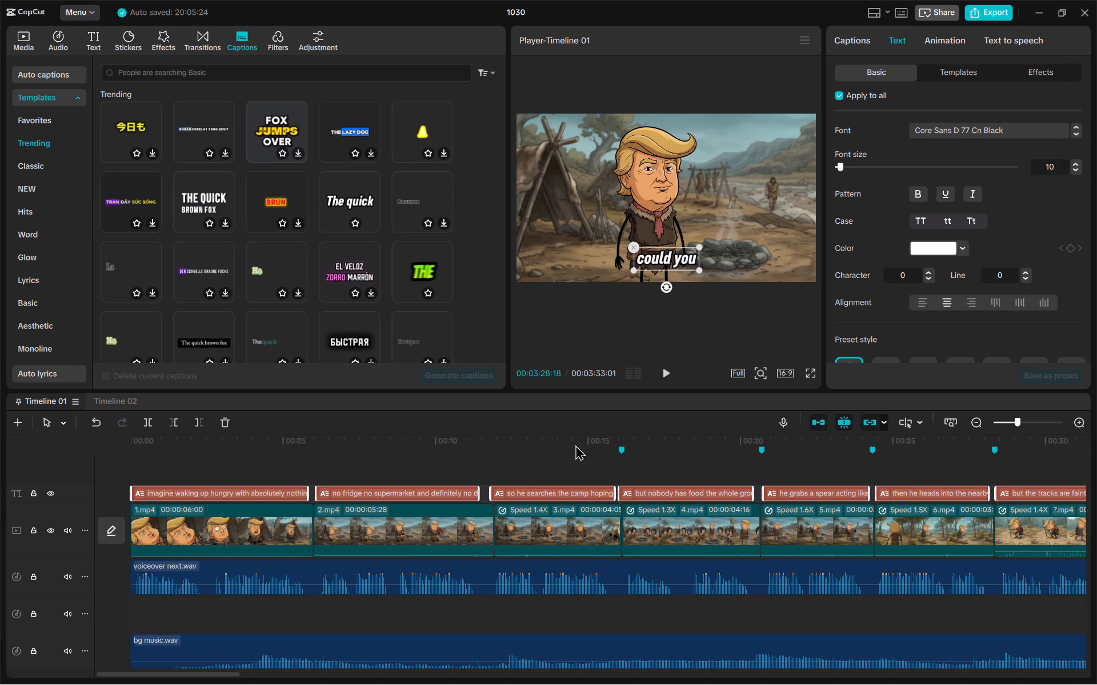
left_click(501, 473)
left_click_drag(499, 460, 0, 460)
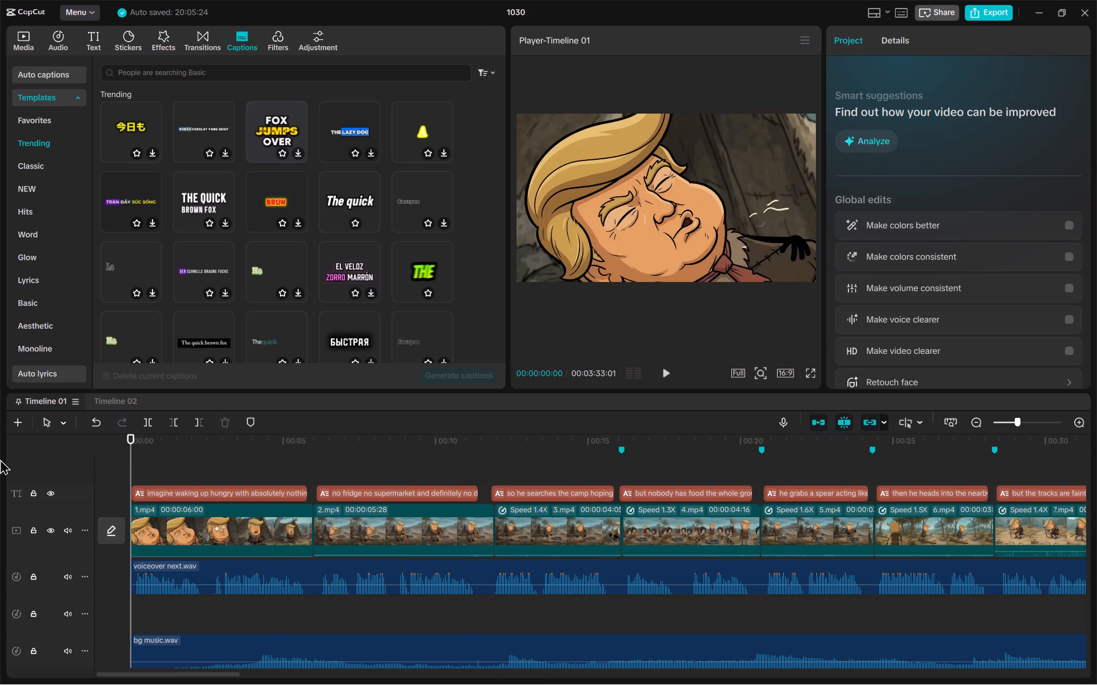
left_click(811, 375)
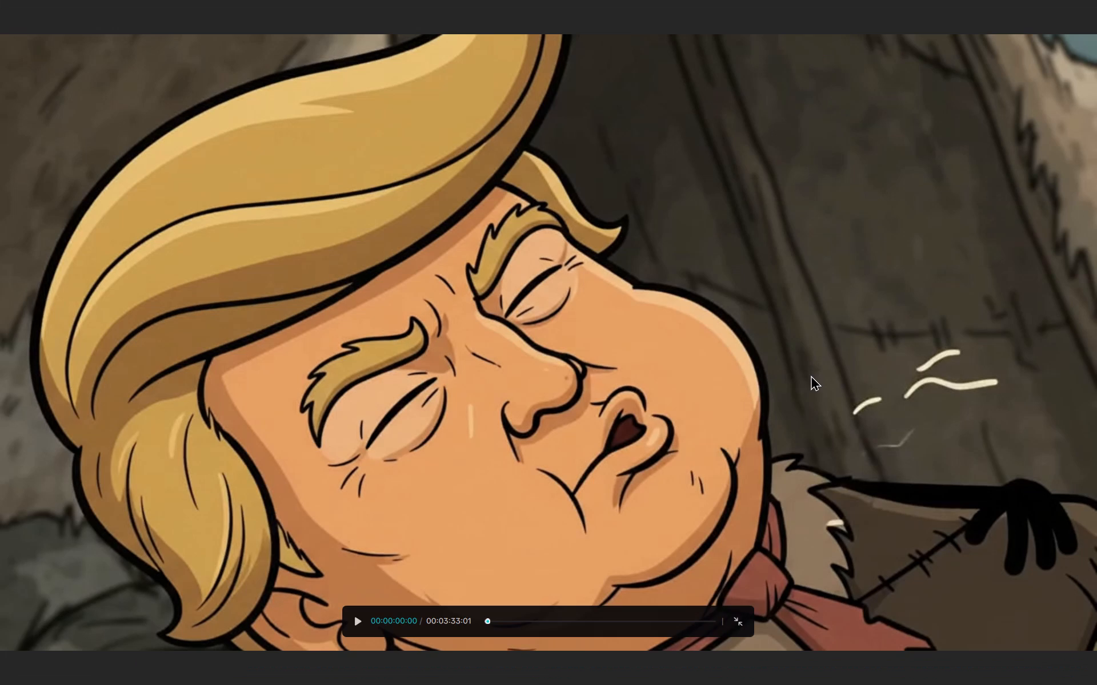
key("space")
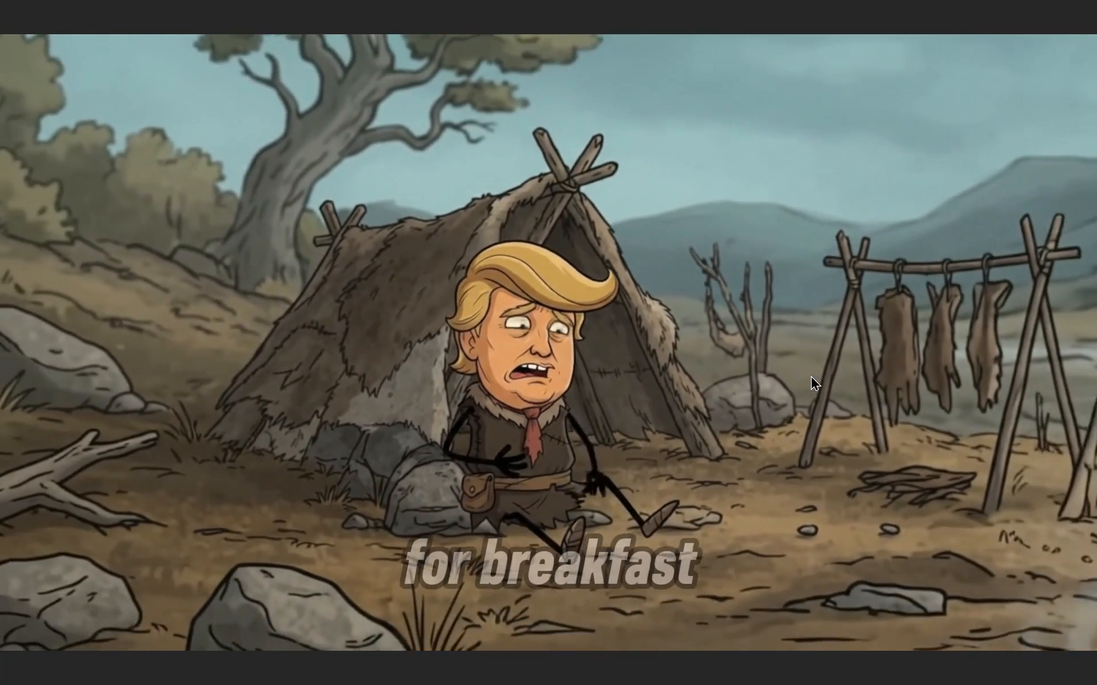
key("space")
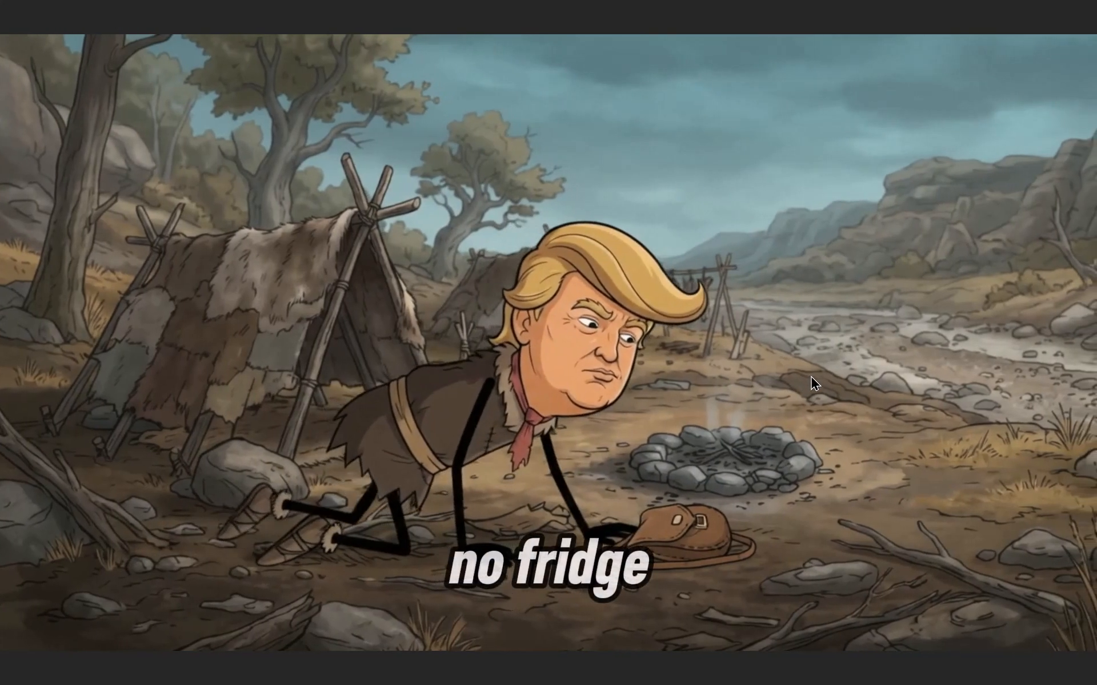
key("Escape")
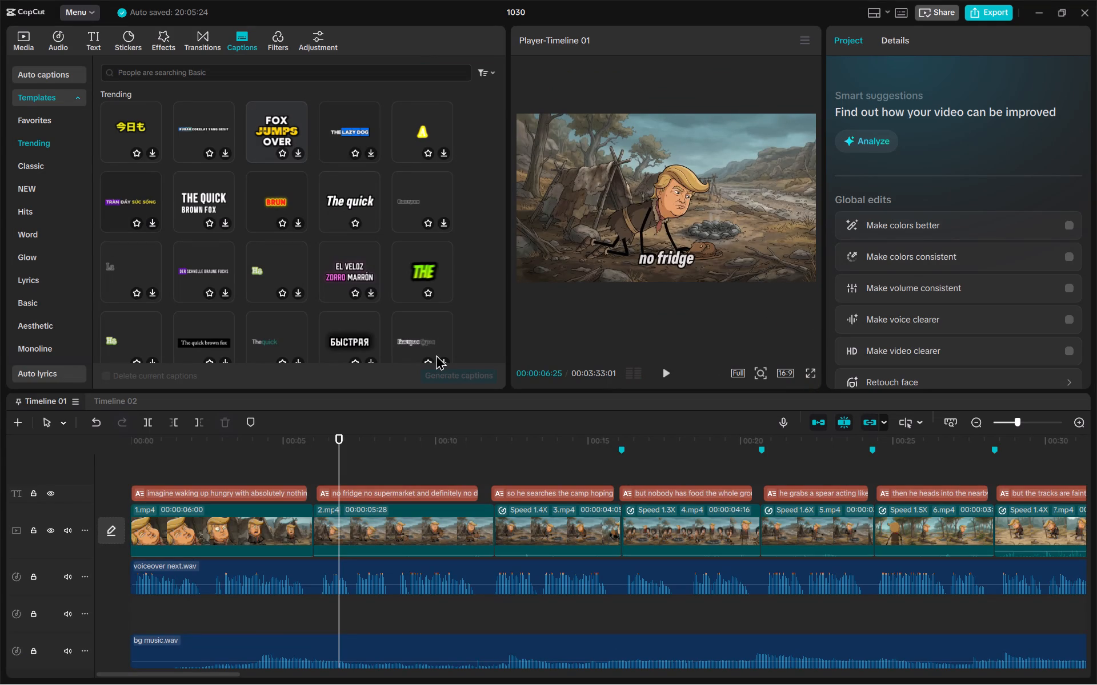
Regenerate the captions with the favorited Classic template of bold white uppercase single words on a black box, deleting the current captions.
scroll(169, 256, "down", 5)
scroll(177, 255, "up", 3)
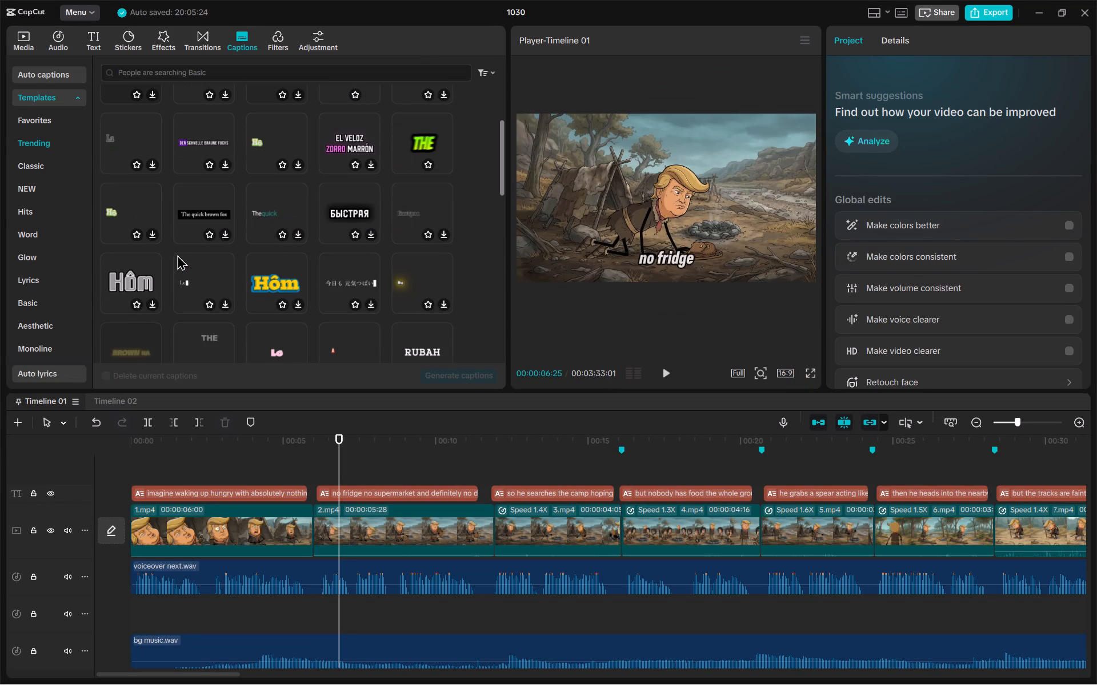
left_click(66, 126)
left_click(62, 143)
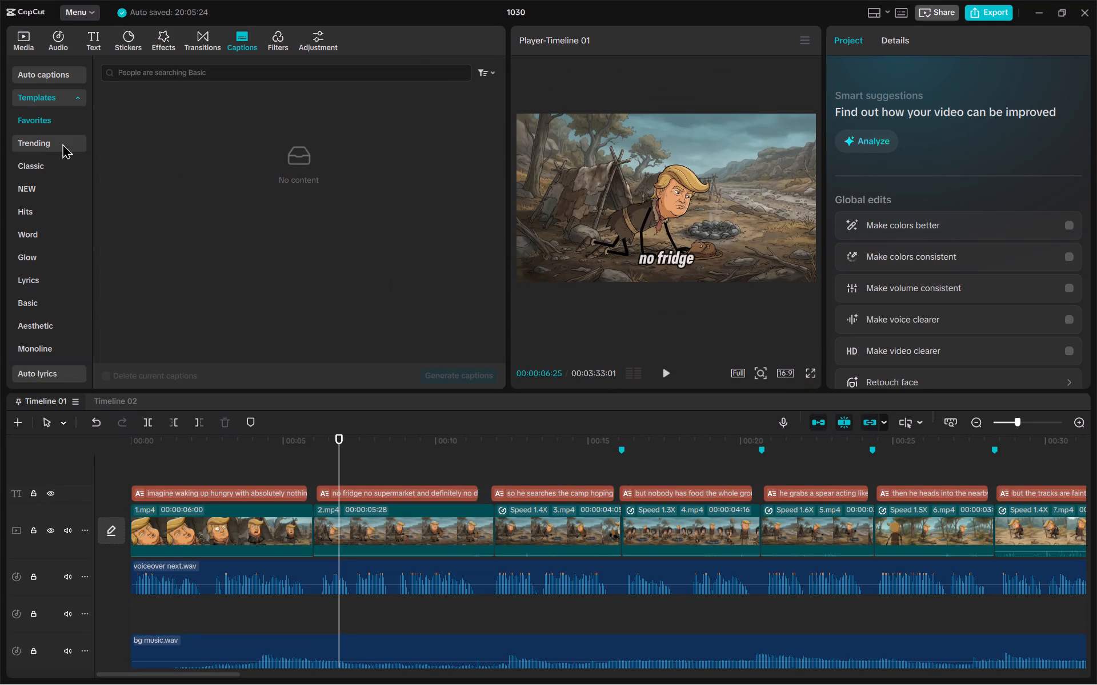
left_click(57, 168)
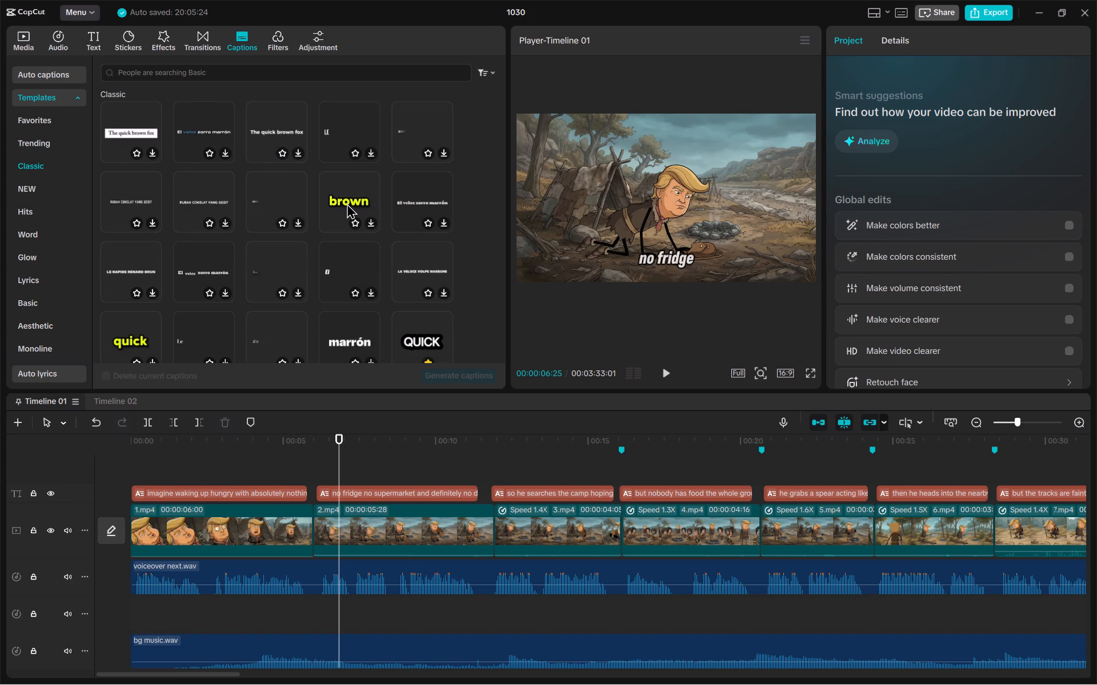
left_click(431, 326)
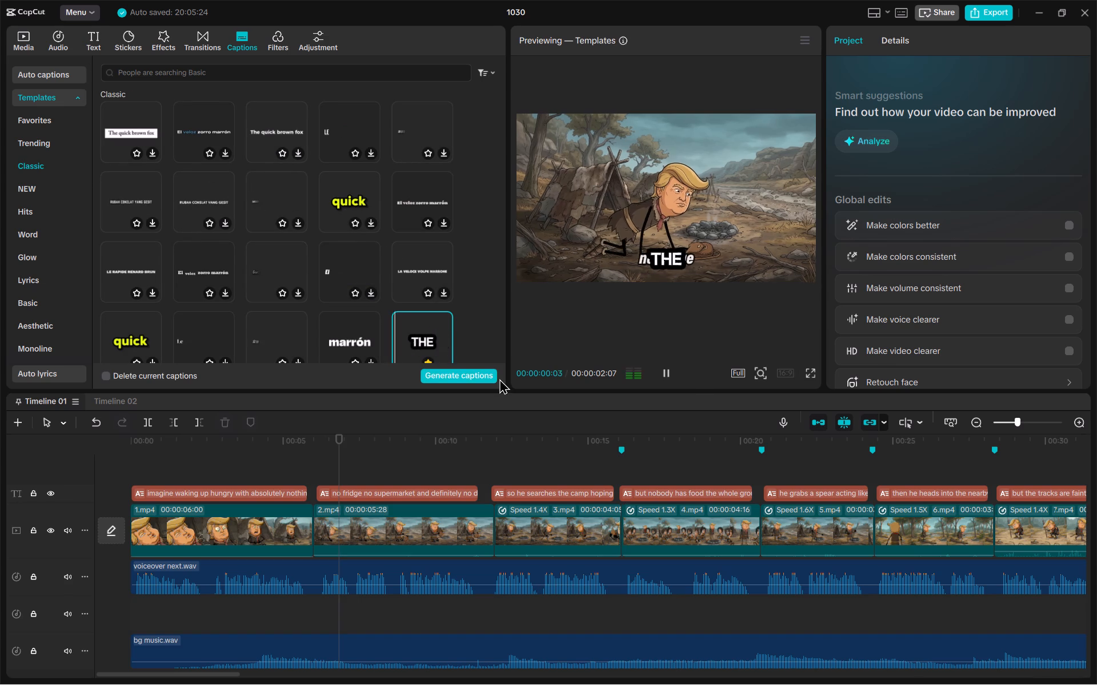
left_click(109, 373)
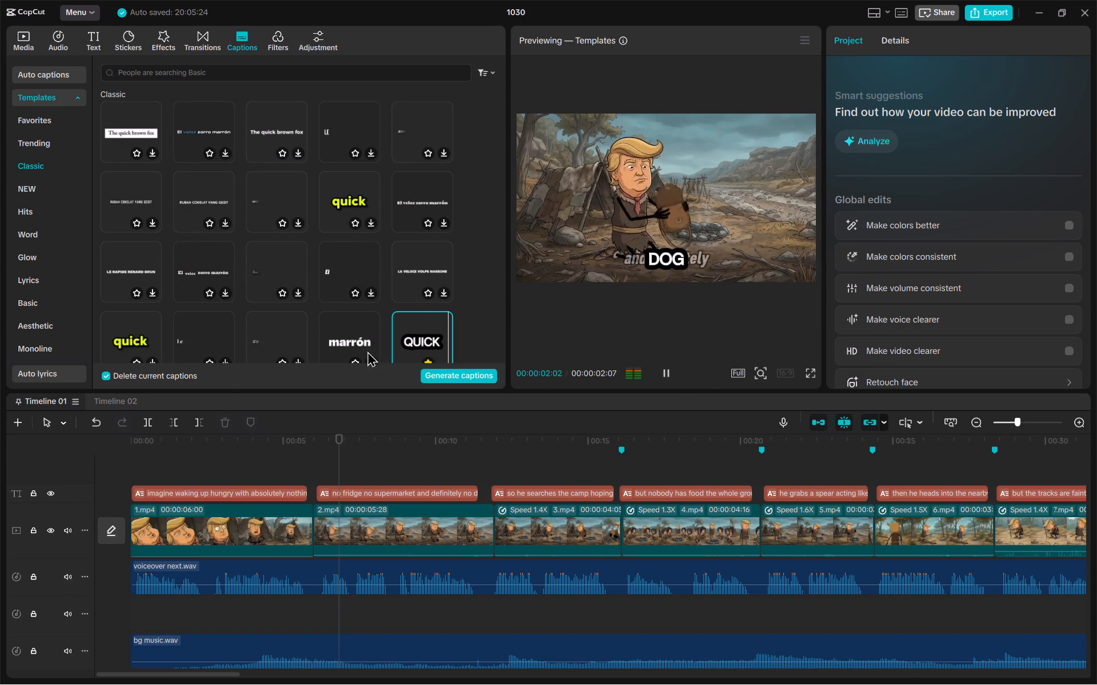
left_click(445, 374)
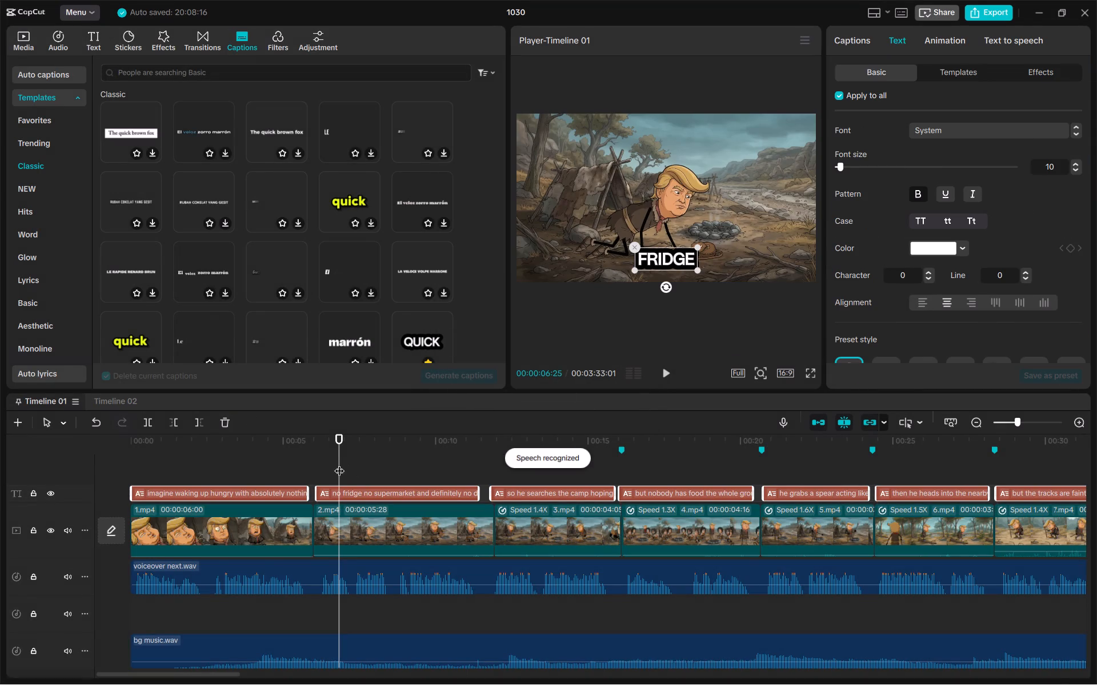
Play the video from the beginning to check how the regenerated captions look over the first clips.
left_click_drag(339, 461, 0, 446)
key("space")
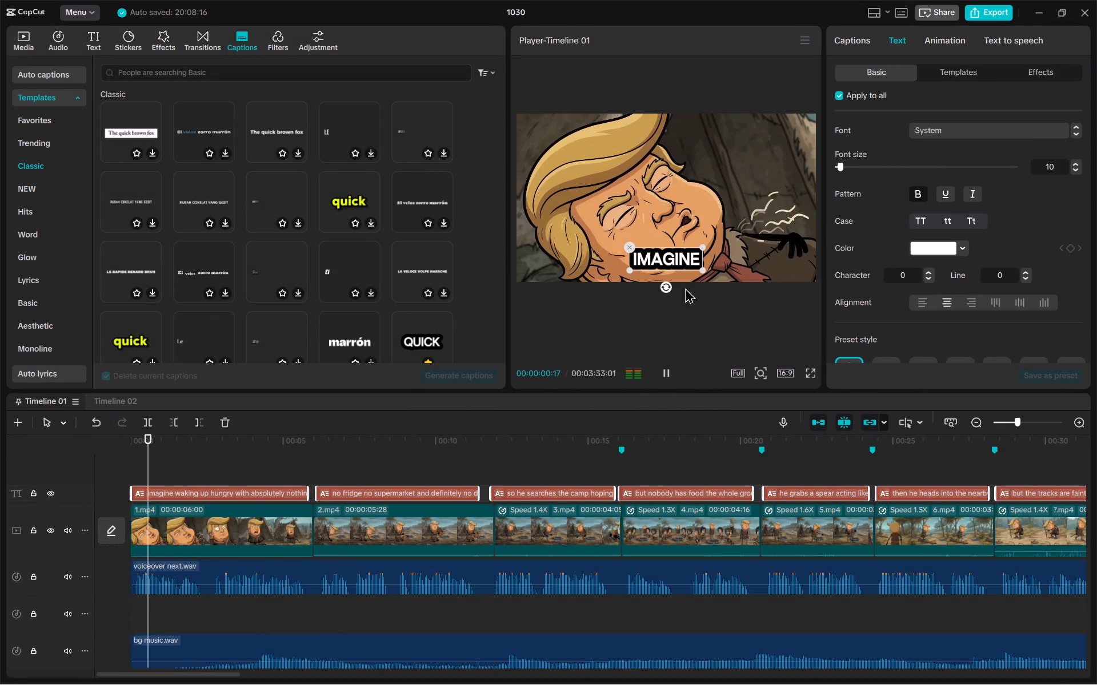
left_click(723, 311)
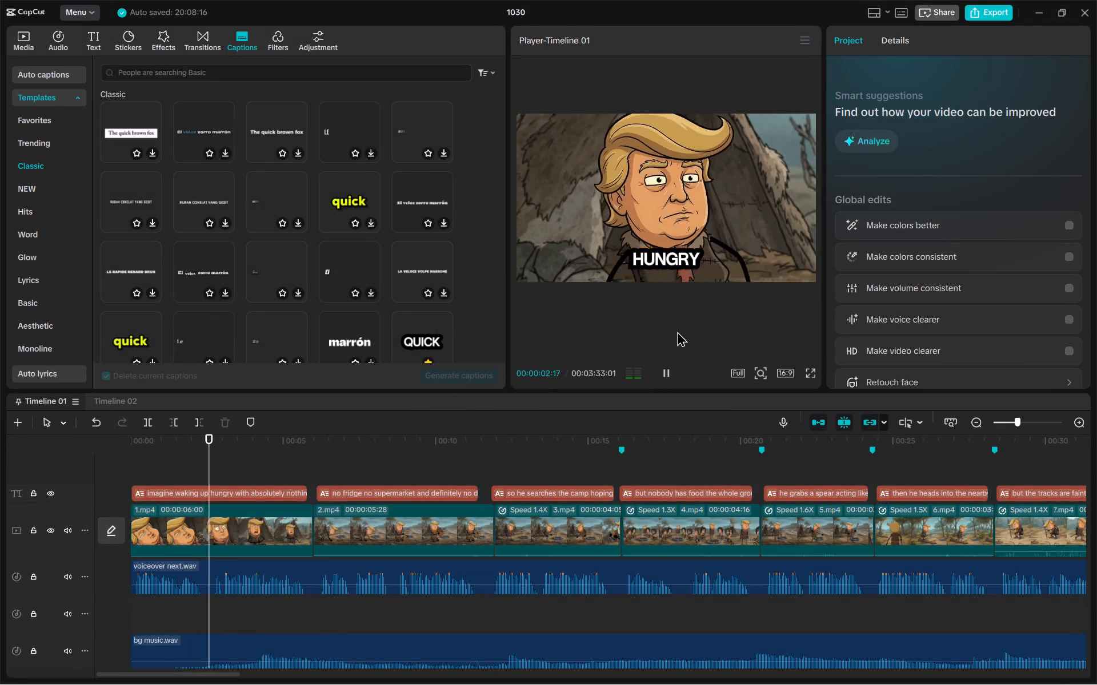
scroll(321, 281, "down", 1)
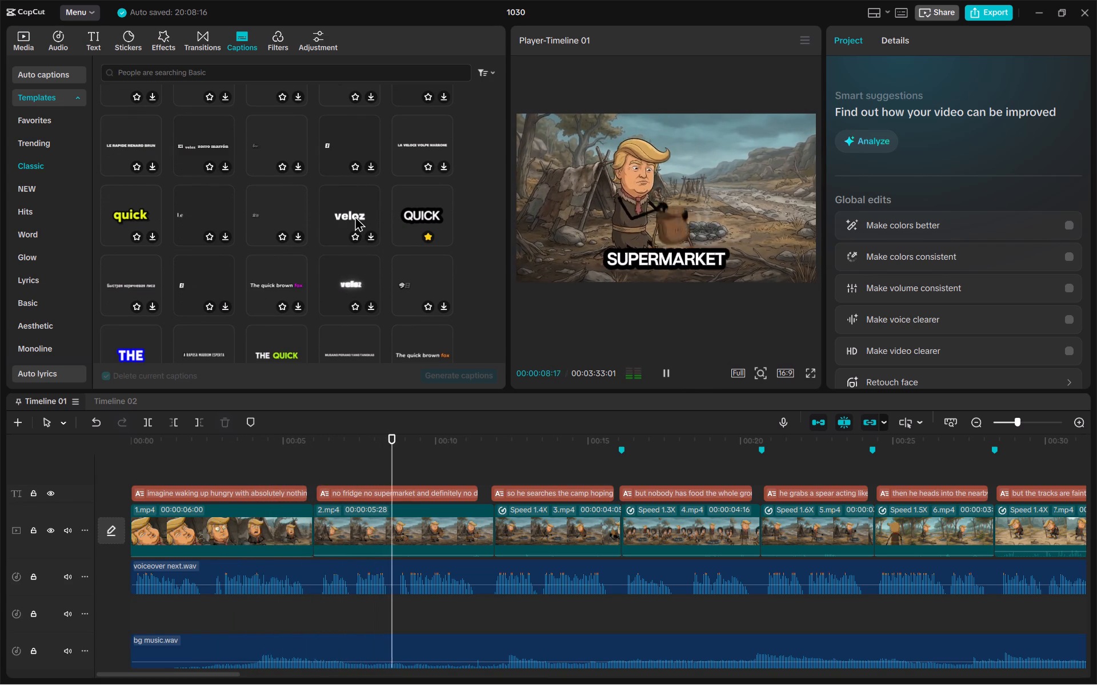
scroll(357, 227, "down", 2)
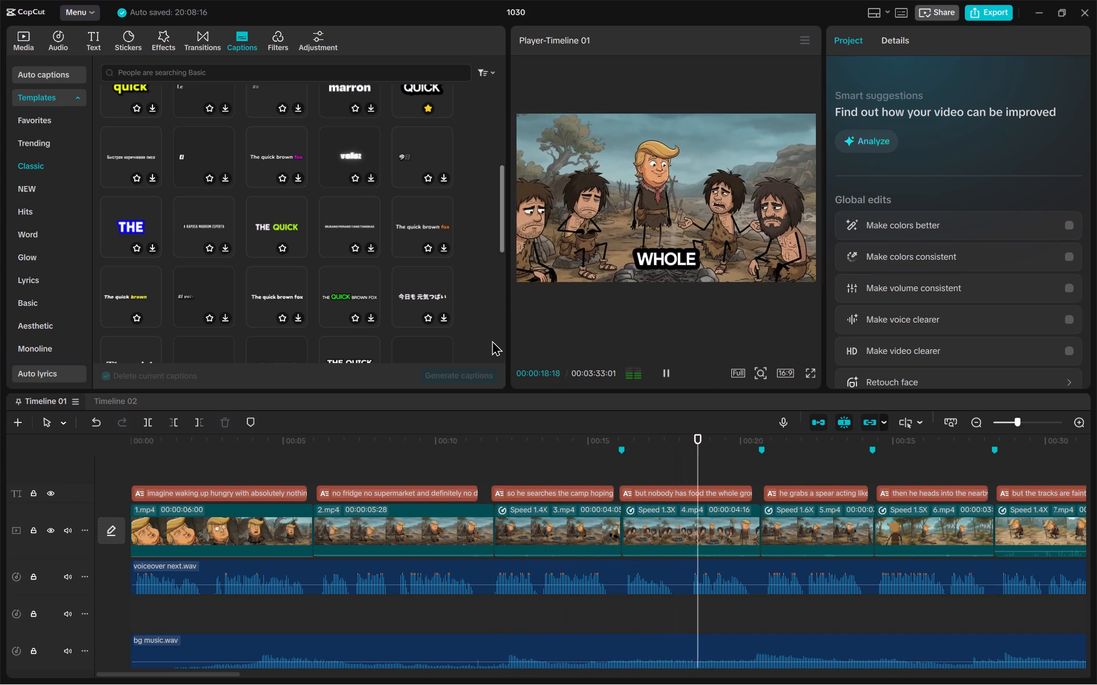
left_click(645, 258)
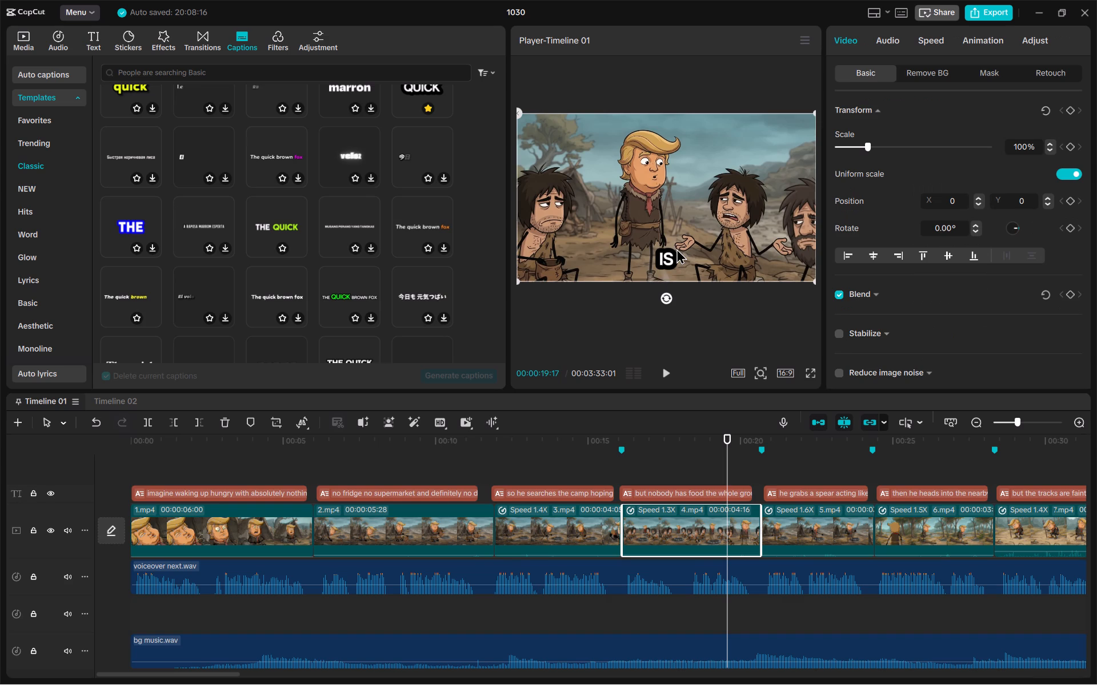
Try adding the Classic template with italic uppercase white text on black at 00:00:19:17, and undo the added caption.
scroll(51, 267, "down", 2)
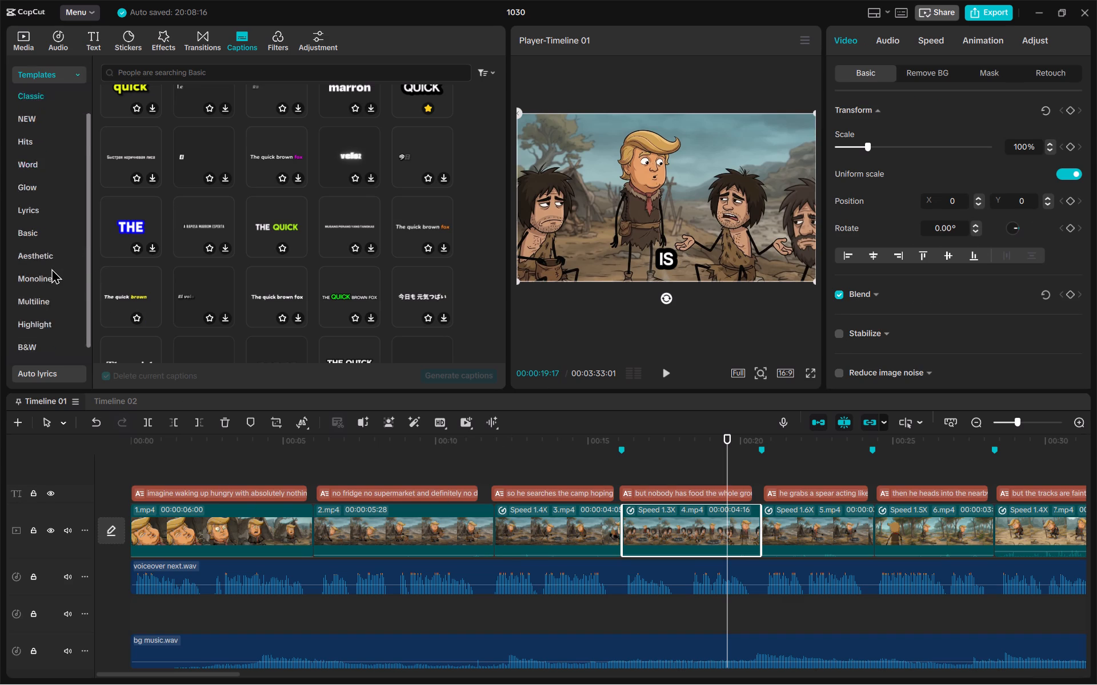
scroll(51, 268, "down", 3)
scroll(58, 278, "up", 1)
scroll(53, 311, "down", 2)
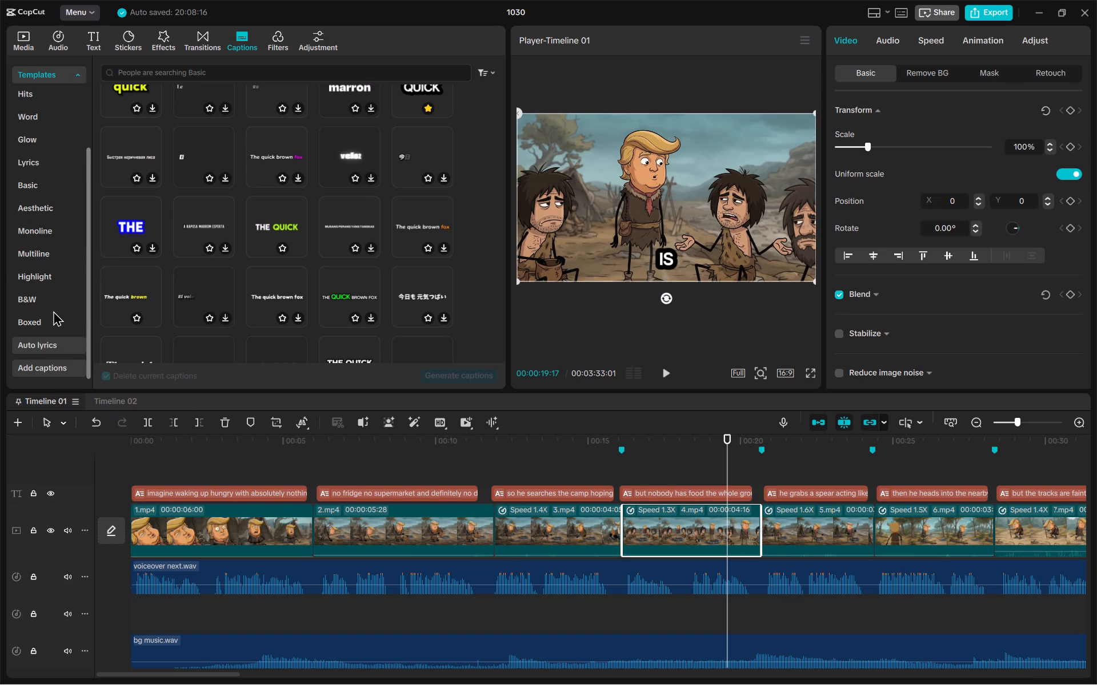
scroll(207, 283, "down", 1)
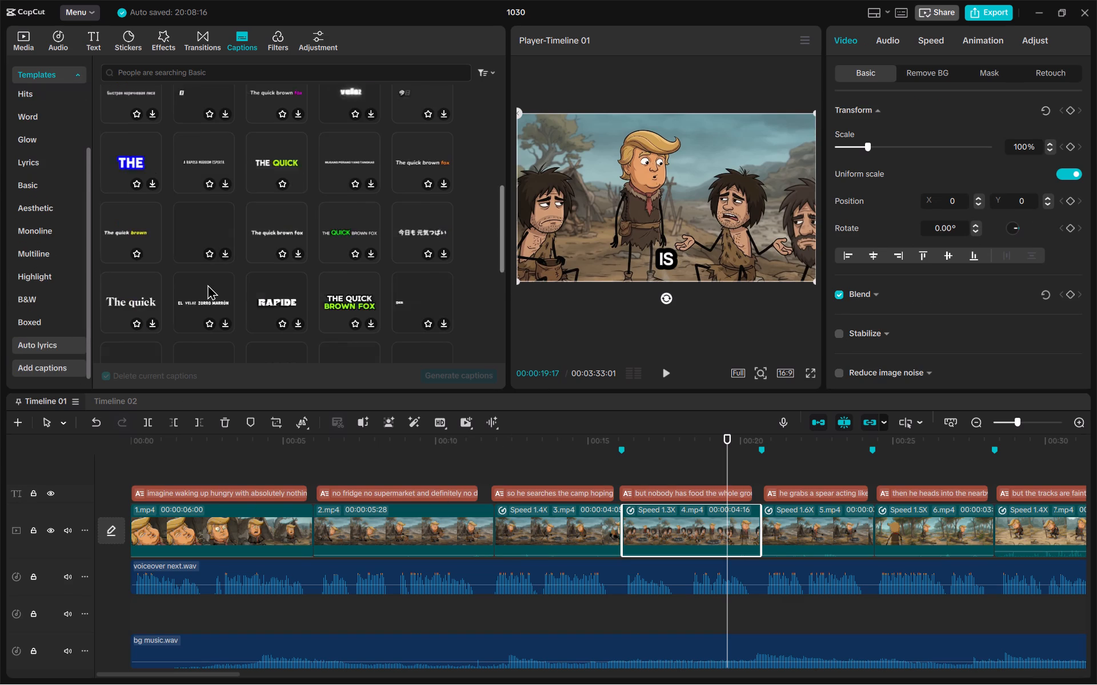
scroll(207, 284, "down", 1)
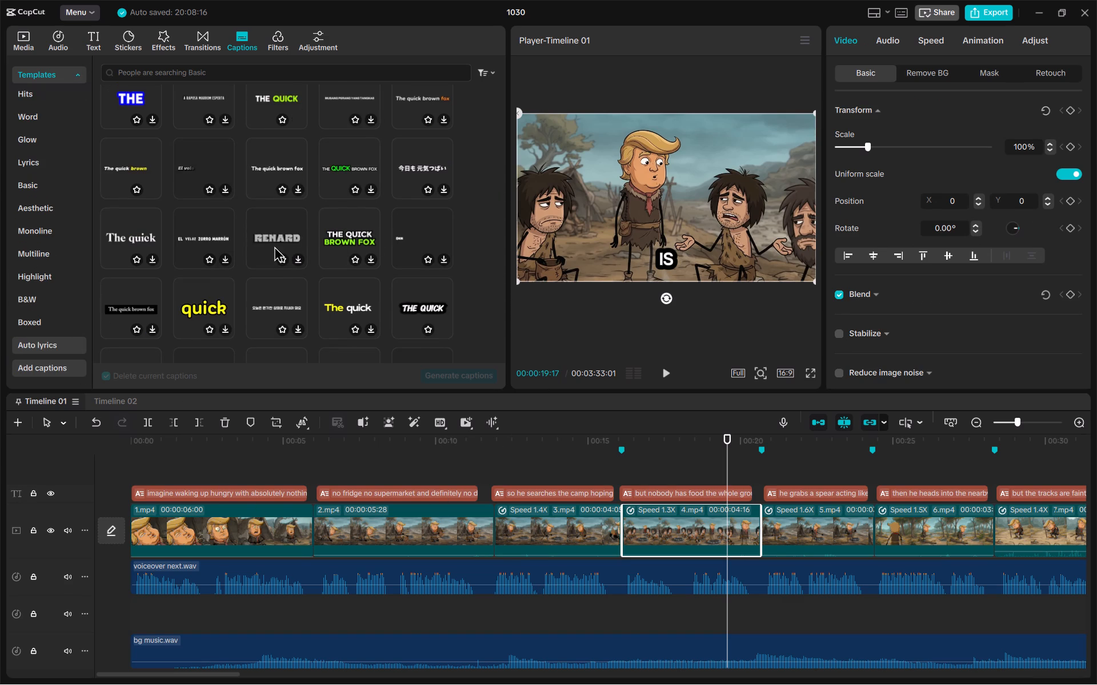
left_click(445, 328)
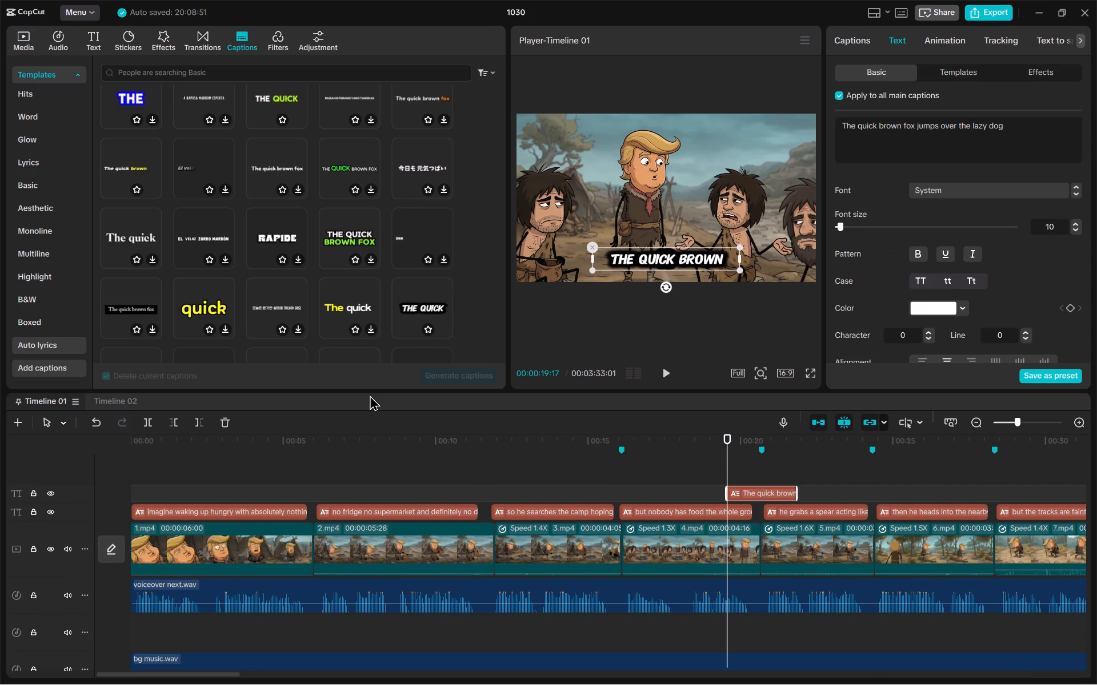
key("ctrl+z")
Preview more Classic caption templates, including the italic uppercase white on black, the italic mixed-case white and the plain white full-sentence styles.
left_click(415, 305)
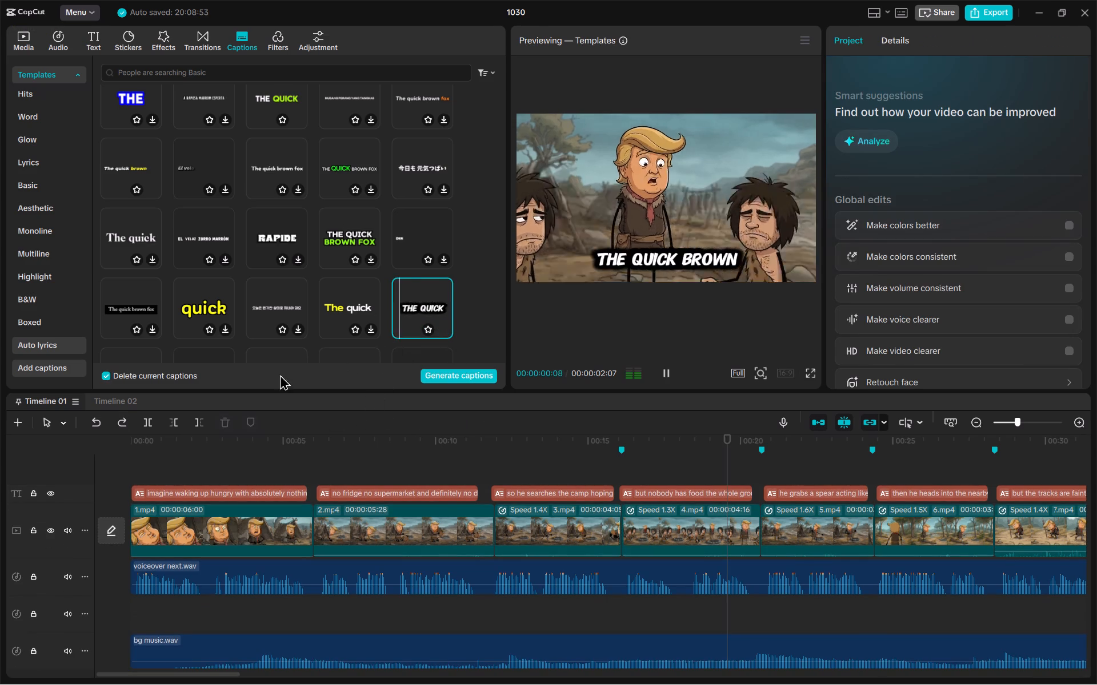
scroll(290, 315, "down", 2)
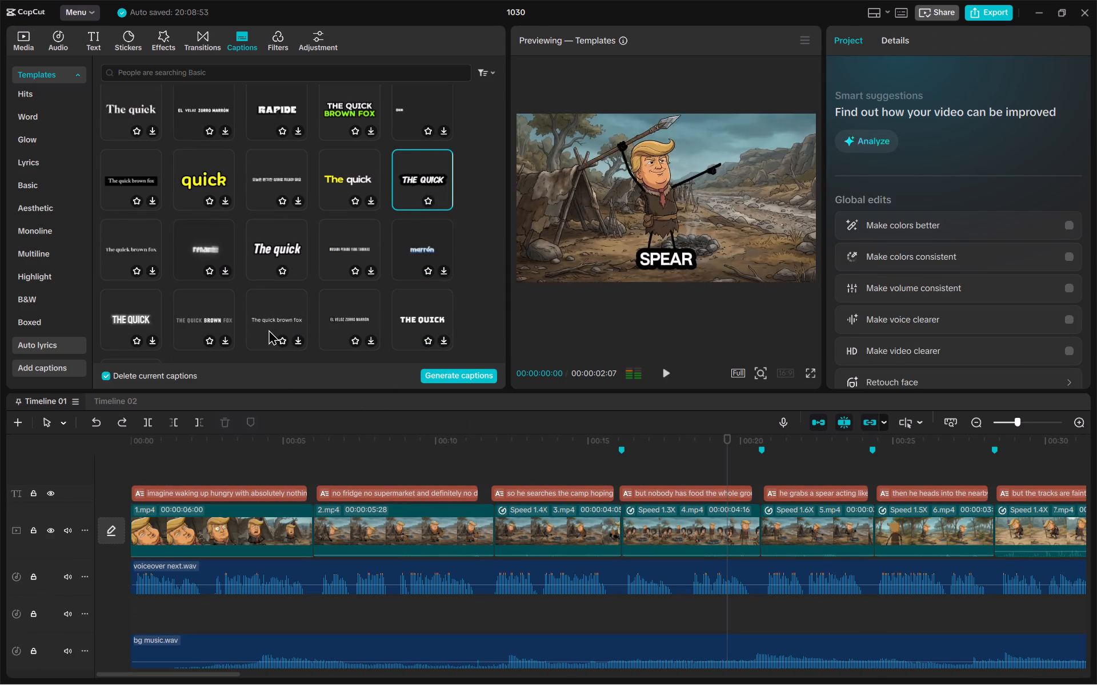
left_click(279, 237)
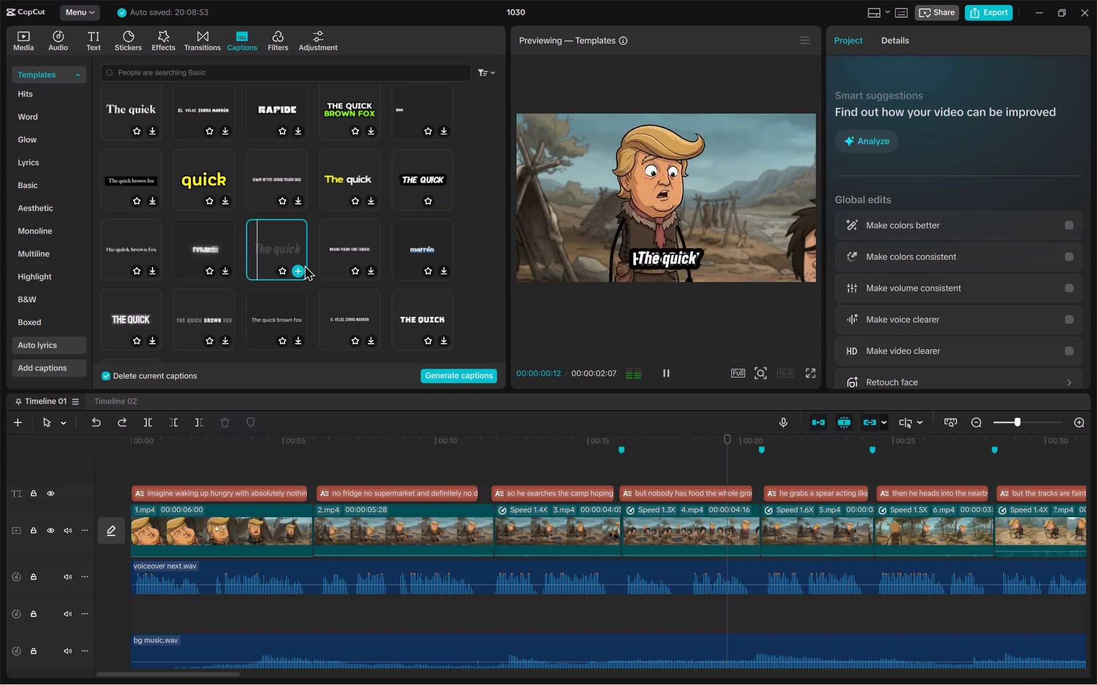
scroll(305, 268, "down", 2)
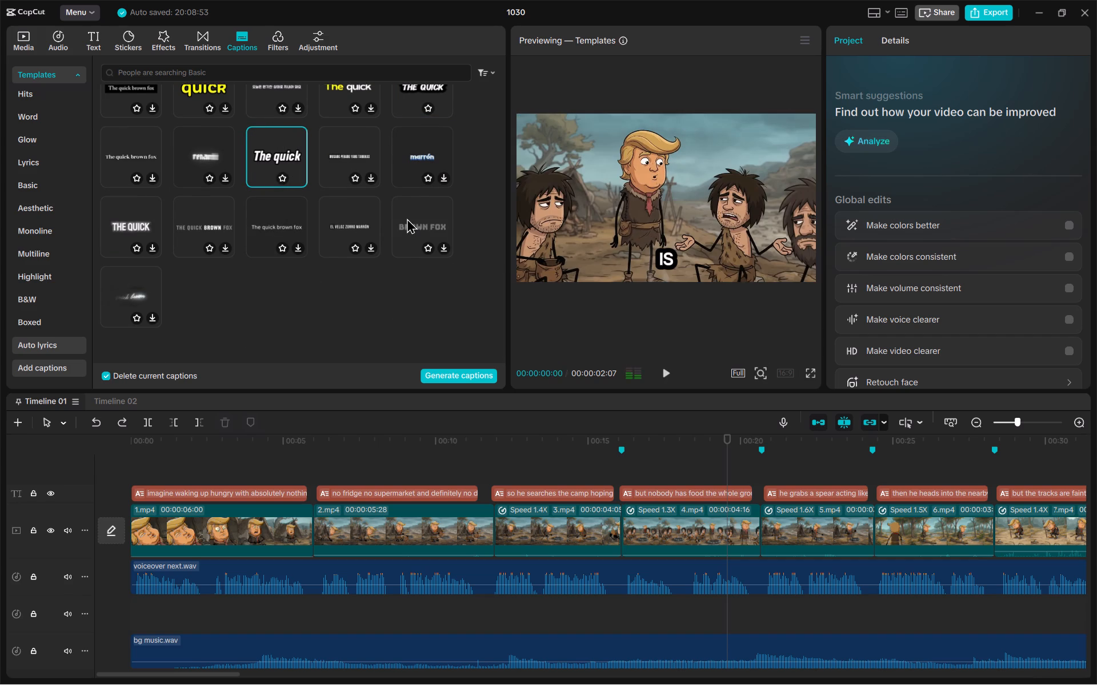
scroll(238, 205, "up", 1)
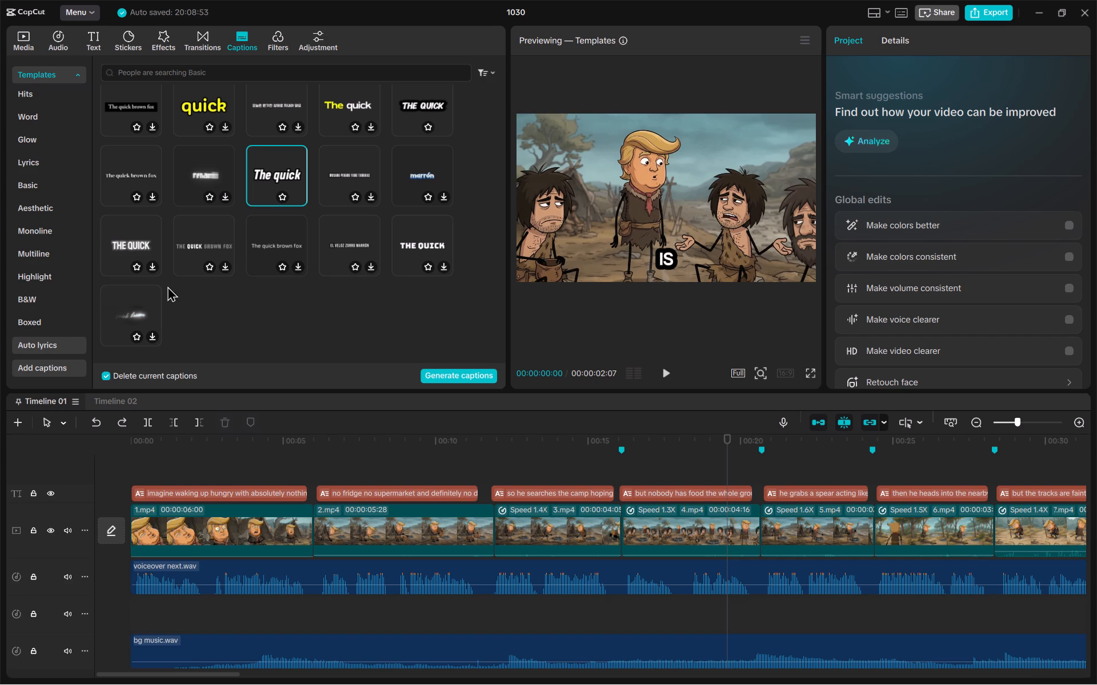
left_click(144, 309)
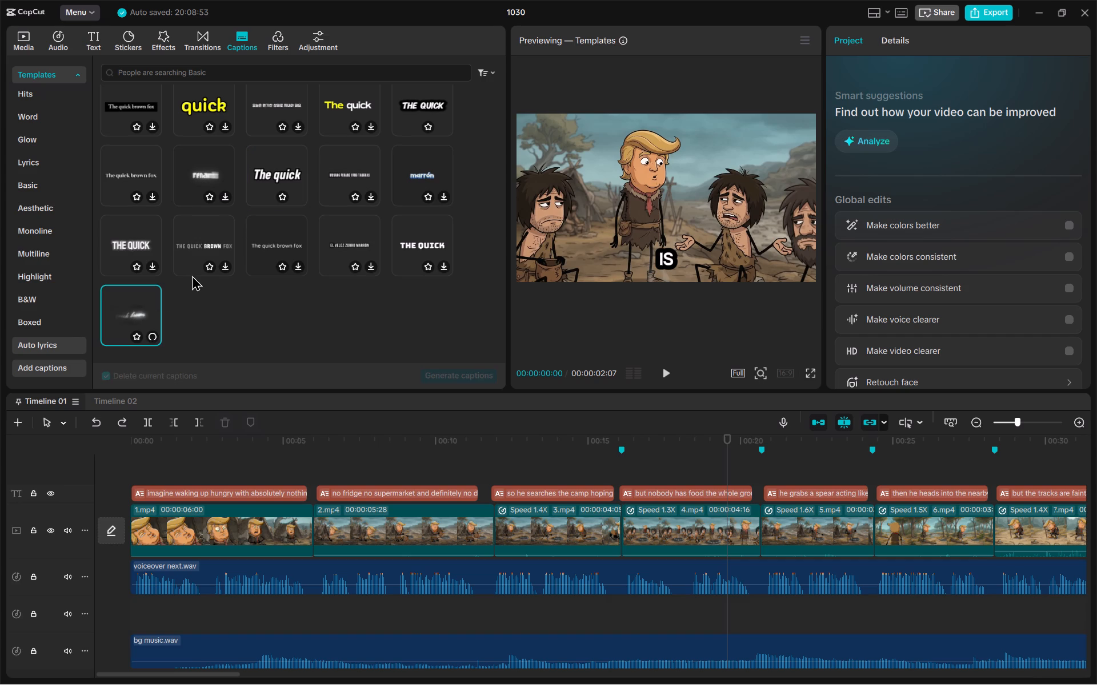
scroll(192, 275, "up", 1)
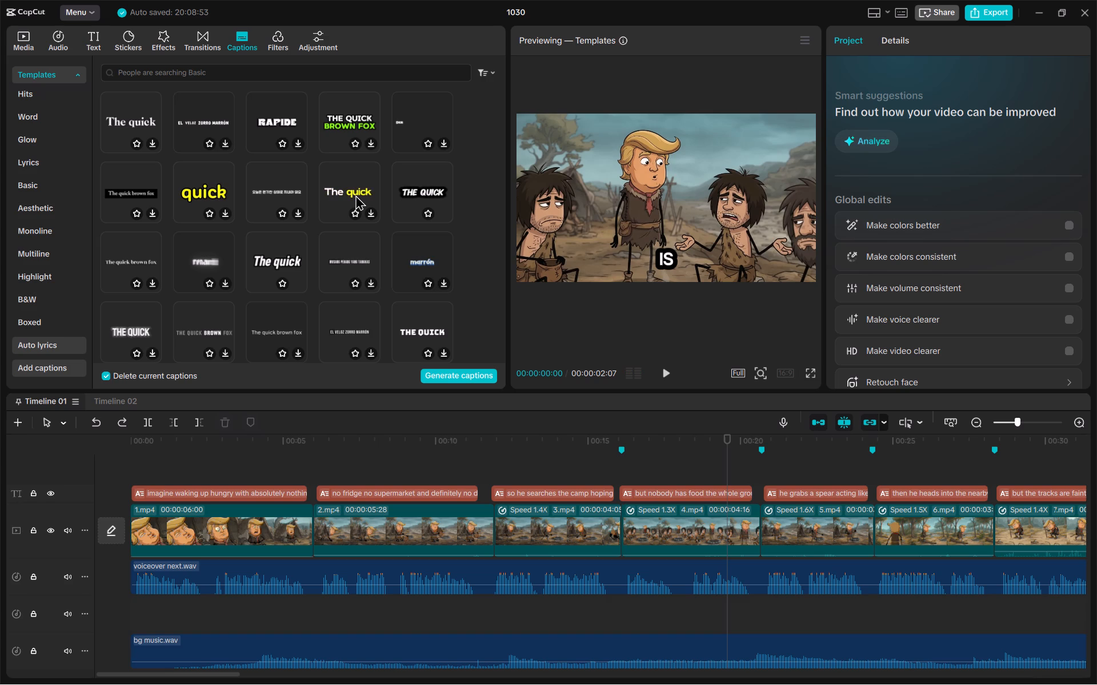
scroll(355, 196, "up", 1)
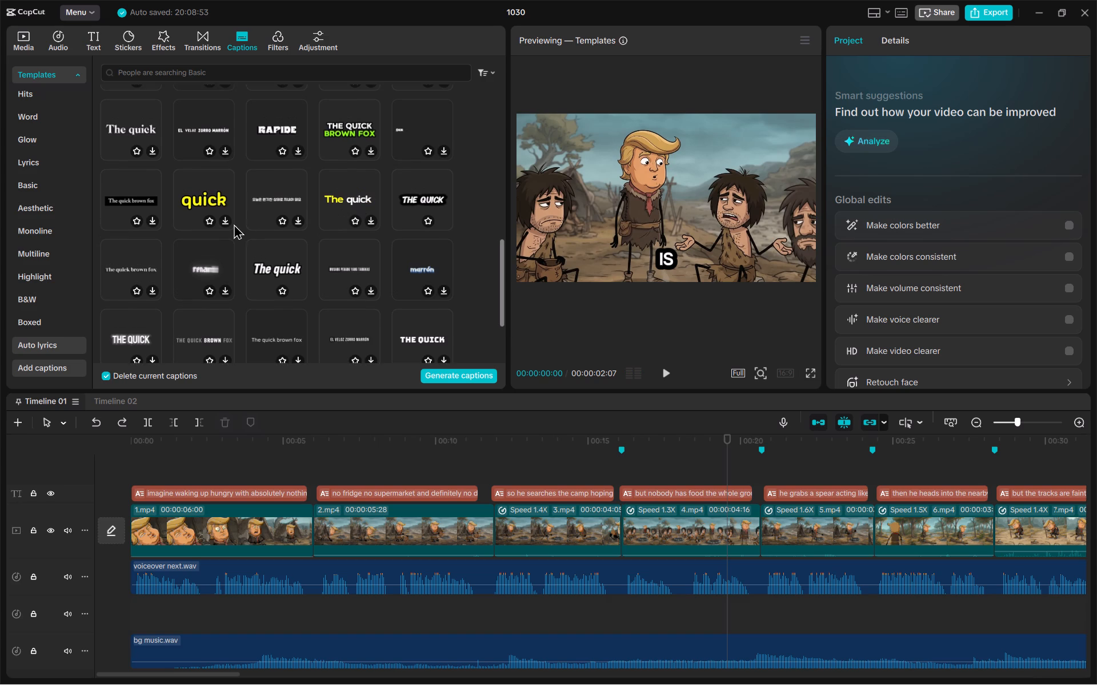
scroll(204, 205, "up", 1)
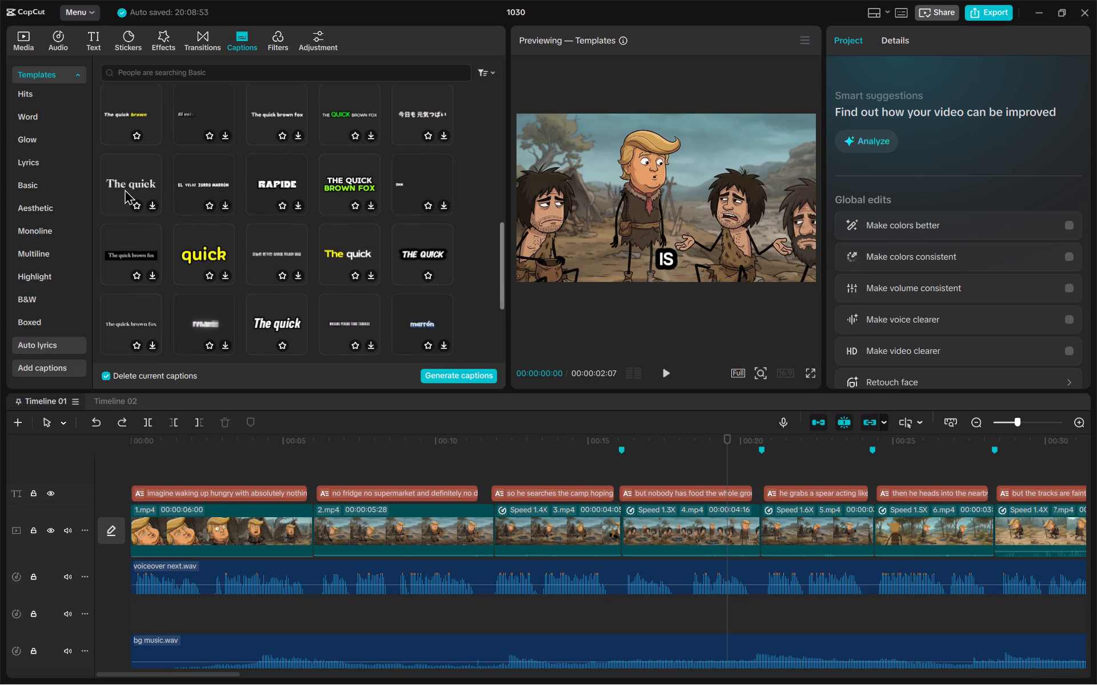
scroll(144, 187, "up", 2)
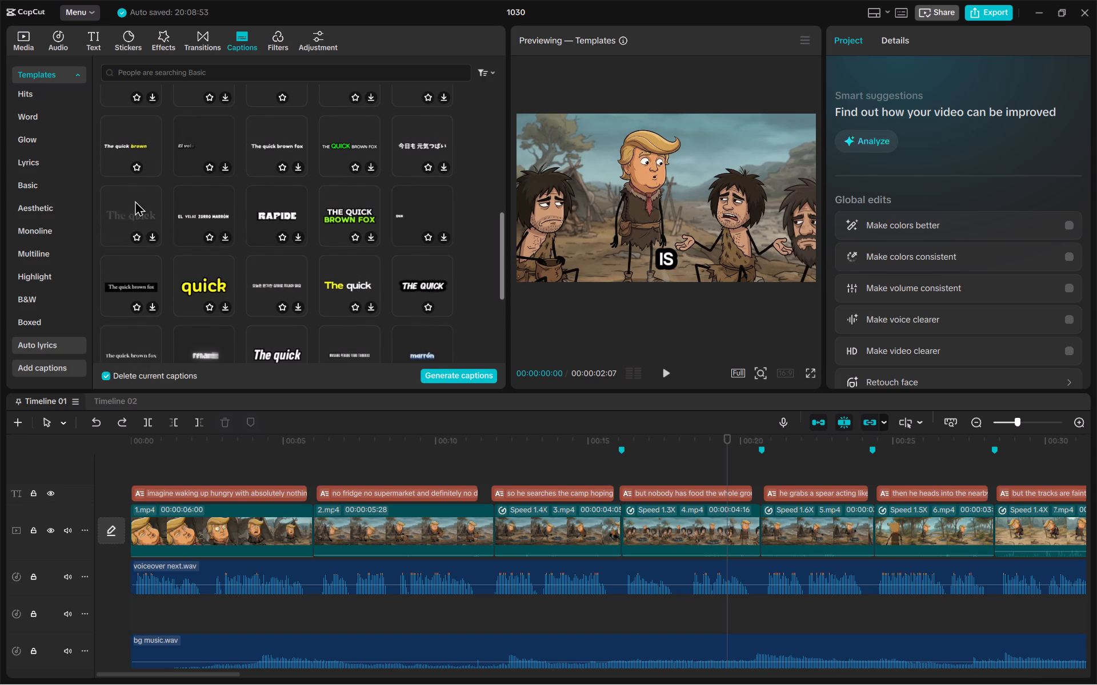
scroll(135, 200, "up", 2)
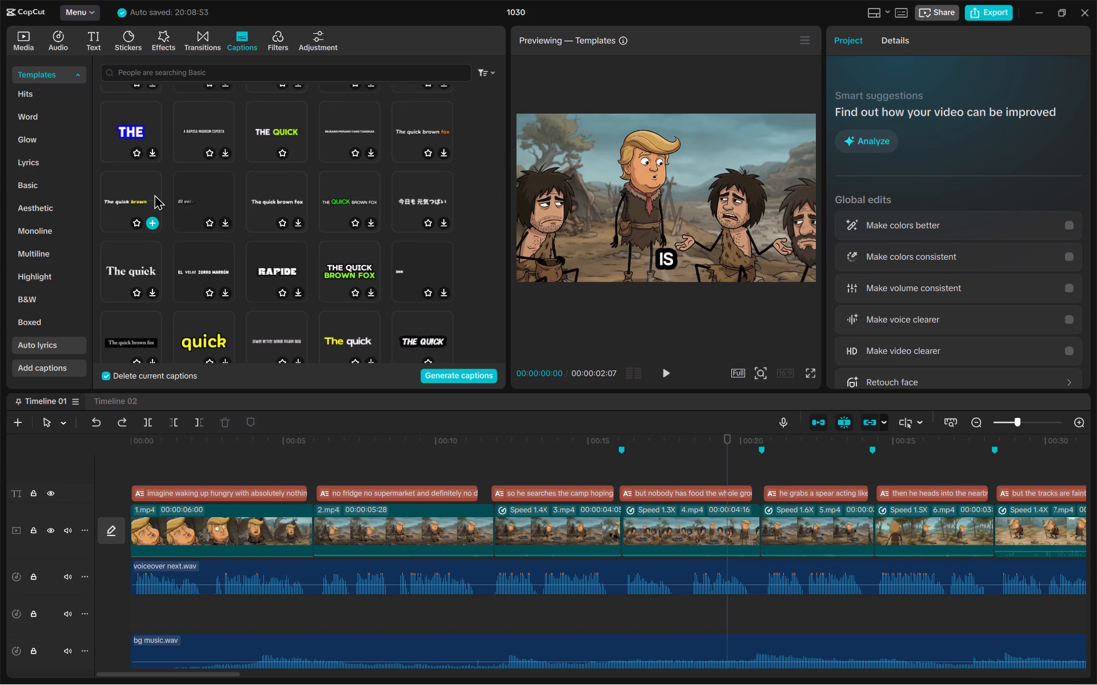
scroll(162, 195, "up", 1)
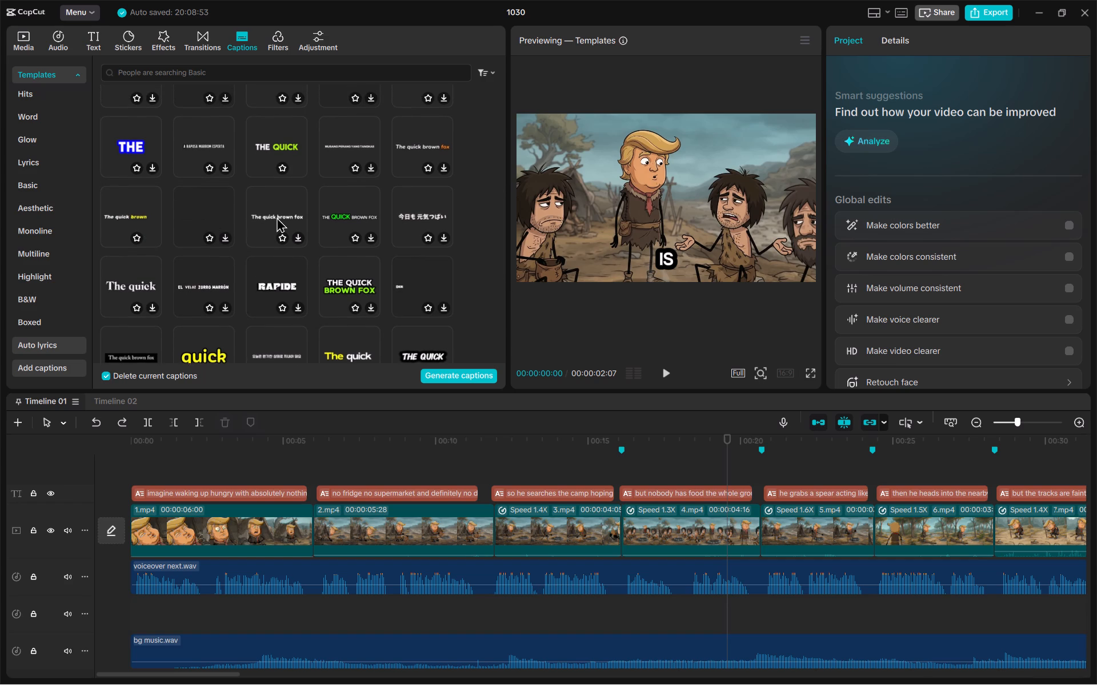
left_click(285, 216)
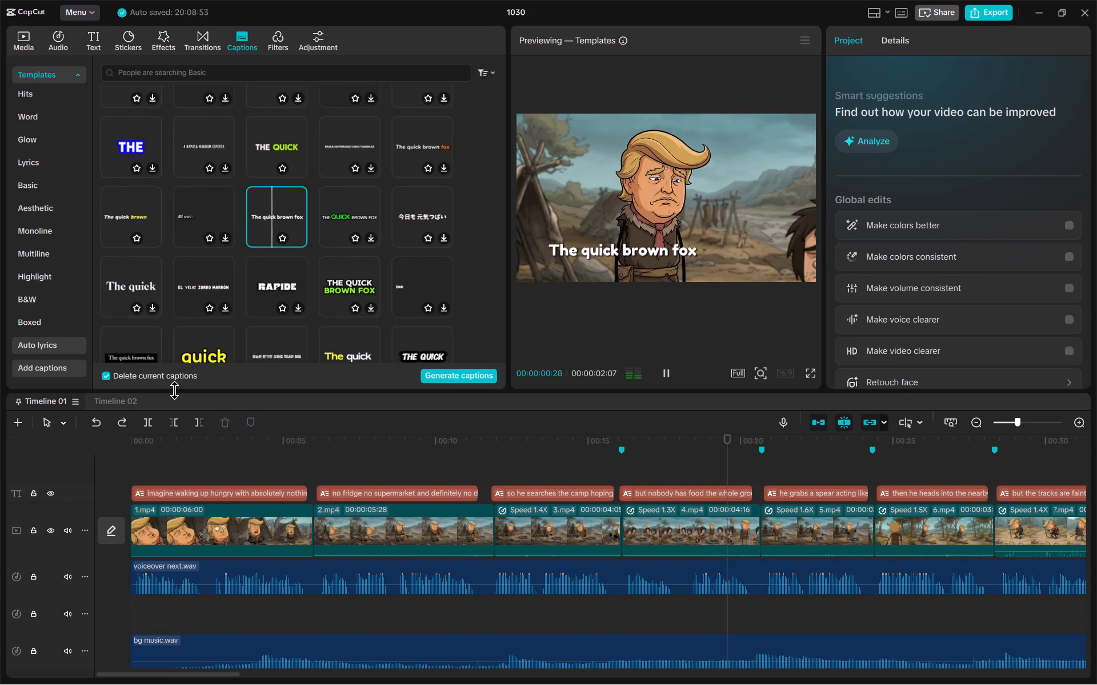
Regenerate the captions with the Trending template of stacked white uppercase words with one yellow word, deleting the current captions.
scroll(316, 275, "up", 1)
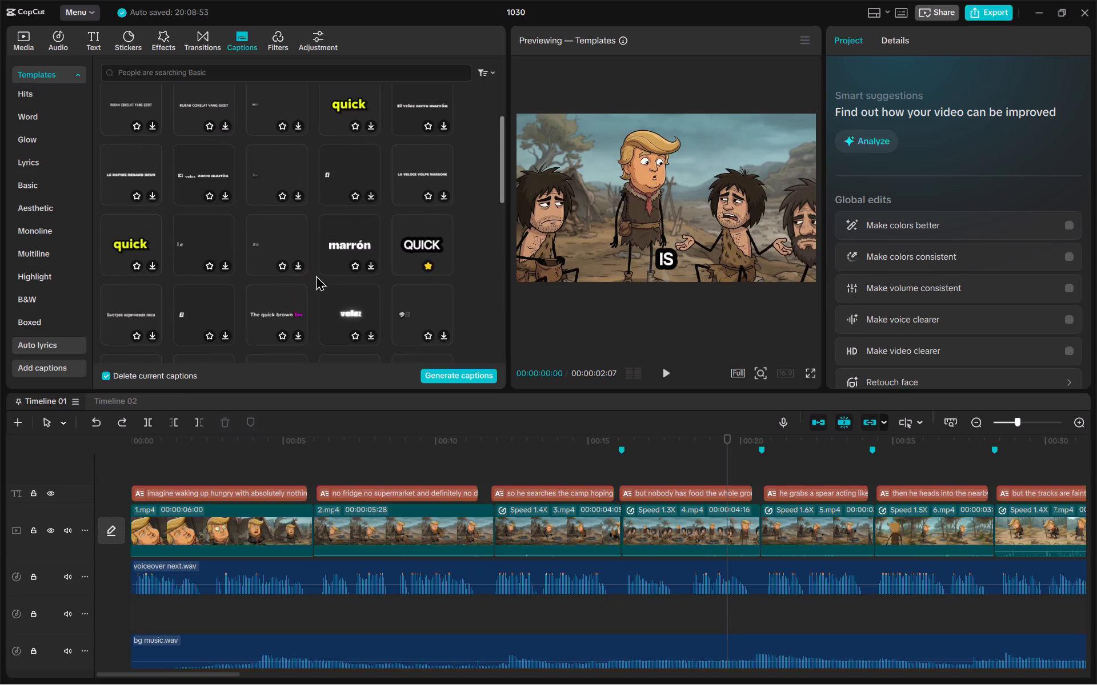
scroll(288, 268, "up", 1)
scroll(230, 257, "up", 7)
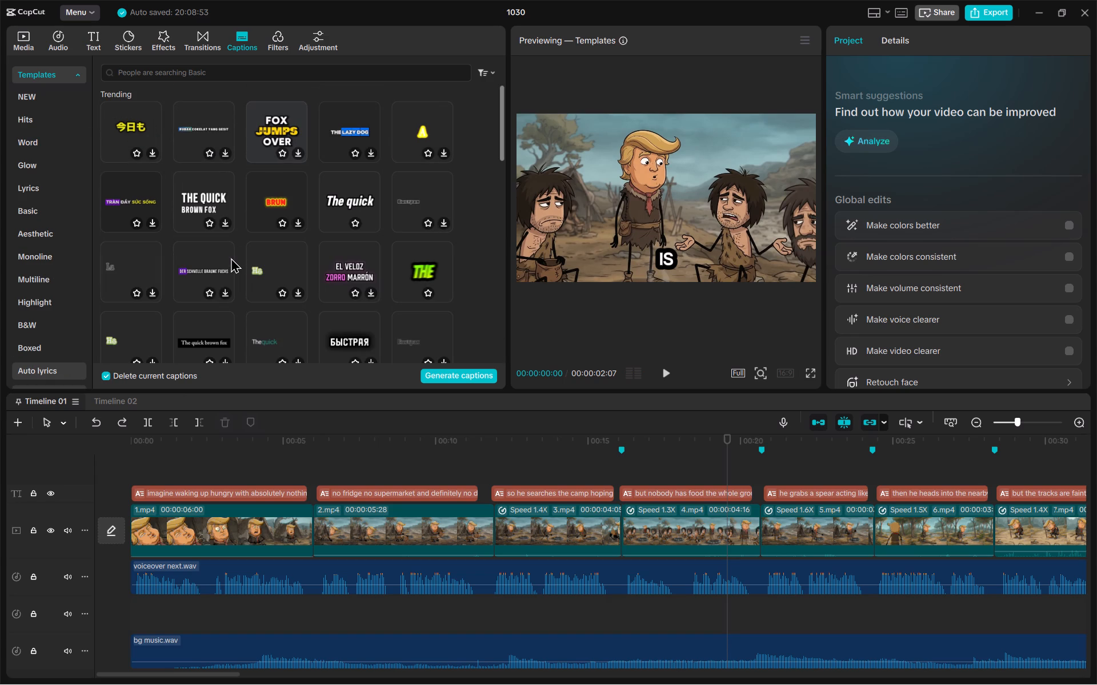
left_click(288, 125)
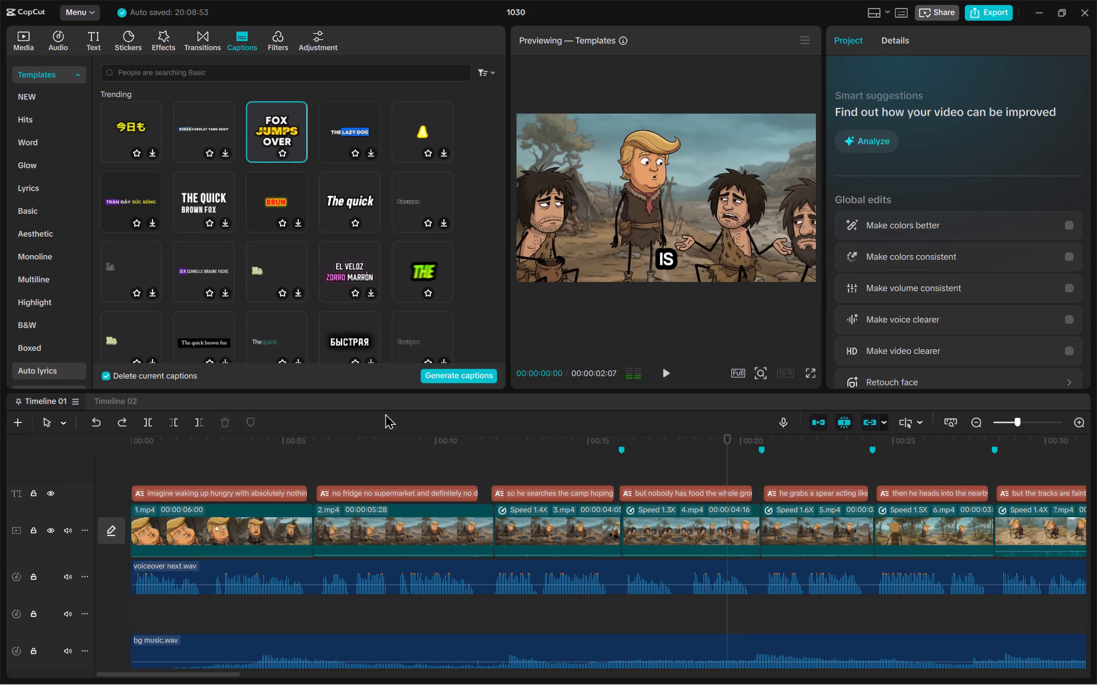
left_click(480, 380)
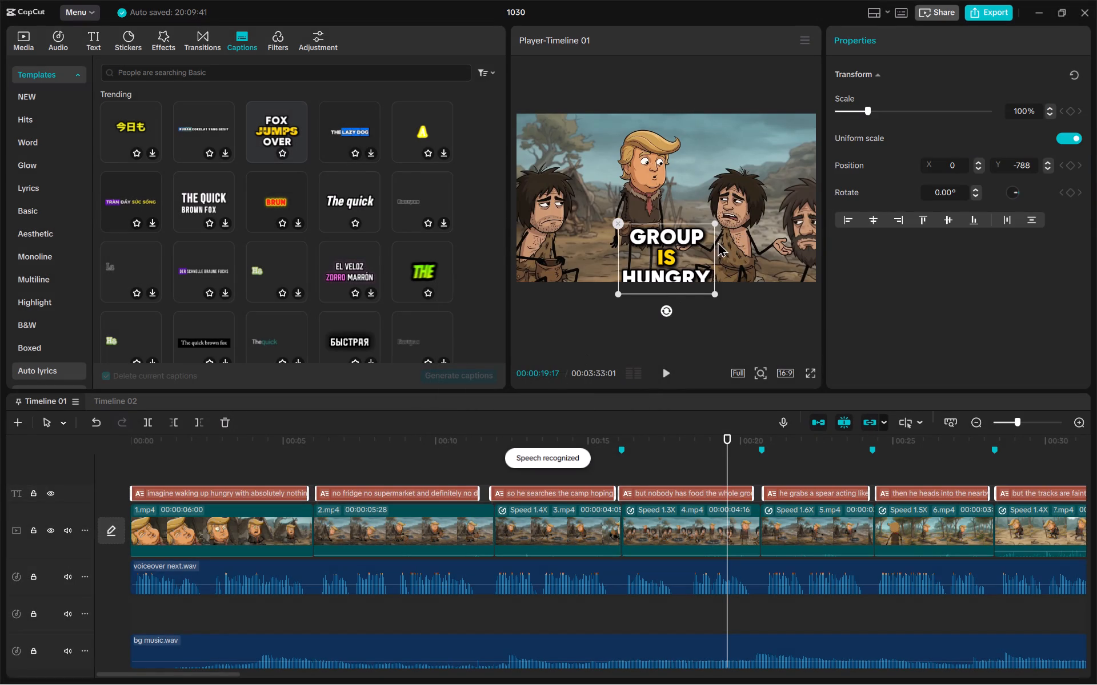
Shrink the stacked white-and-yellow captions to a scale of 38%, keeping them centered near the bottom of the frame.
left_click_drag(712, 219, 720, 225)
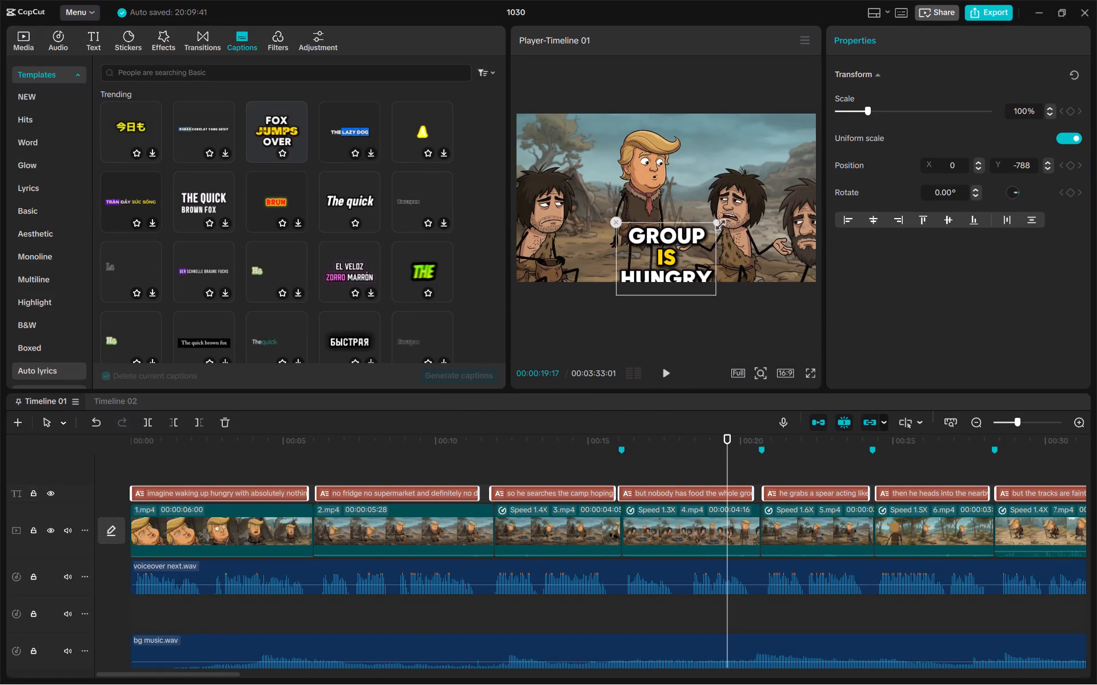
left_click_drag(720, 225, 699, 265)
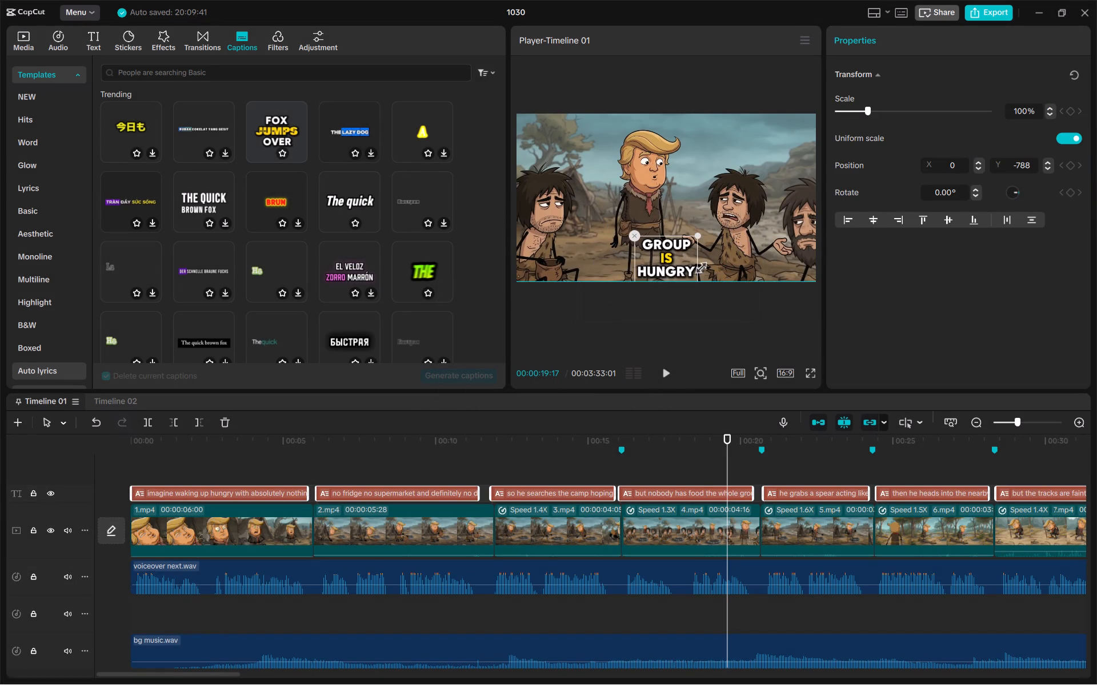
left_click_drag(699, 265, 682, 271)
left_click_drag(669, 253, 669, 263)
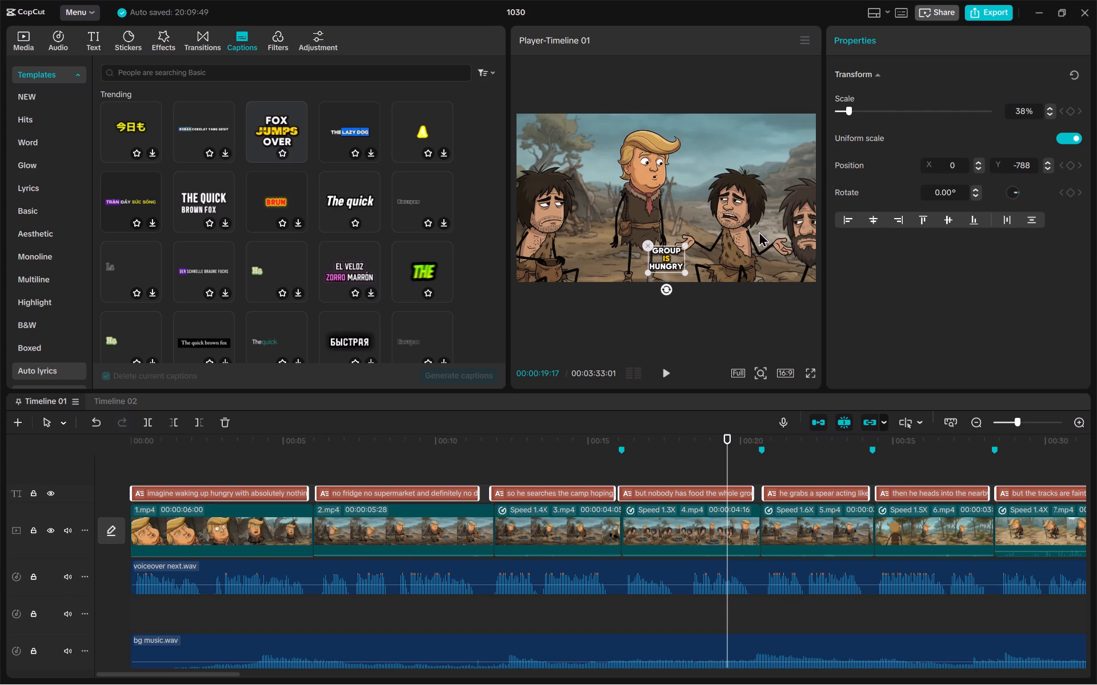
Play the video from 00:00:19:17 to check how the shrunken stacked captions look over the clips.
key("space")
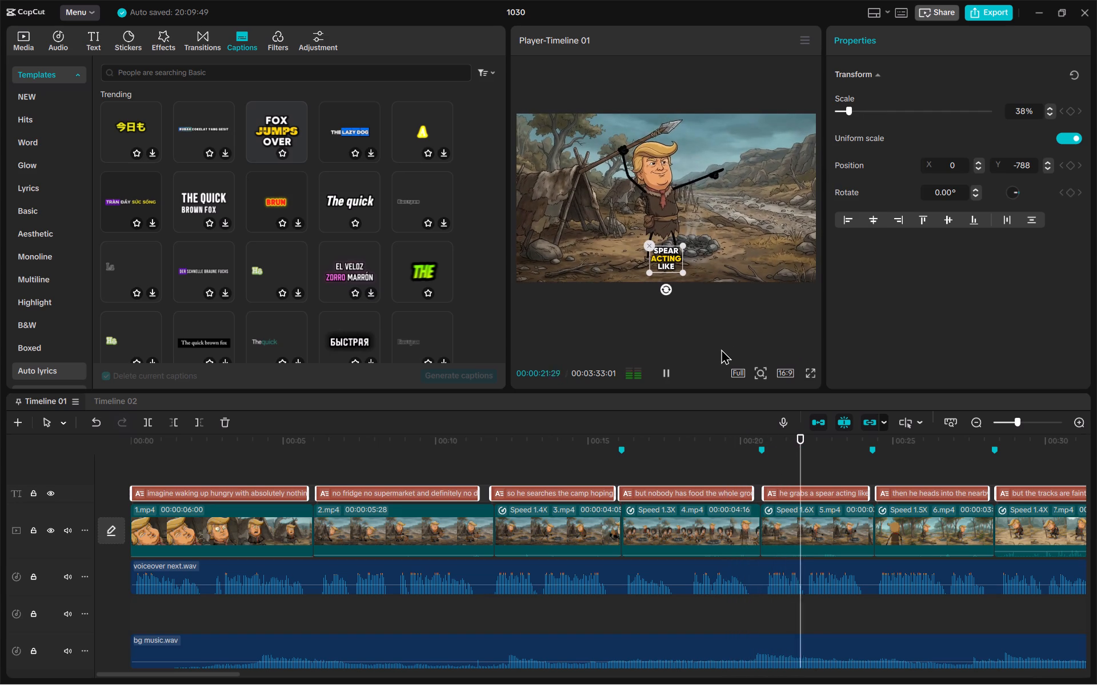
key("space")
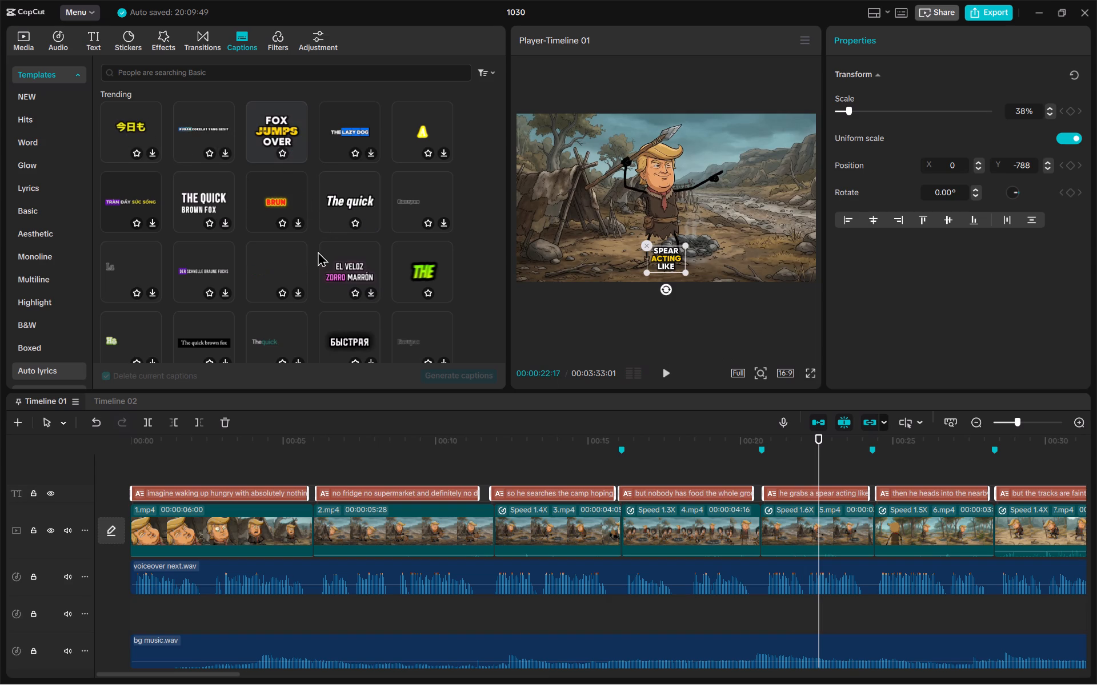
Regenerate the captions with the Trending template of bright green italic uppercase single words, deleting the current captions.
left_click(426, 269)
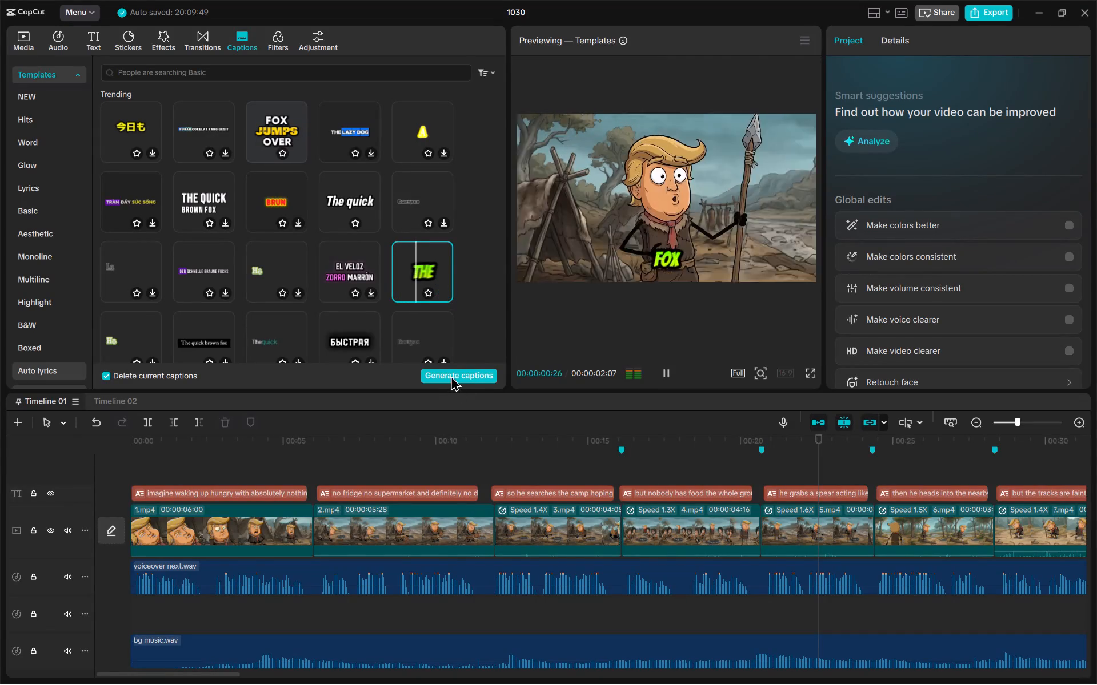
left_click(451, 375)
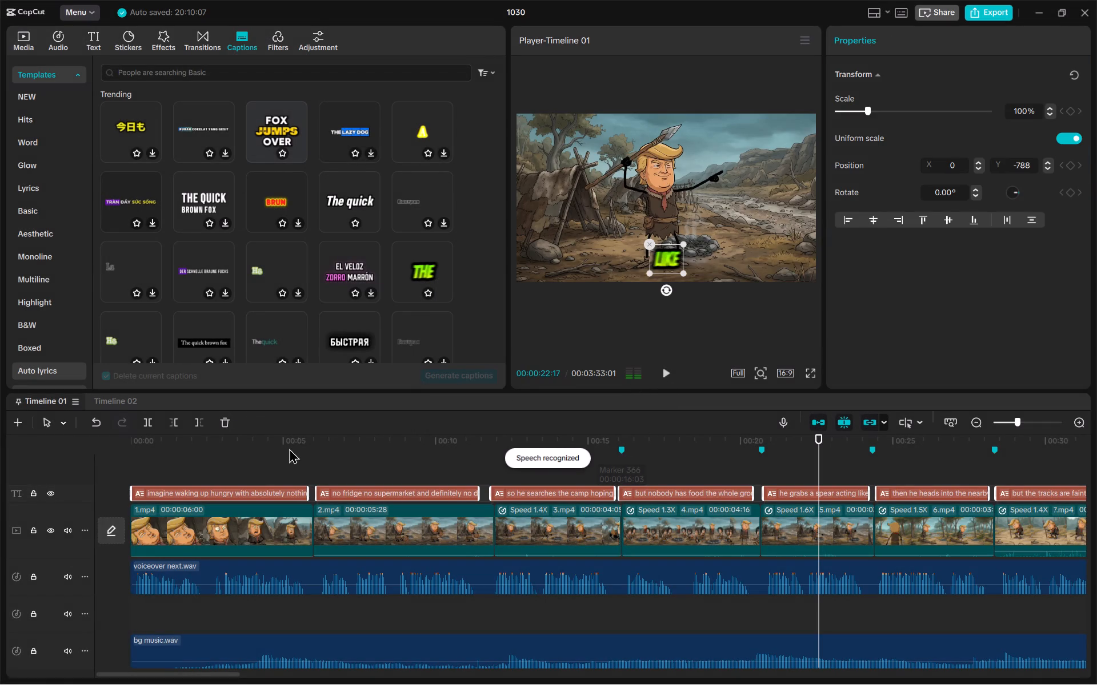
Play the video from the beginning to check the green captions over the first clip.
left_click(165, 471)
key("space")
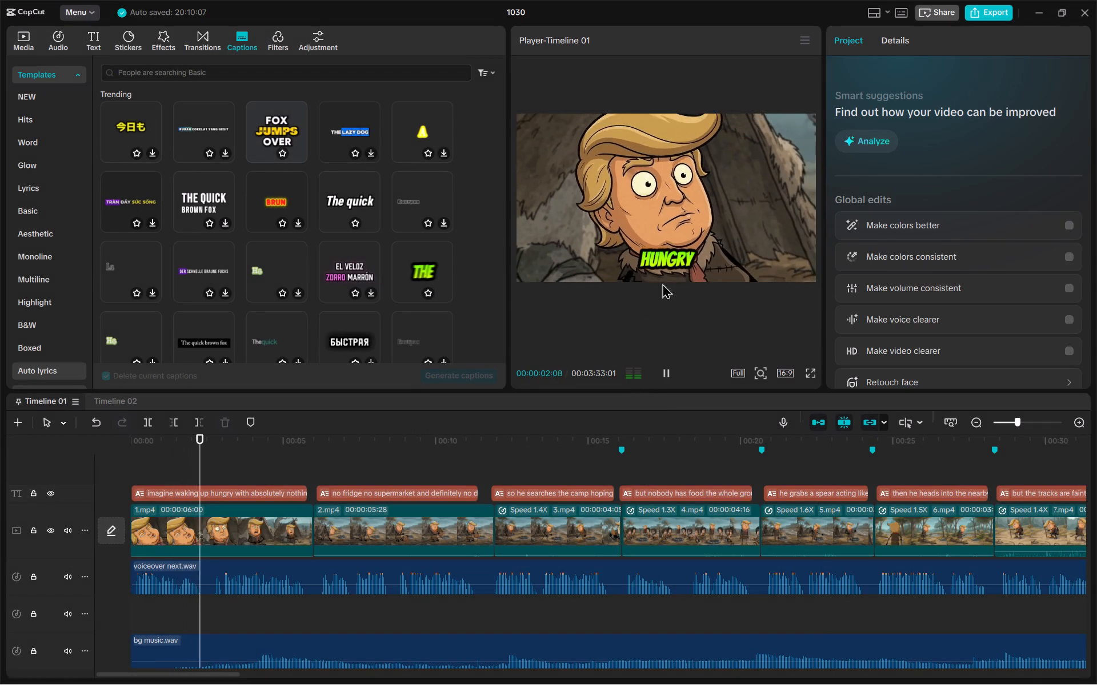
Scale all the green captions to 63% and lower them to position Y -862.
left_click(687, 255)
left_click(678, 256)
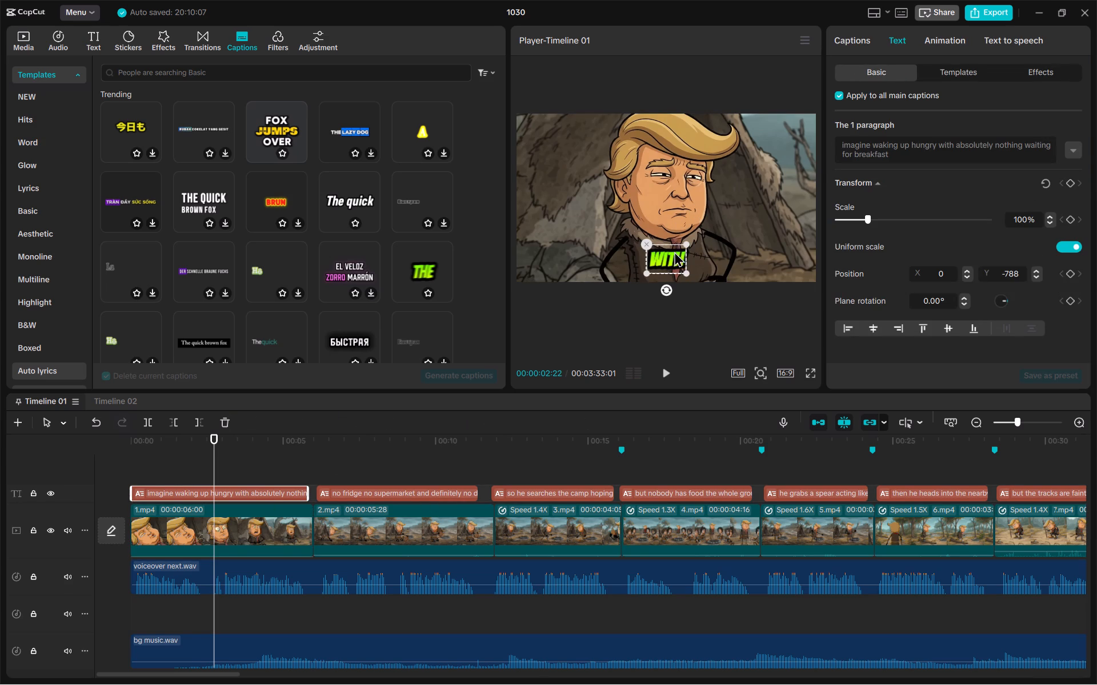
left_click_drag(689, 243, 674, 249)
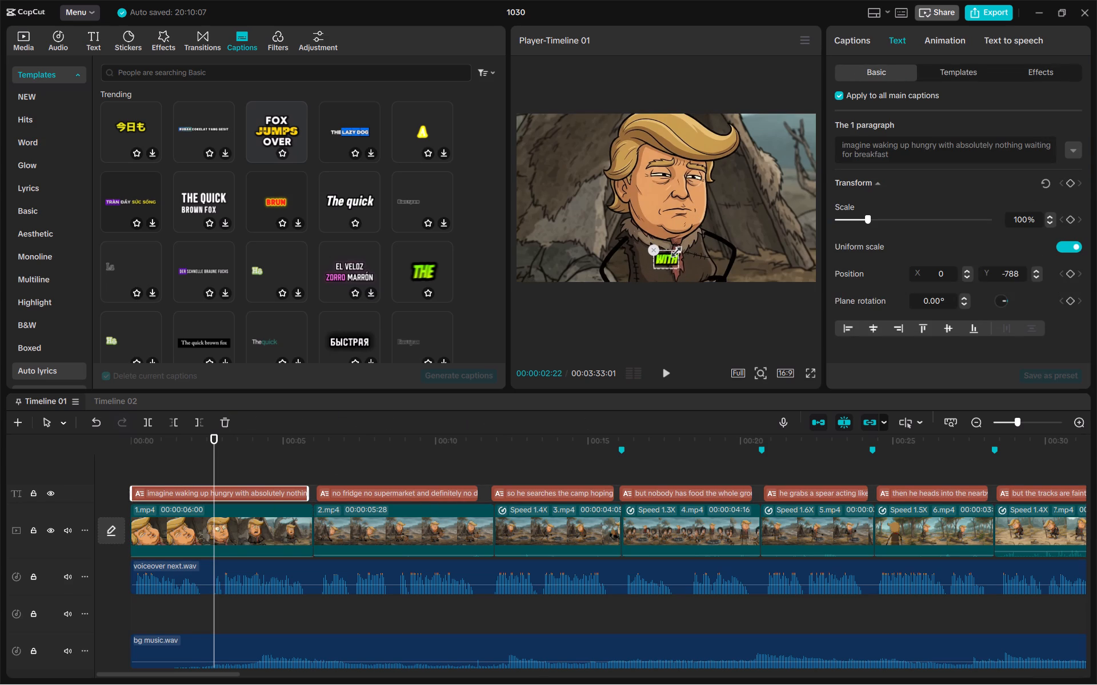
left_click_drag(667, 260, 668, 265)
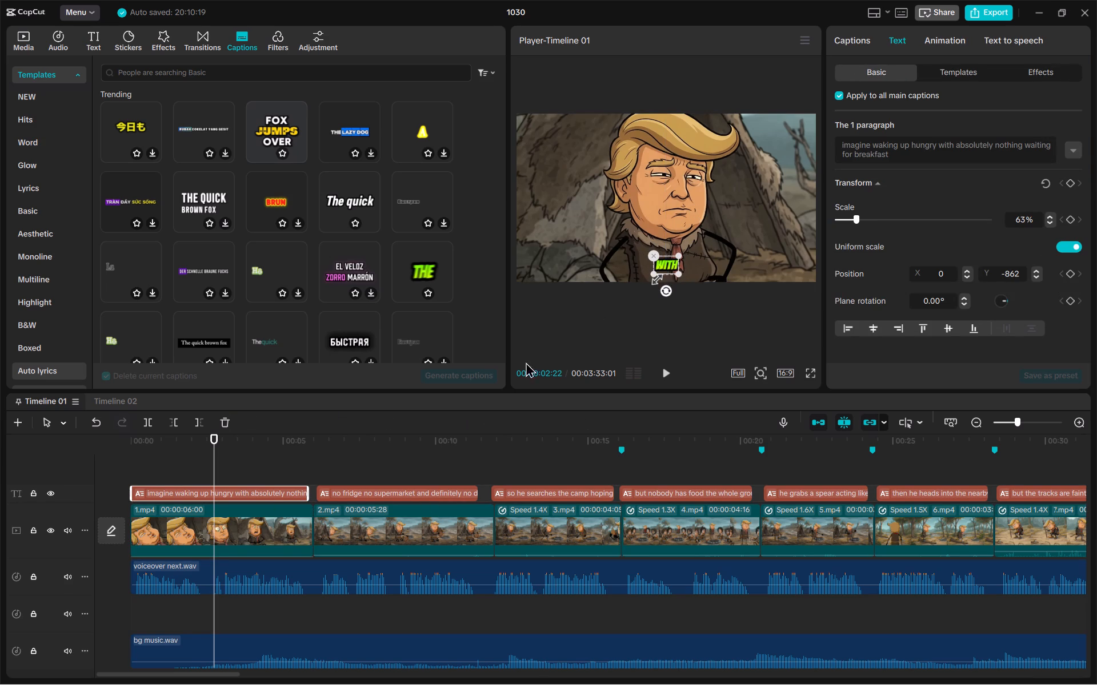
Play on from 00:00:02:22 to check the resized green captions over the rest of the first clip.
key("space")
left_click(640, 334)
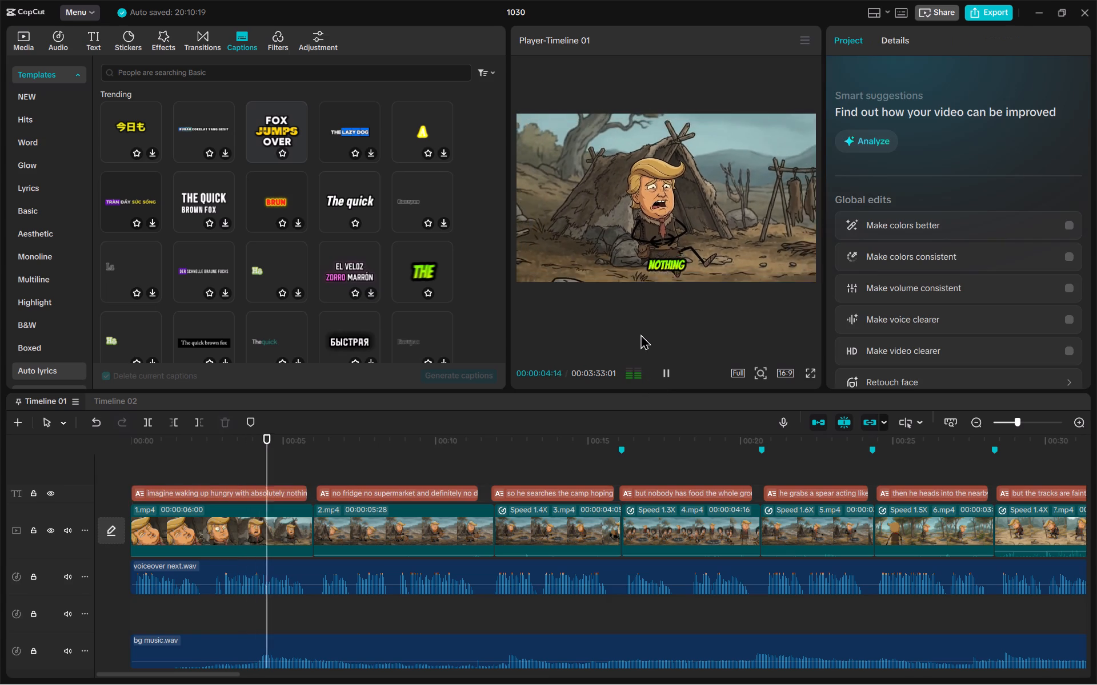
key("space")
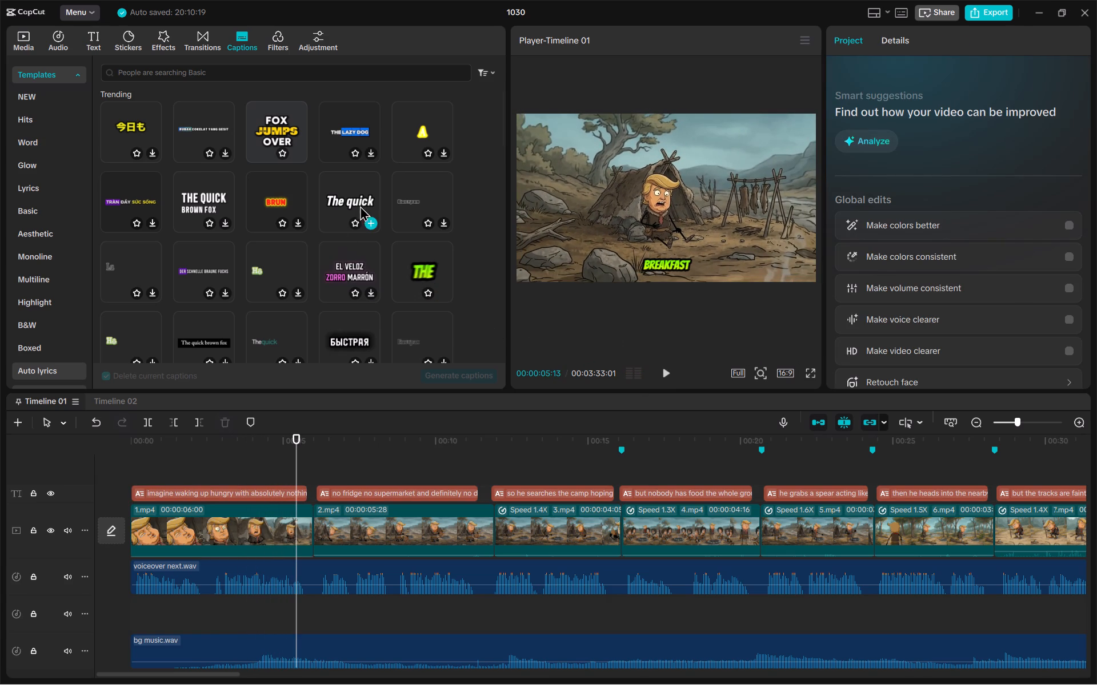
Look through the remaining Trending caption templates, down to the end of the list, for an alternative caption style.
scroll(360, 203, "down", 2)
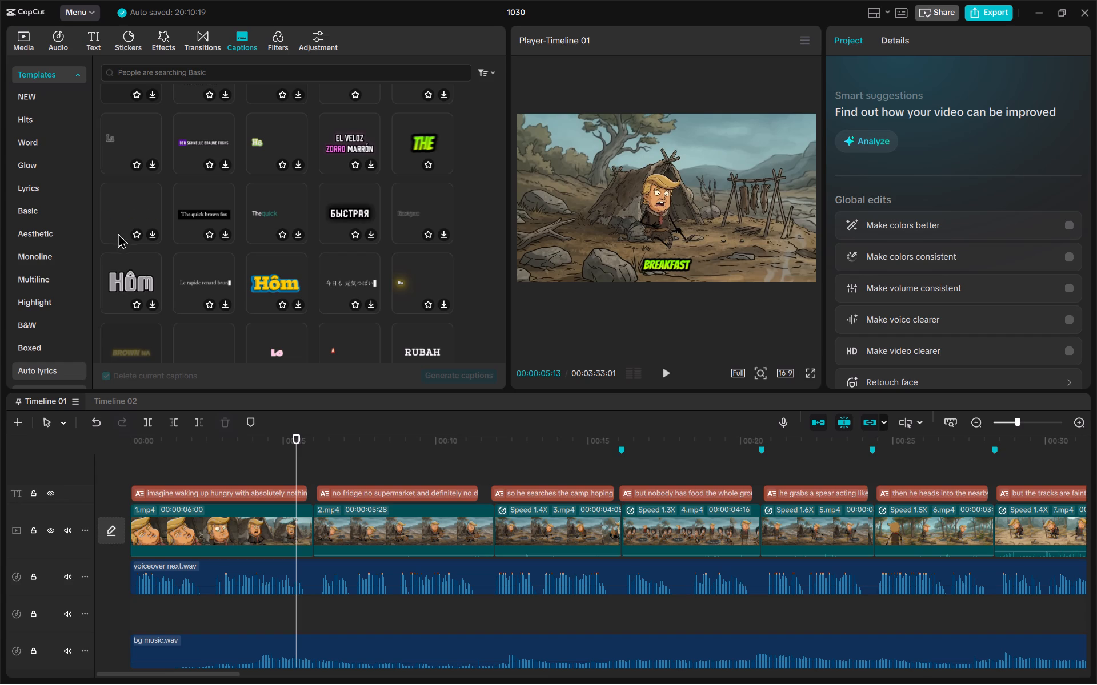
scroll(165, 240, "down", 1)
scroll(165, 240, "up", 1)
scroll(165, 240, "down", 1)
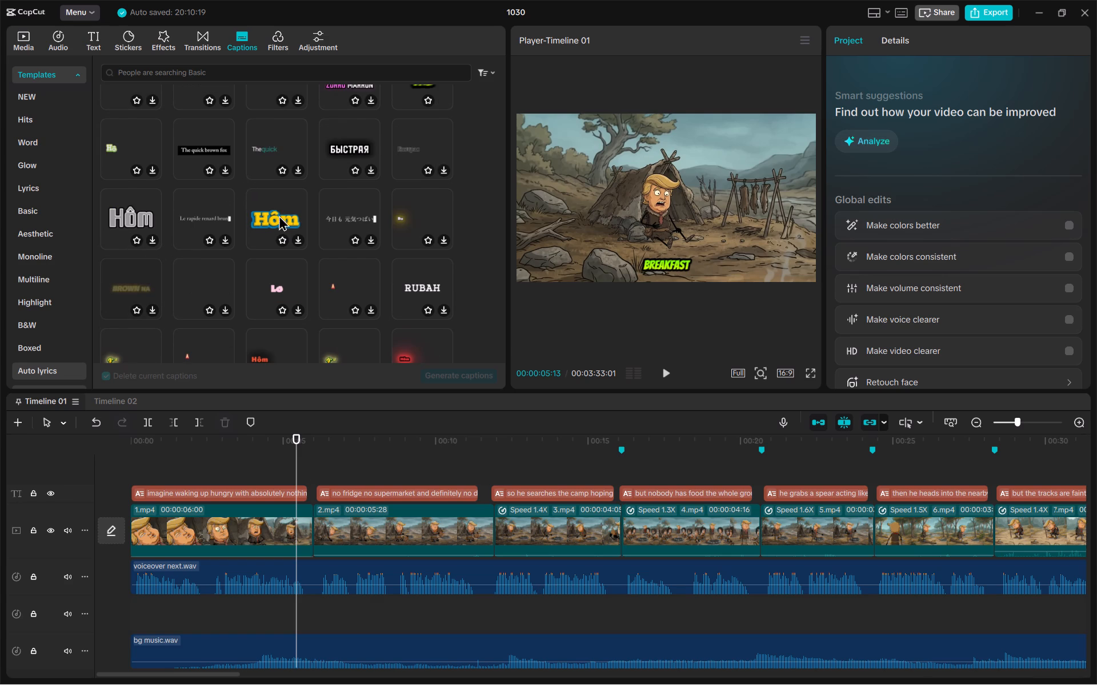
scroll(271, 304, "up", 1)
scroll(298, 284, "down", 4)
scroll(393, 244, "down", 2)
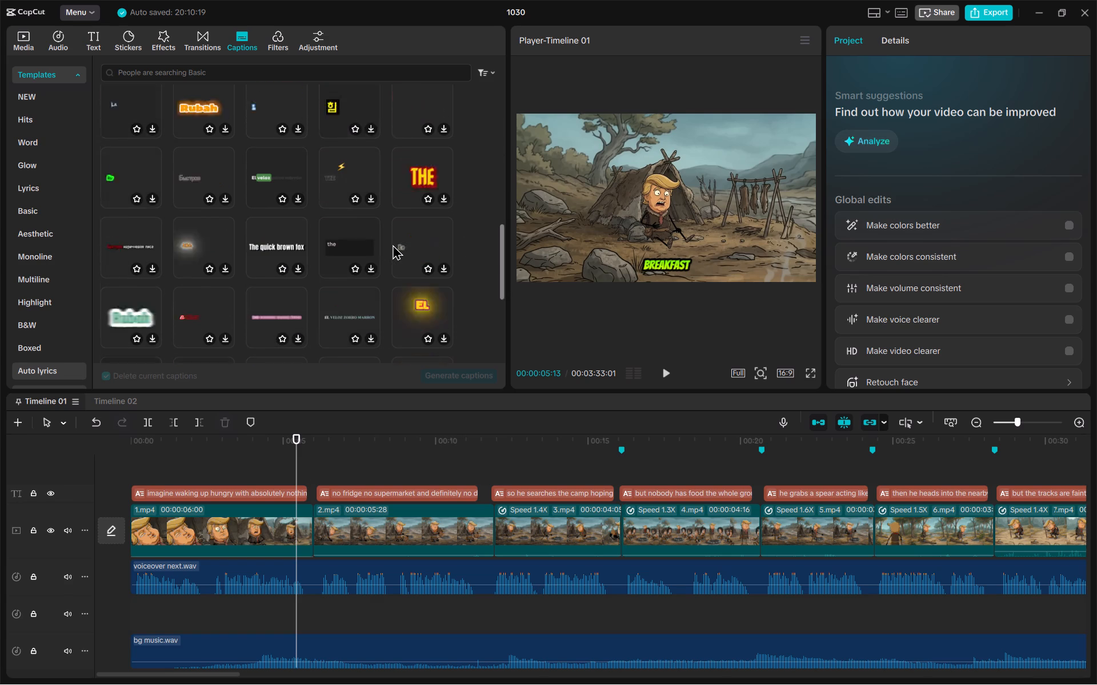
scroll(393, 244, "down", 4)
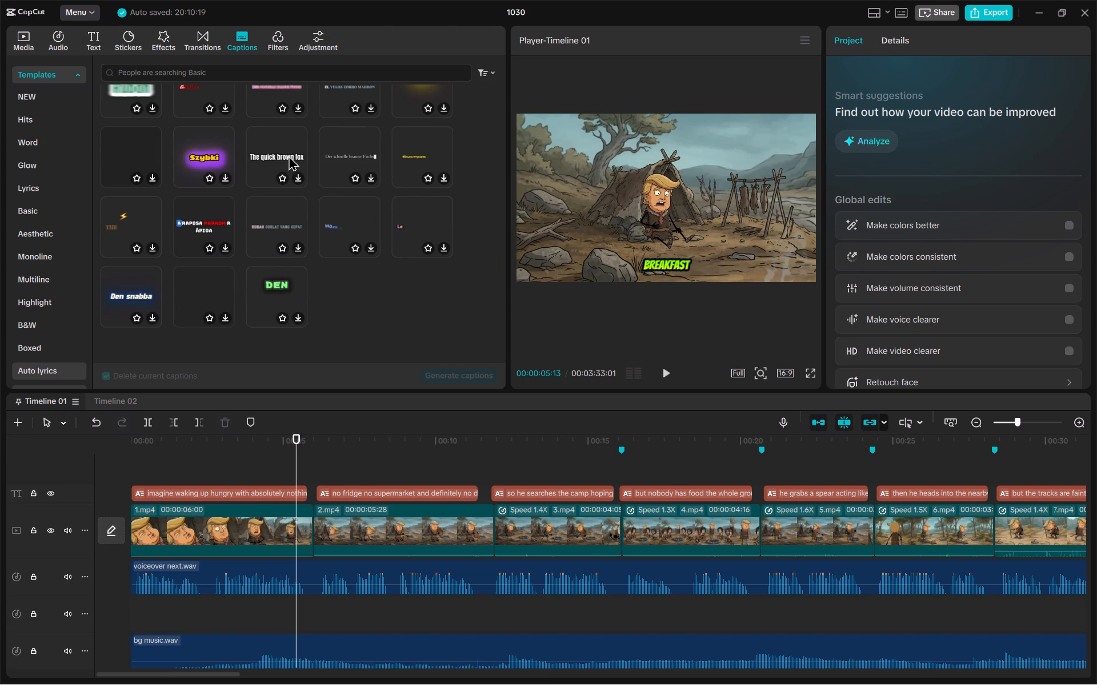
Look through the Word, Hits, Lyrics, Glow and Basic caption template categories for an alternative style.
left_click(60, 155)
left_click(51, 144)
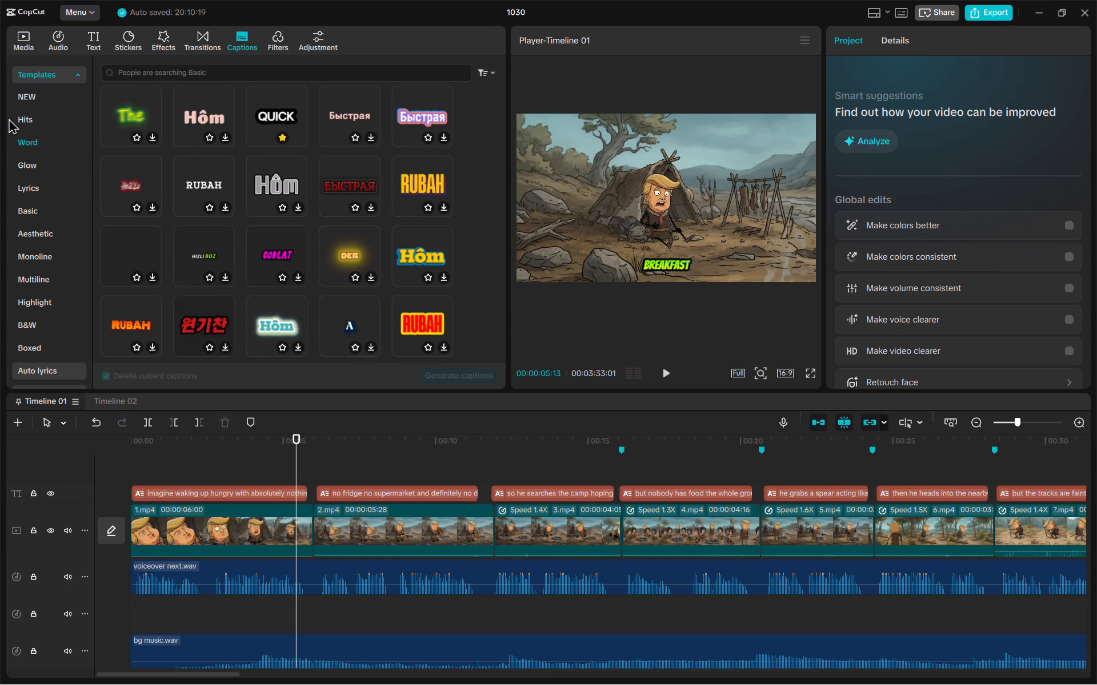
left_click(33, 124)
left_click(46, 186)
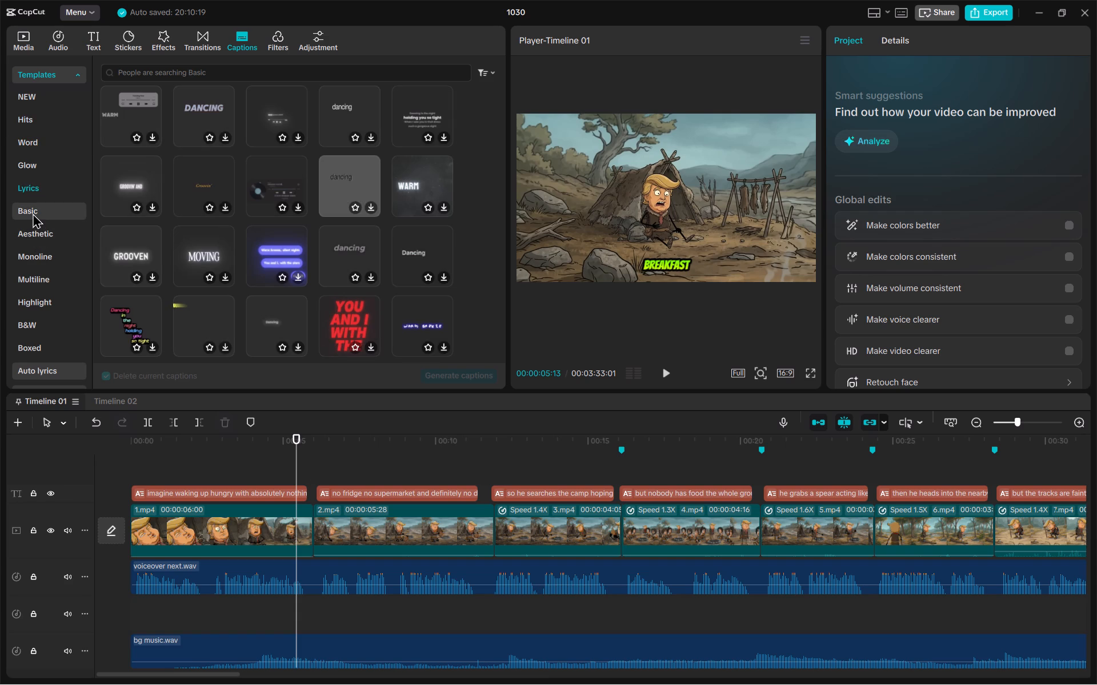
left_click(46, 172)
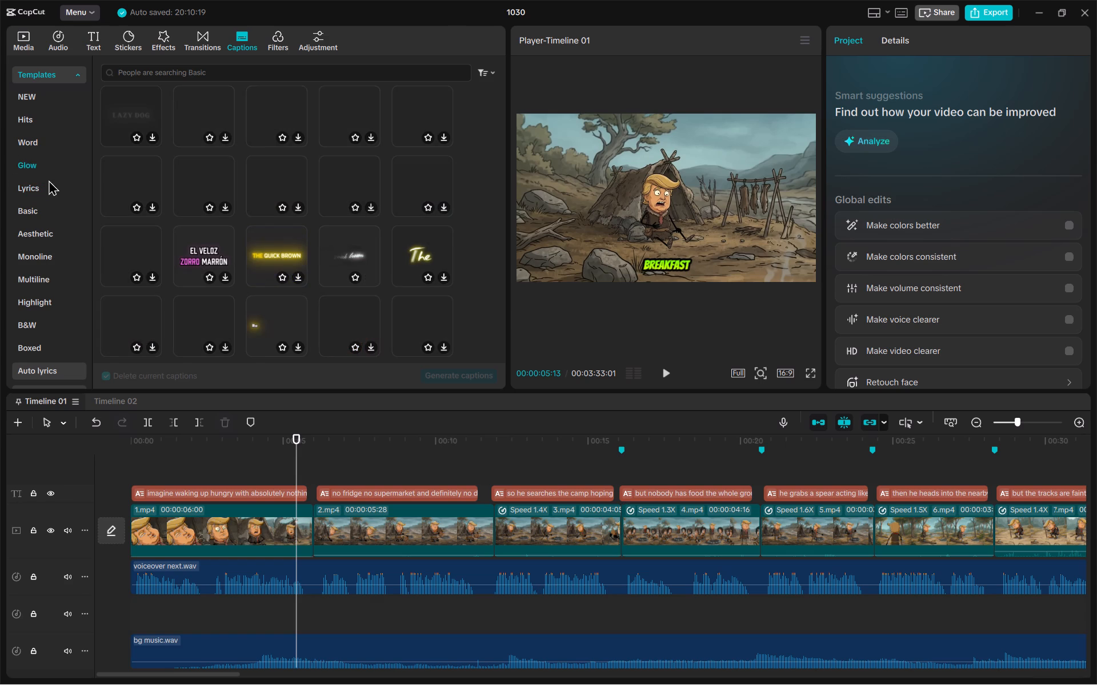
left_click(49, 213)
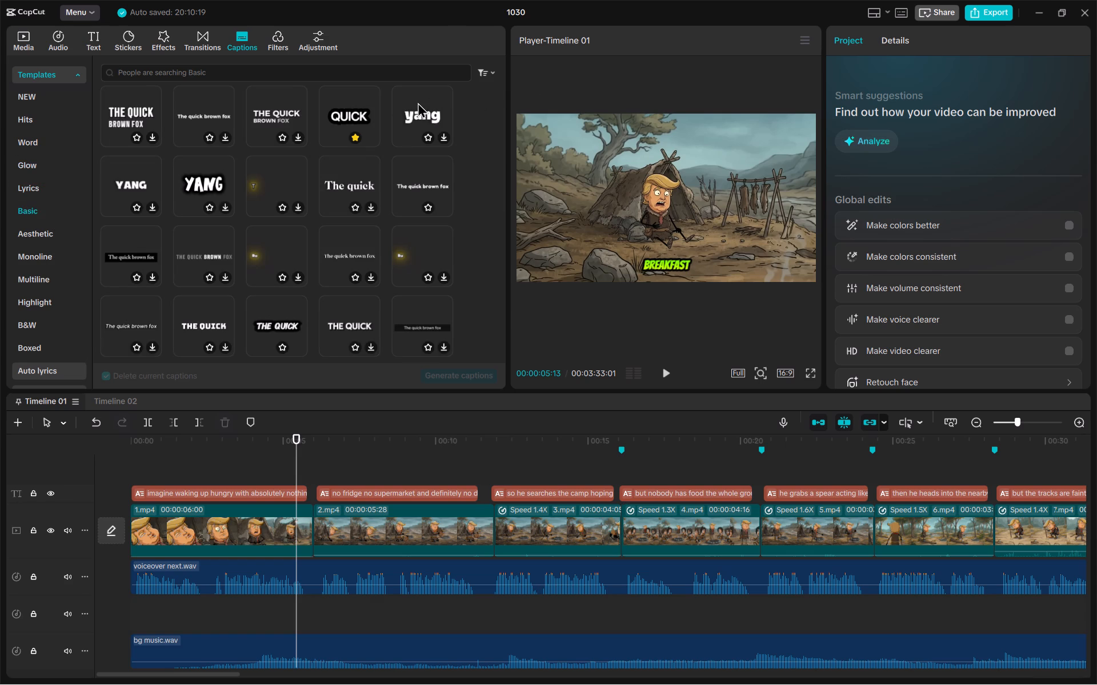
Preview the bold white Rubah and the black-outlined italic THE QUICK templates from the Basic category, and look through more Basic styles.
left_click(418, 102)
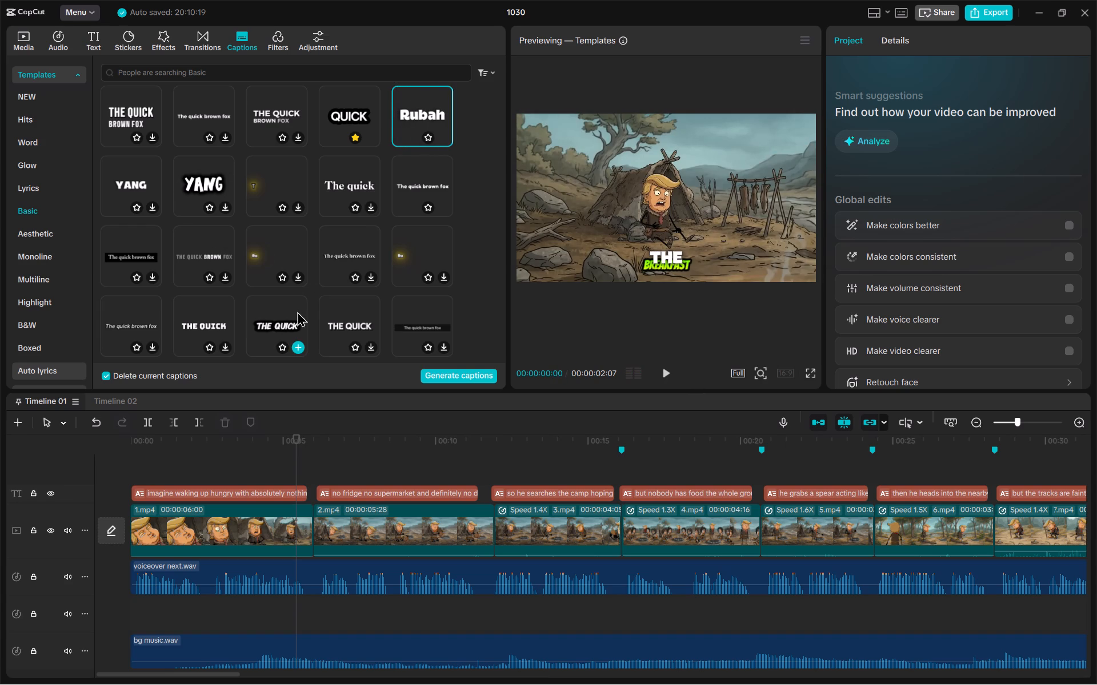
left_click(286, 324)
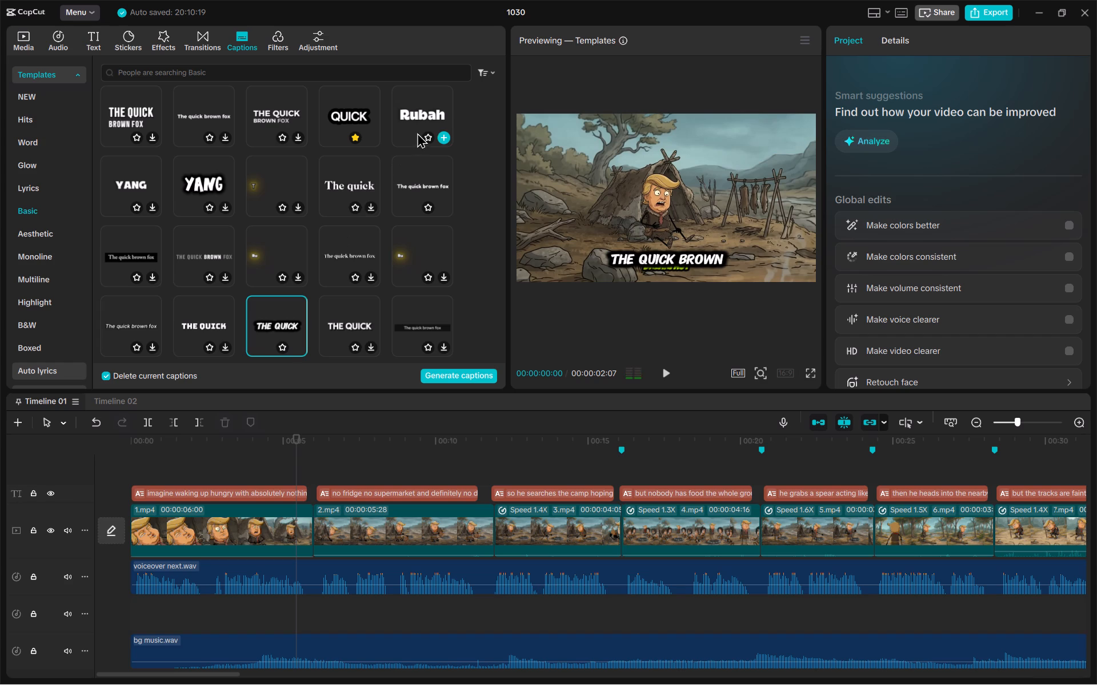
left_click(431, 111)
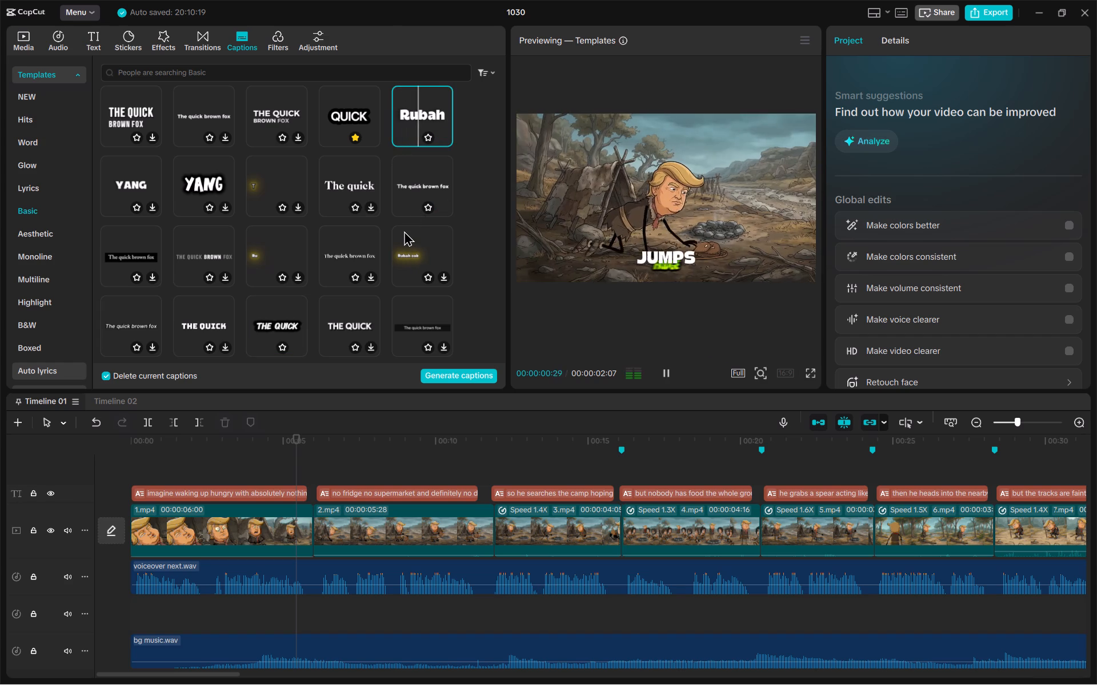
scroll(403, 231, "down", 4)
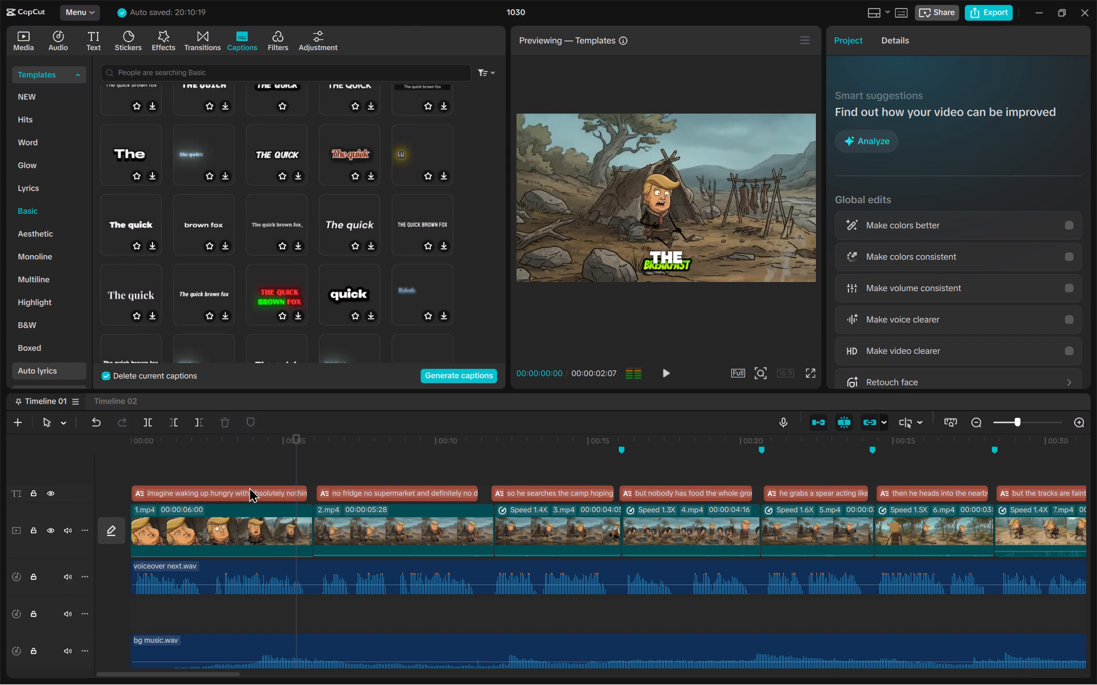
scroll(53, 284, "down", 5)
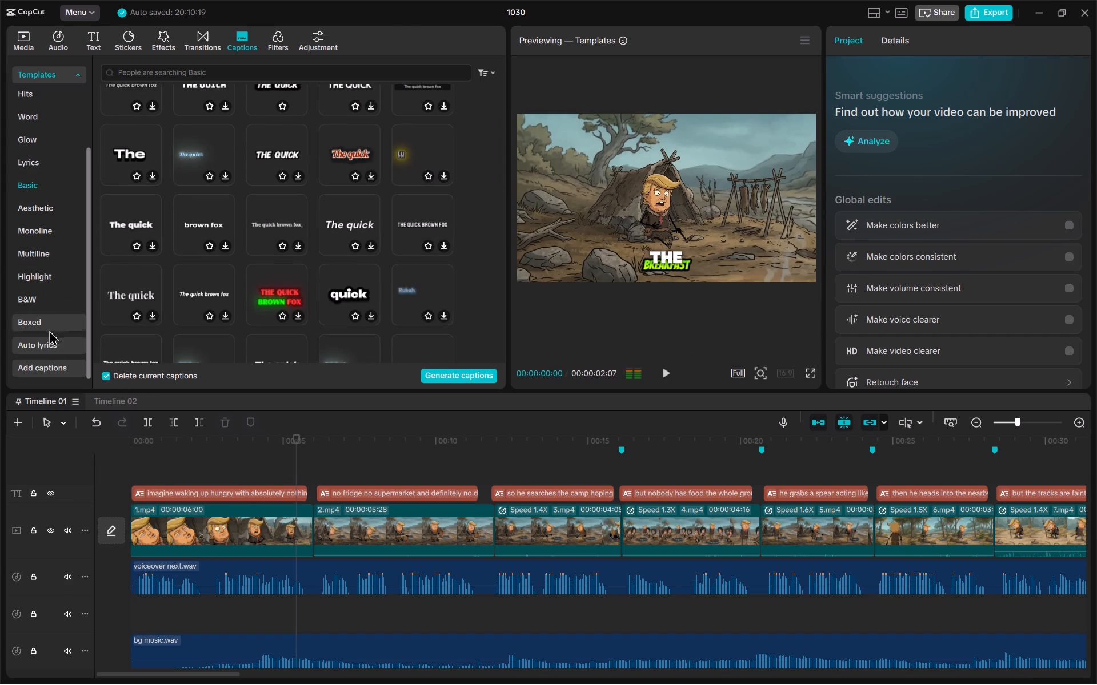
scroll(26, 283, "up", 8)
Delete all the green captions from the timeline, from the first clip to the end of the video.
left_click(234, 487)
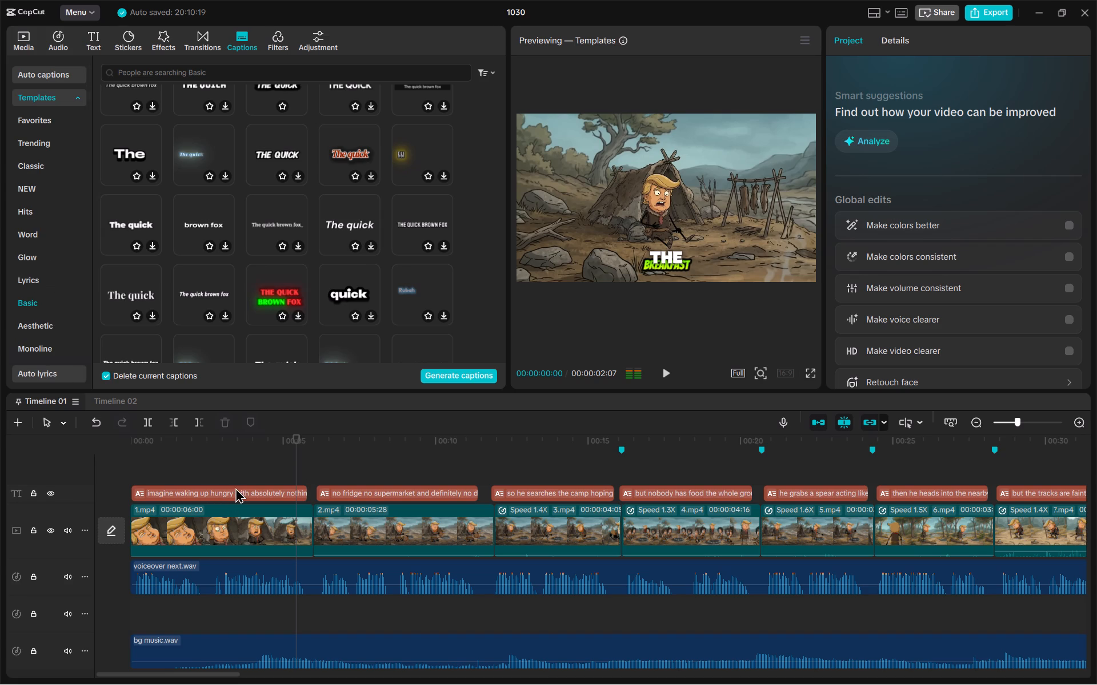
key("Delete")
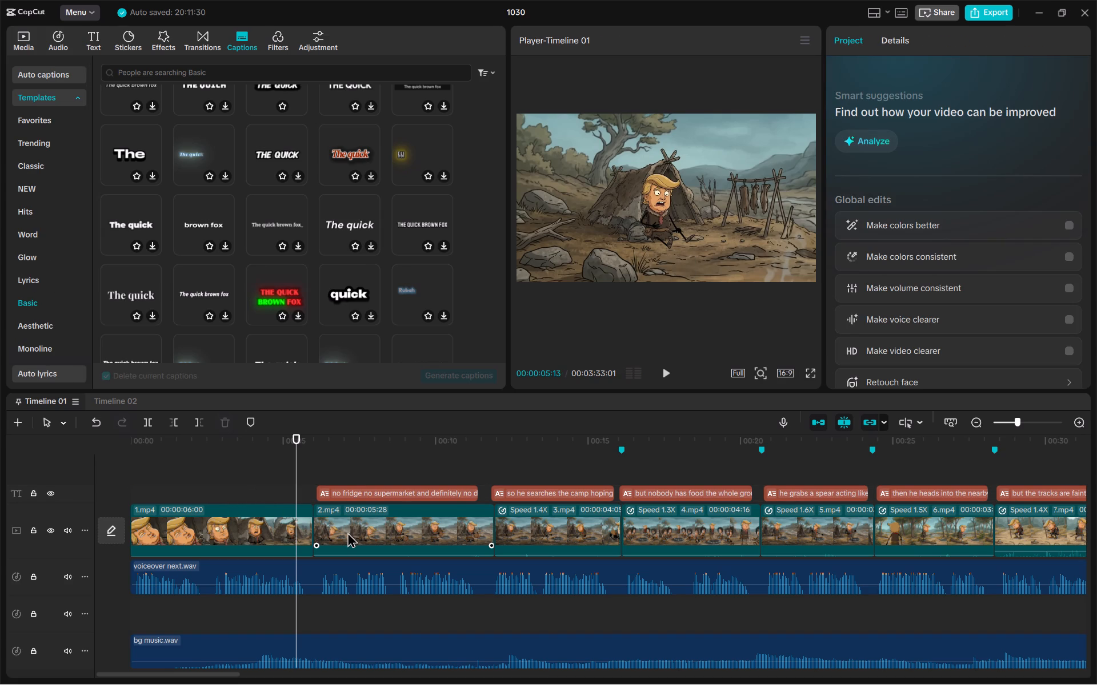
left_click(998, 420)
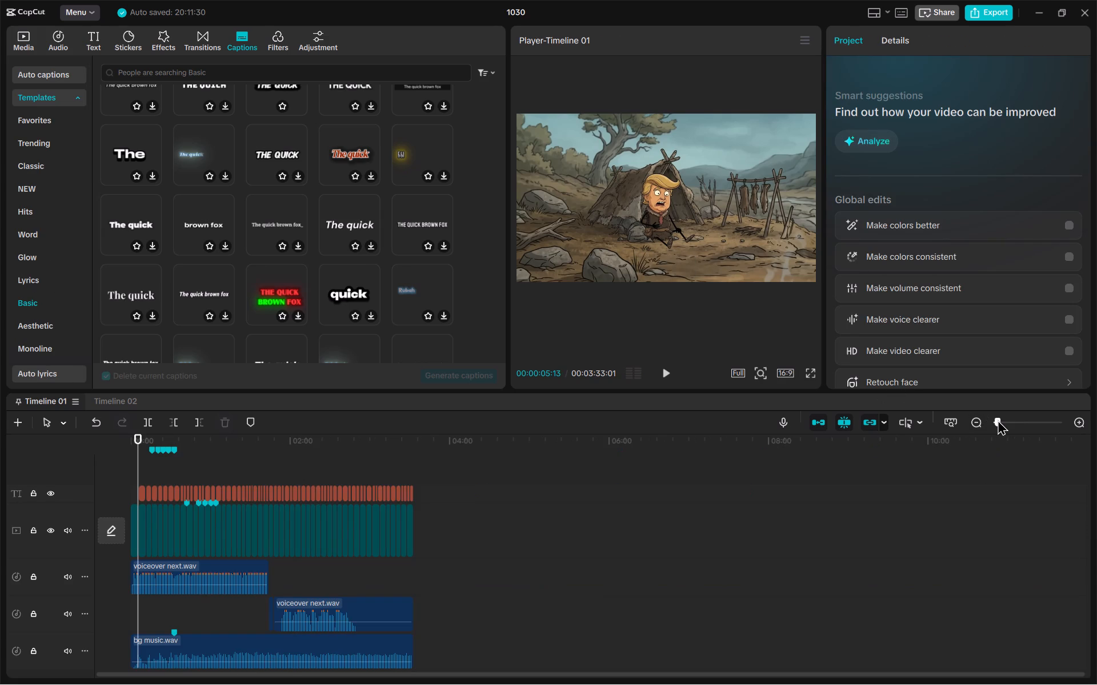
scroll(399, 534, "up", 4)
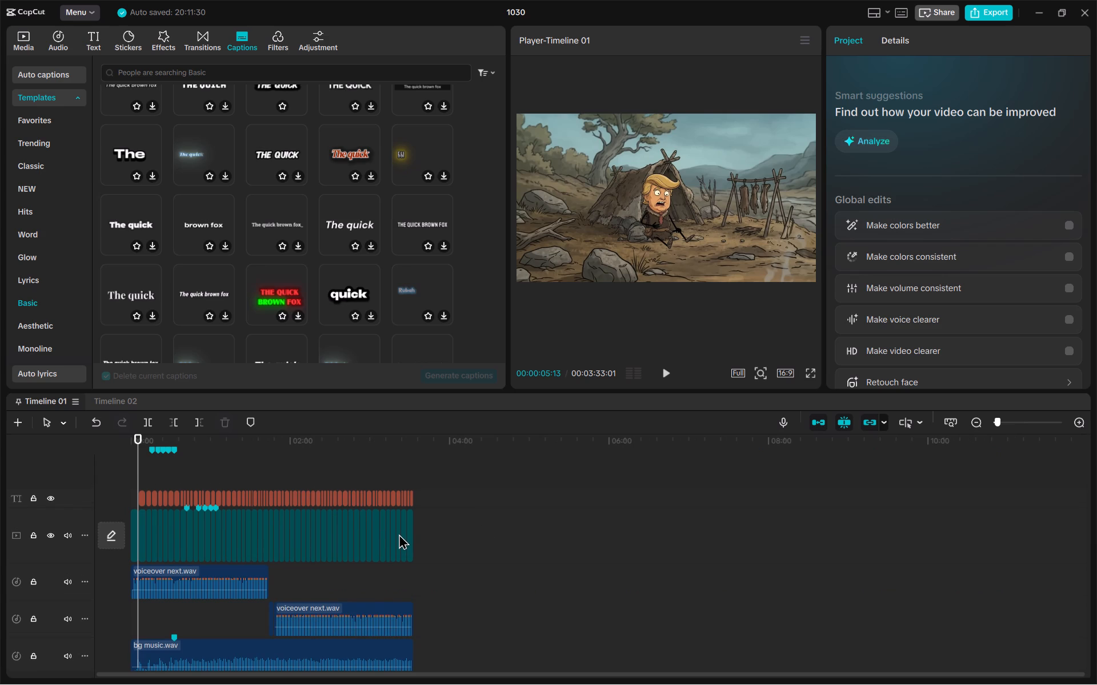
scroll(399, 534, "up", 1)
scroll(401, 532, "up", 1, "ctrl")
scroll(401, 533, "down", 1, "ctrl")
scroll(401, 533, "up", 9, "ctrl")
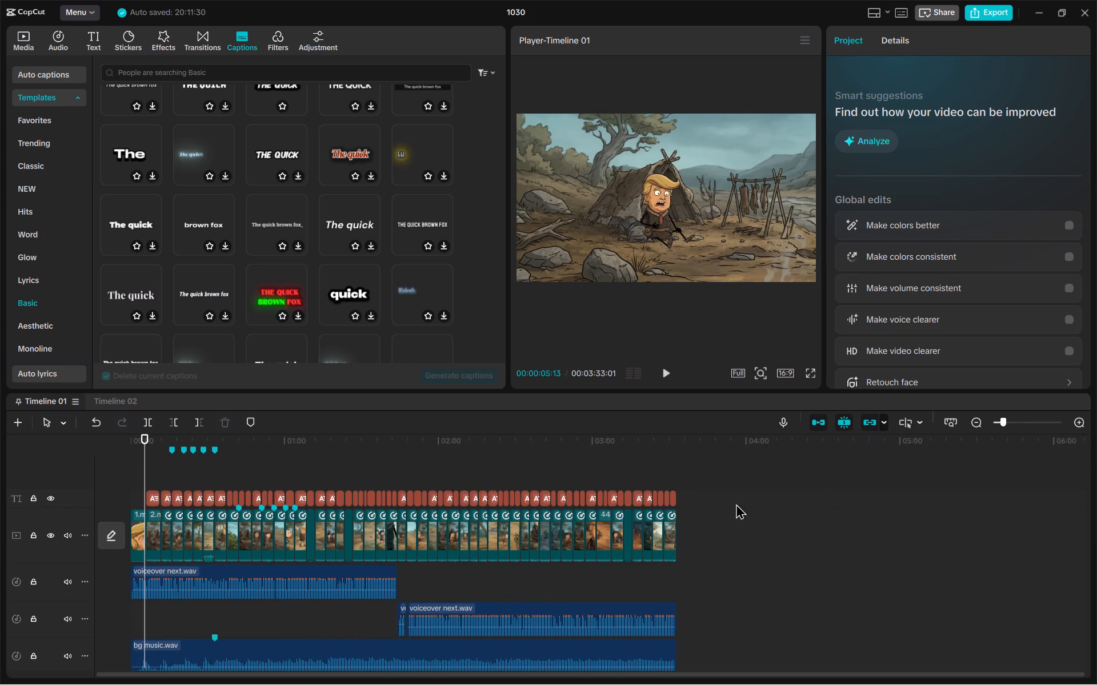
left_click(719, 505)
left_click_drag(716, 499, 142, 493)
key("Delete")
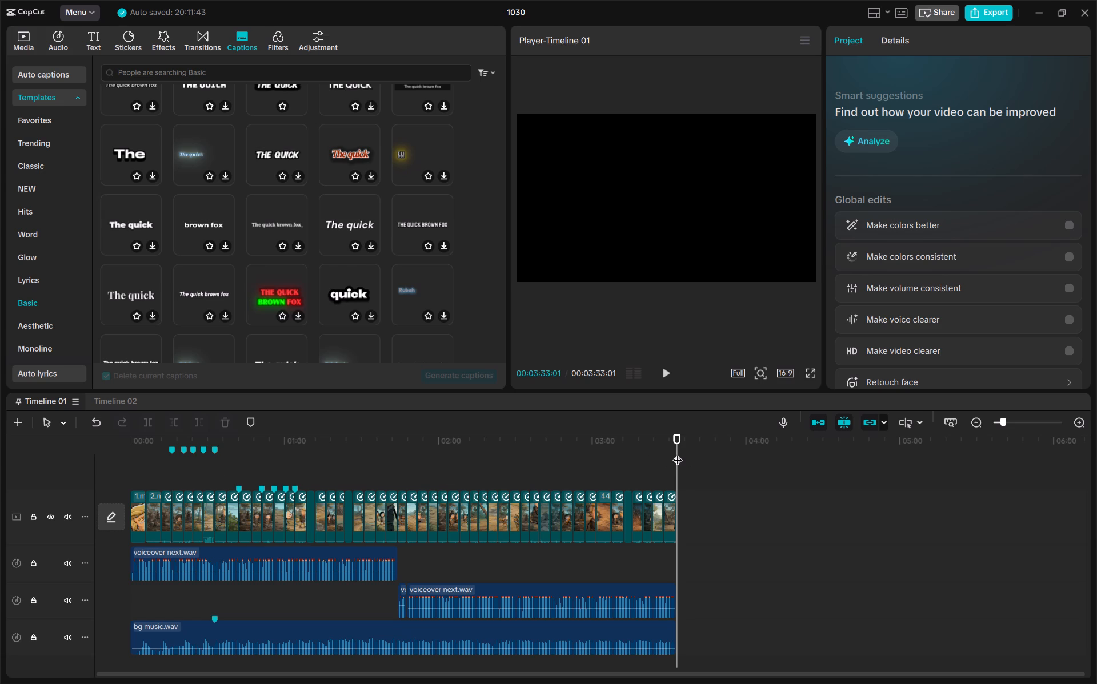
Play the caption-free video full screen from the beginning, stopping at 00:00:09:27.
left_click_drag(677, 453, 1, 517)
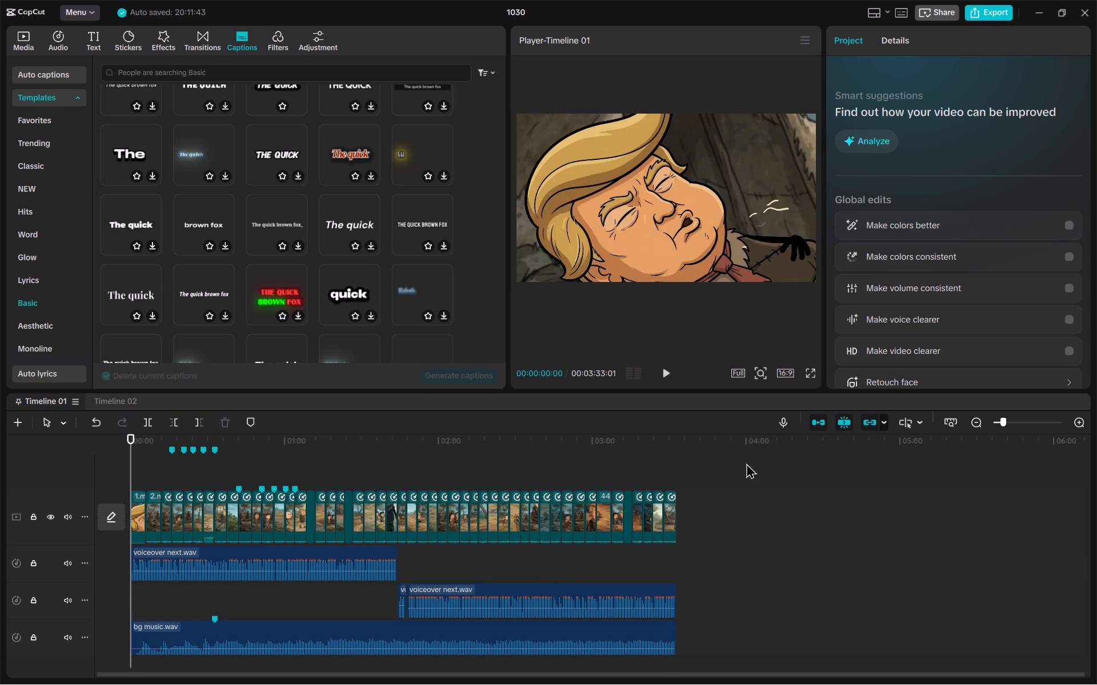
left_click(814, 378)
left_click(812, 377)
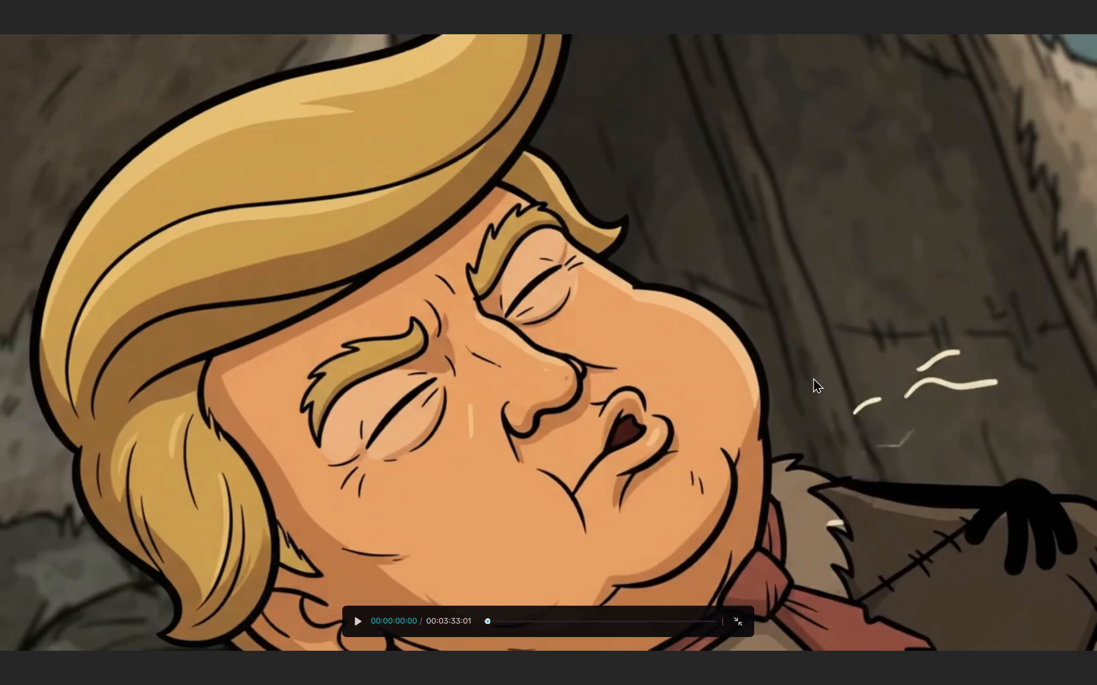
key("space")
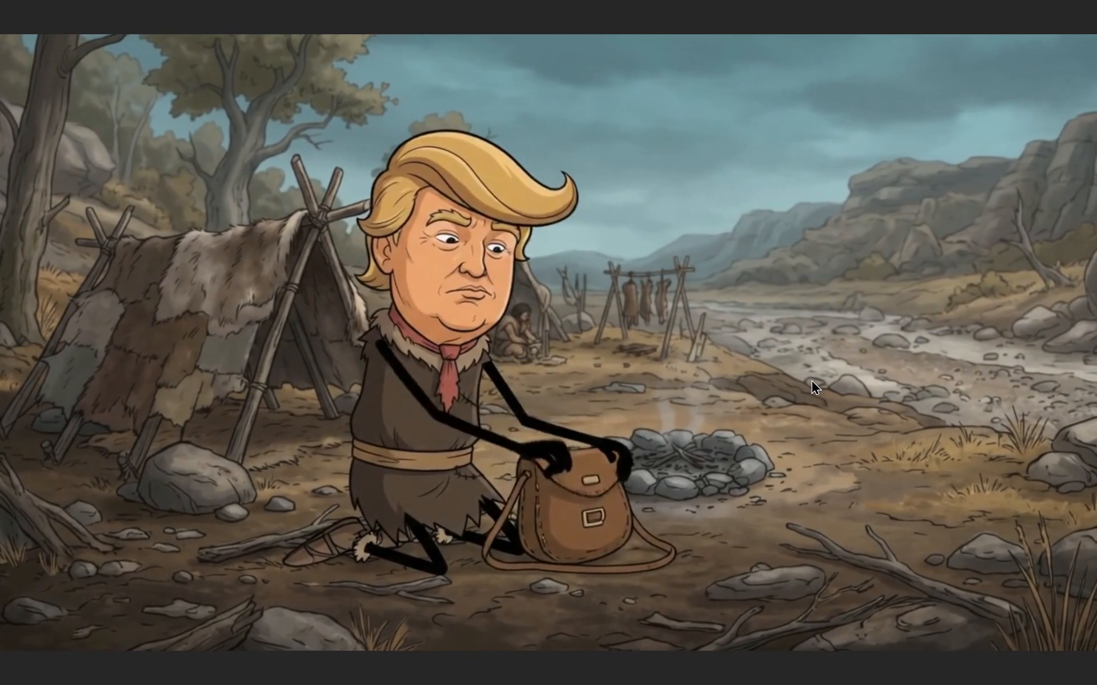
key("space")
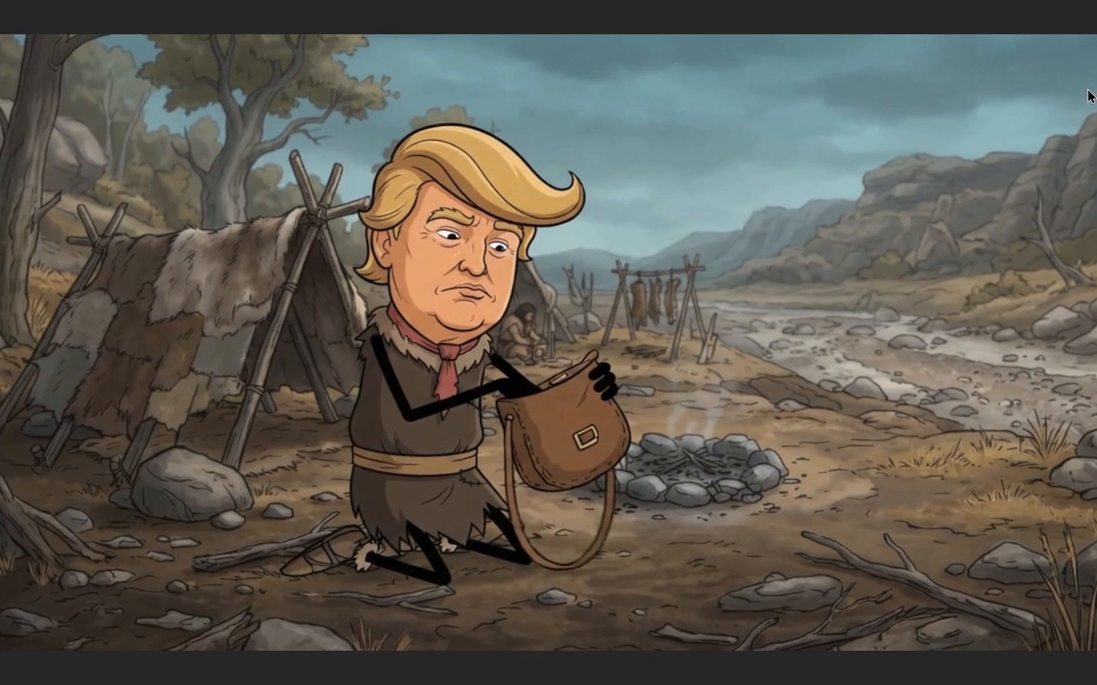
key("Escape")
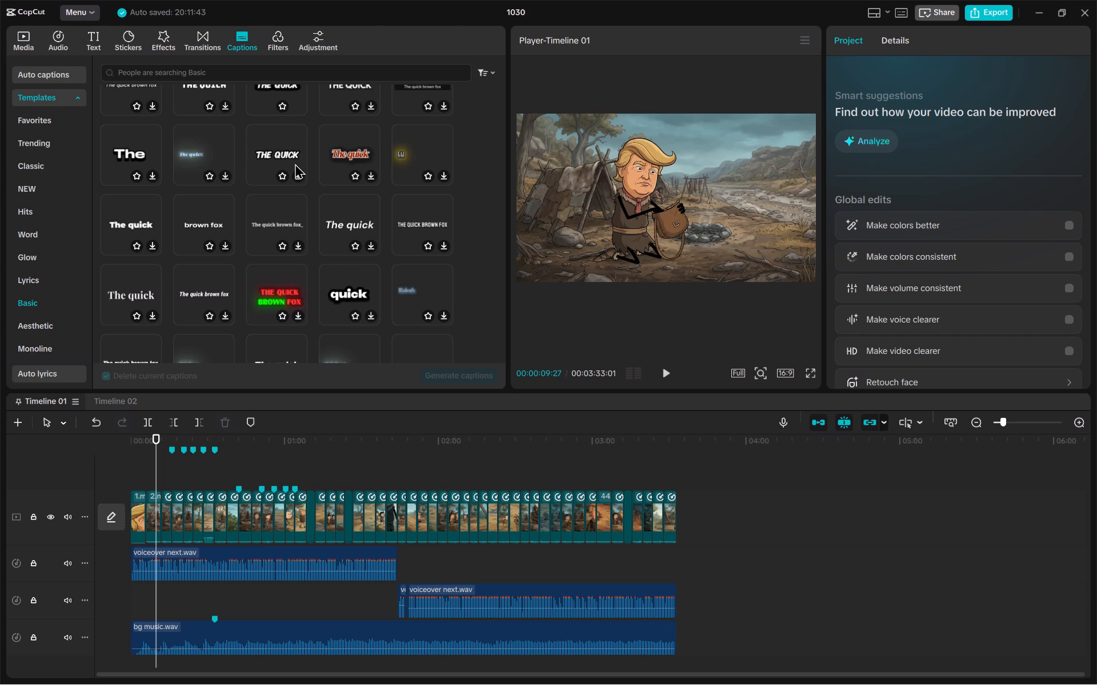
Look through the Basic caption templates again and preview the narrow white all-caps THE QUICK BROWN FOX style.
scroll(295, 163, "up", 2)
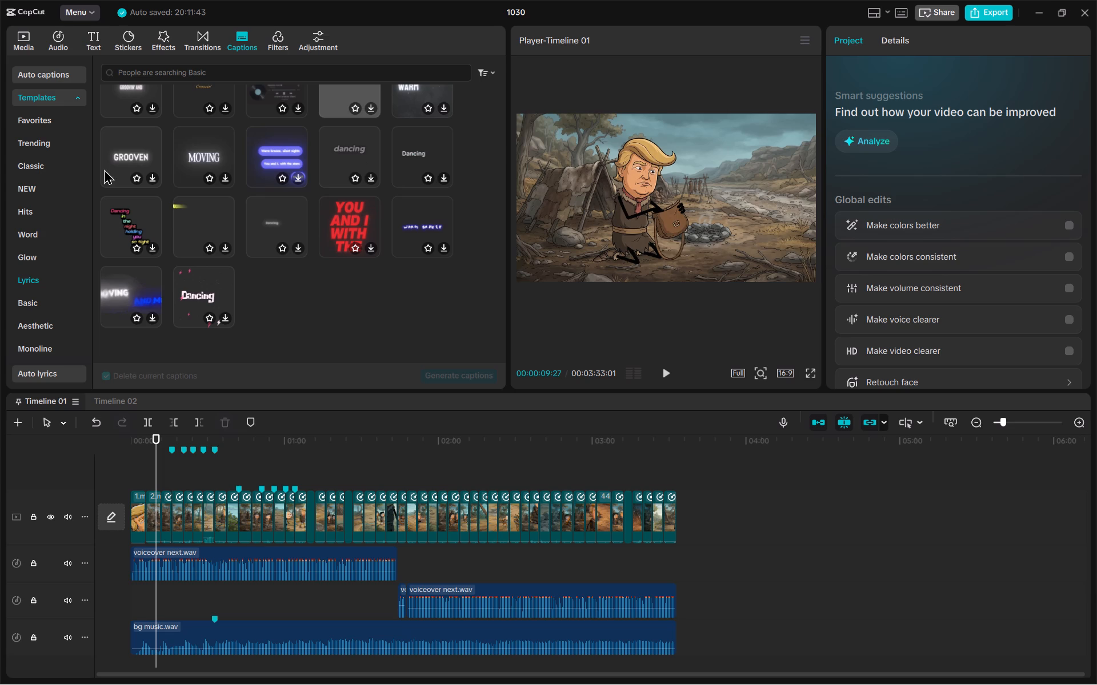
scroll(195, 245, "up", 20)
scroll(195, 245, "up", 9)
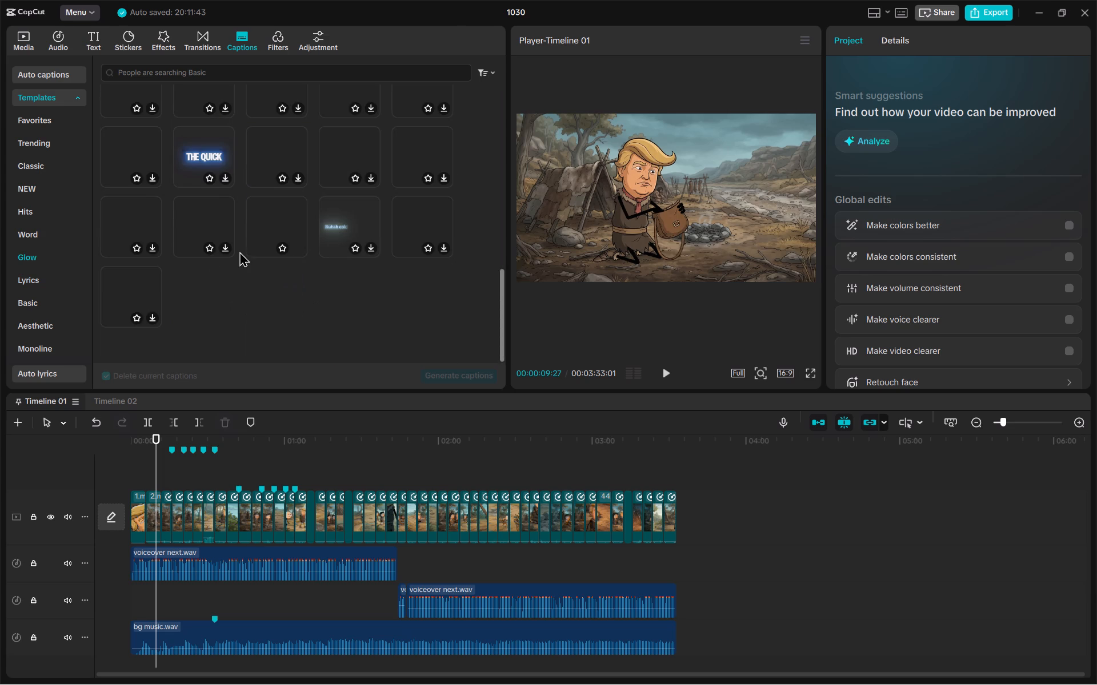
scroll(63, 237, "down", 1)
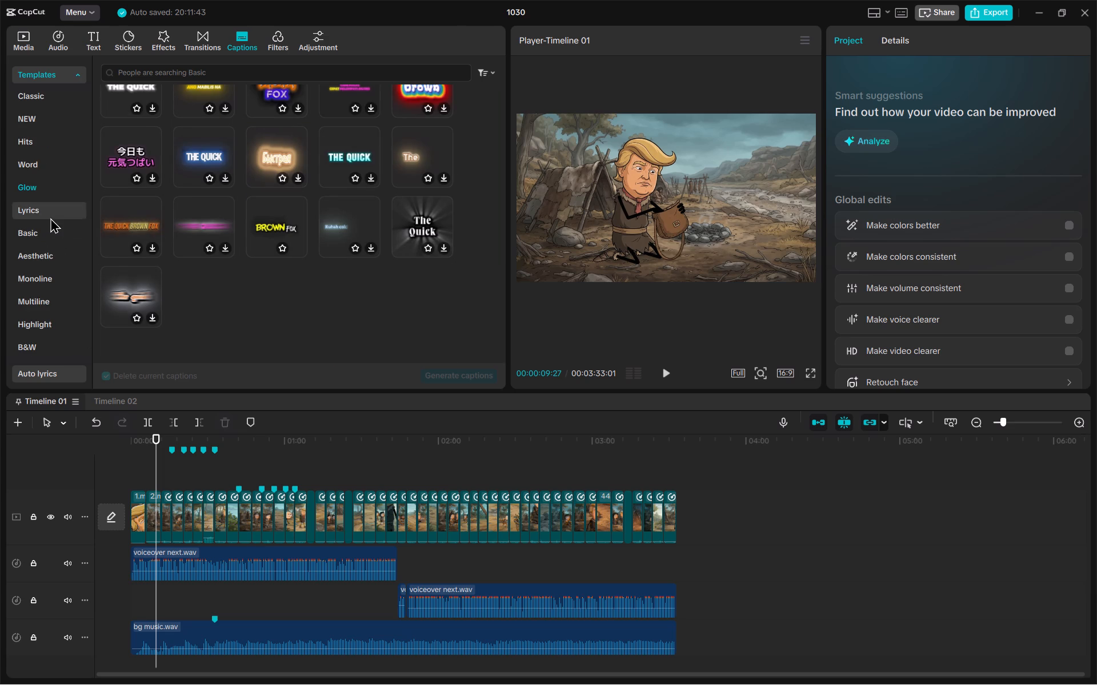
left_click(55, 236)
left_click(63, 253)
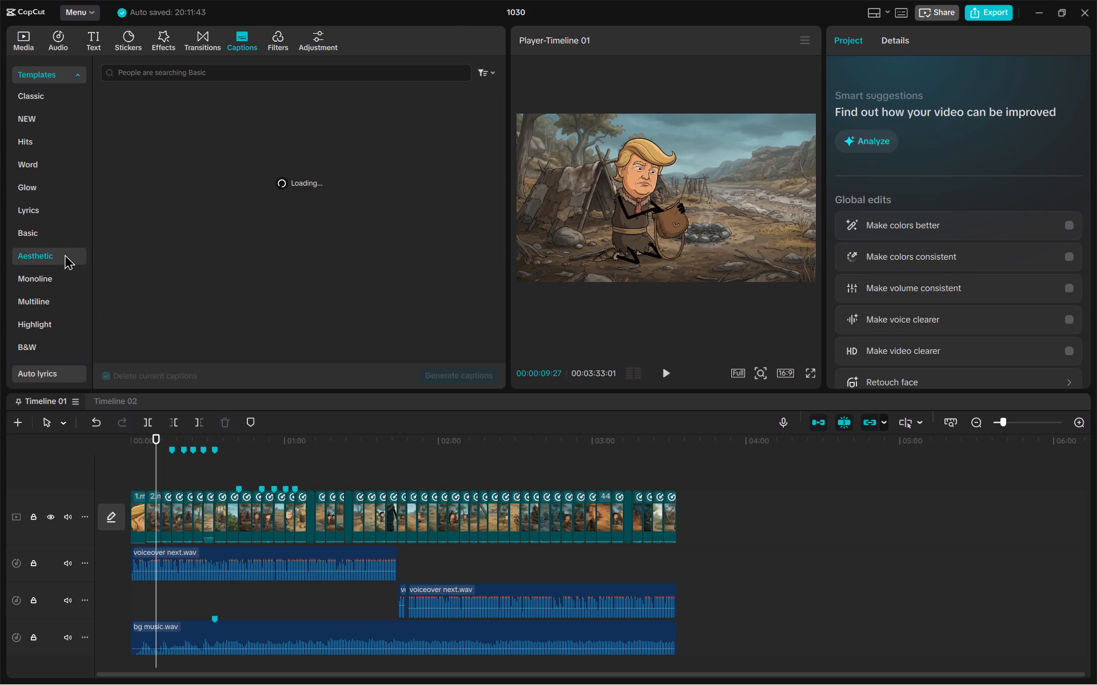
left_click(59, 237)
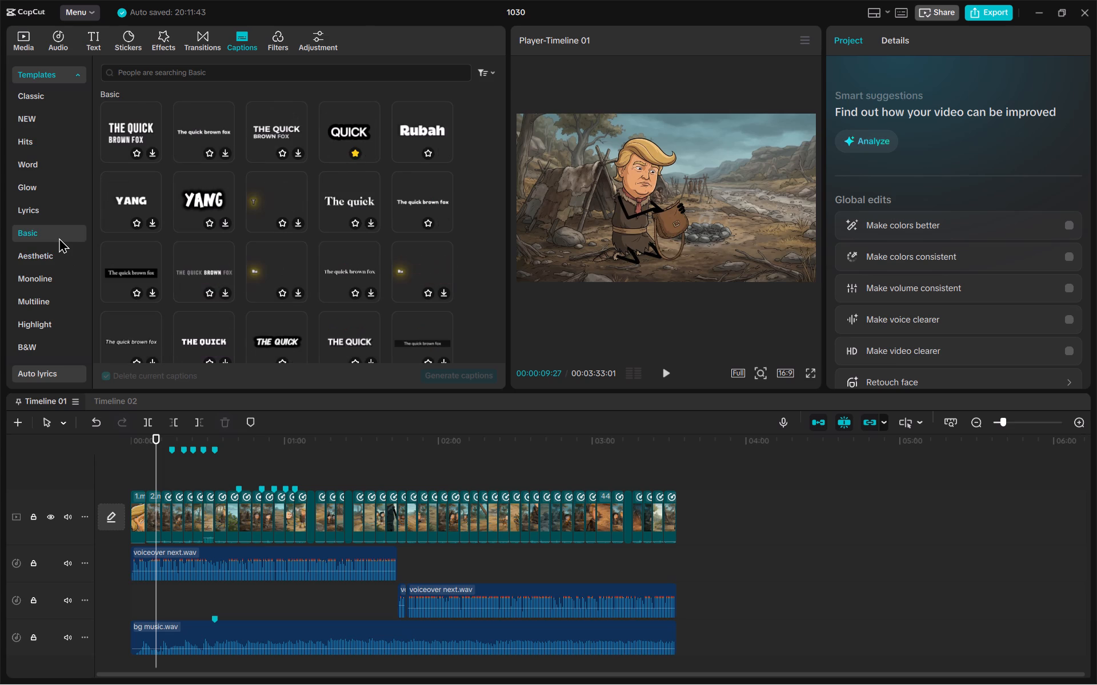
scroll(298, 215, "down", 2)
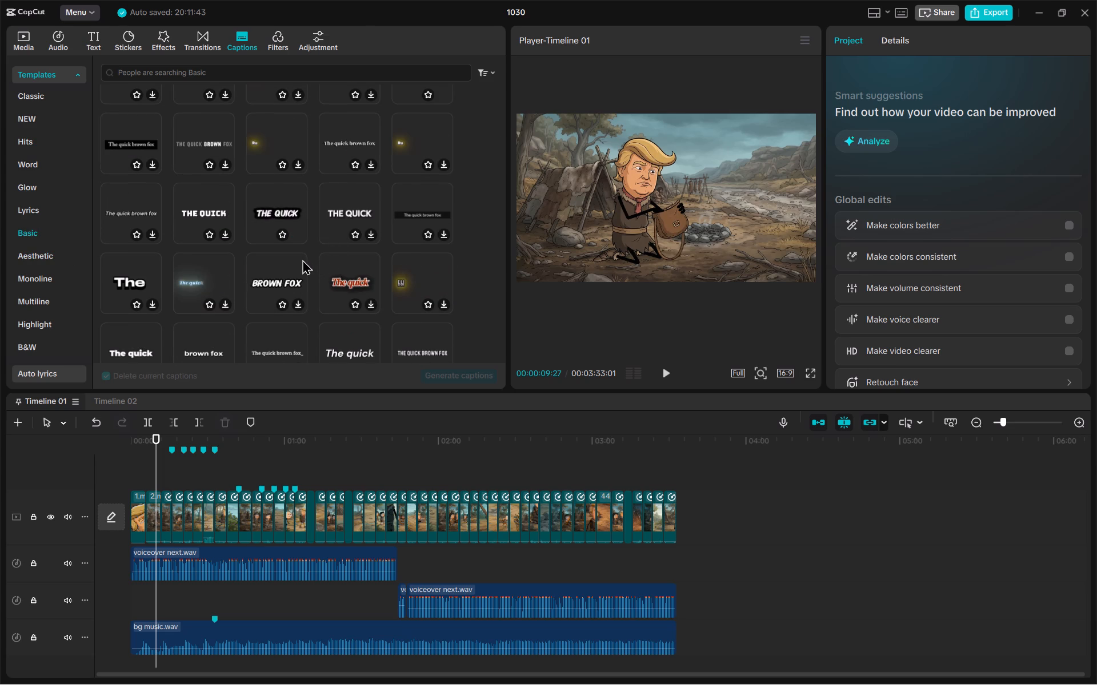
scroll(301, 260, "down", 1)
scroll(301, 260, "up", 1)
scroll(301, 260, "down", 1)
scroll(301, 260, "up", 1)
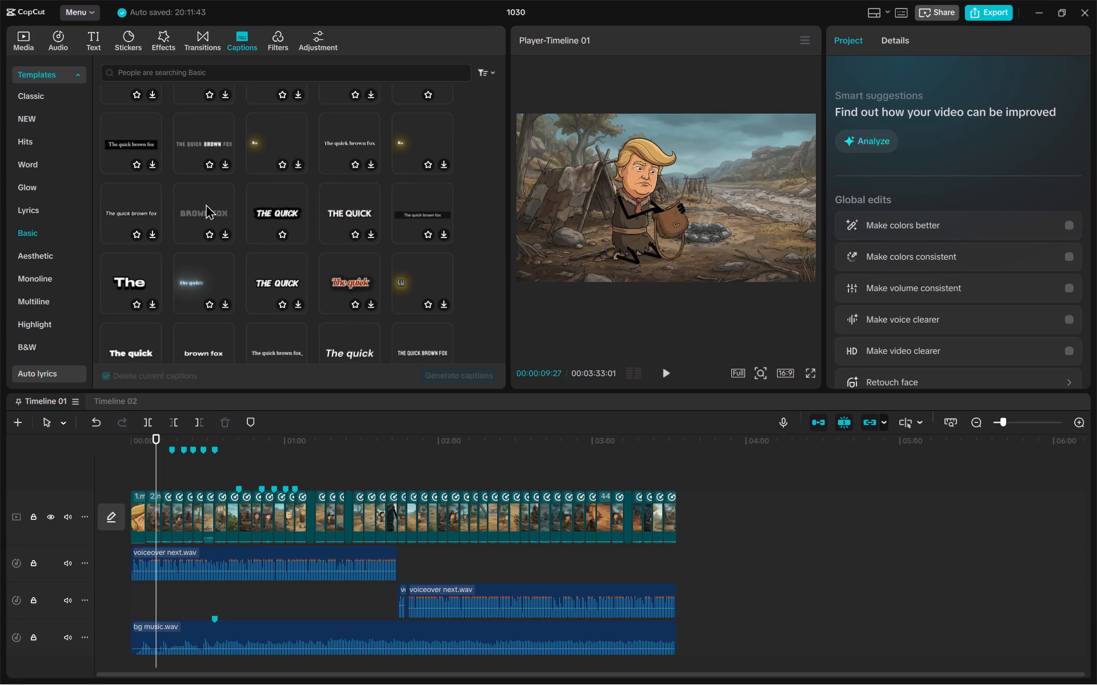
scroll(298, 259, "down", 1)
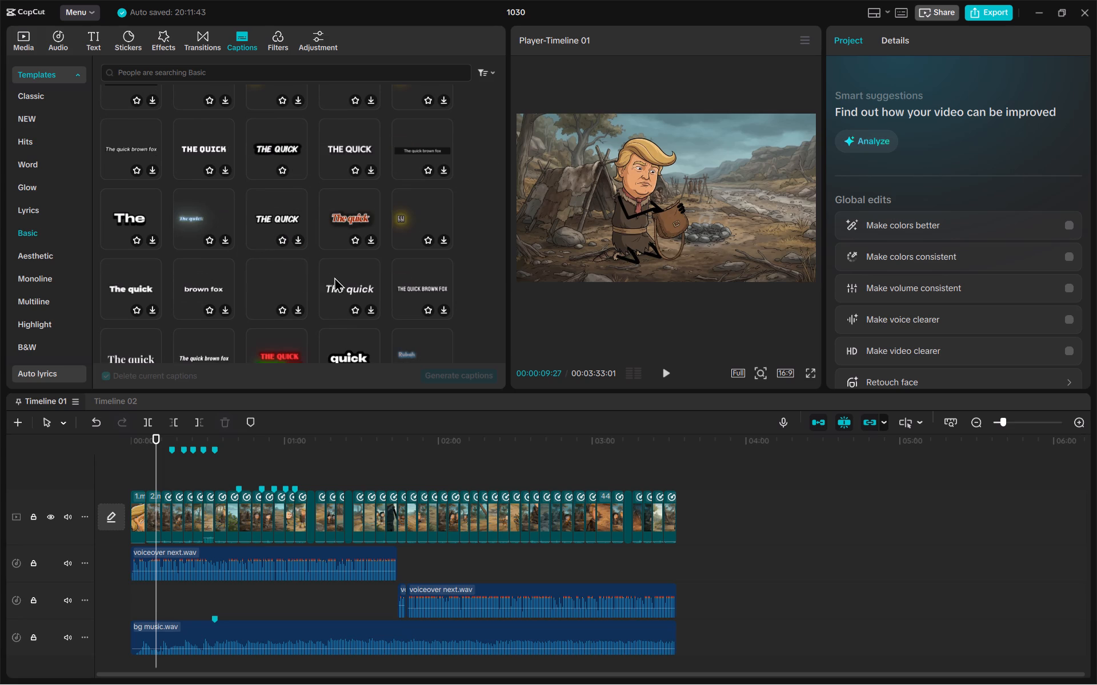
scroll(266, 184, "up", 3)
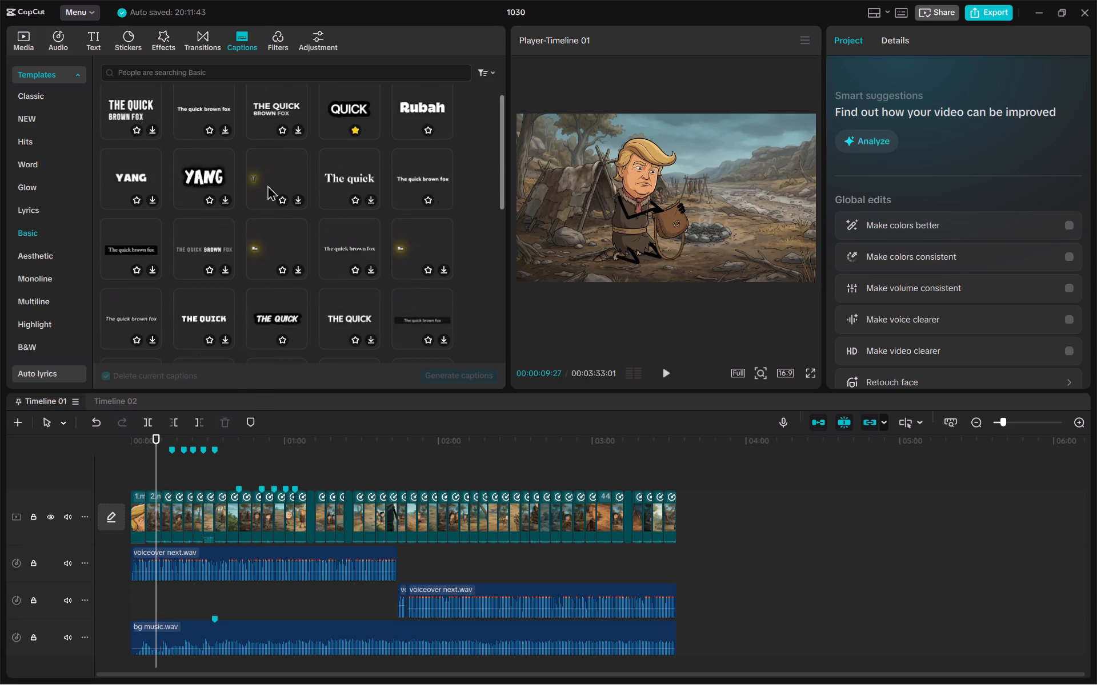
scroll(267, 185, "up", 3)
left_click(51, 236)
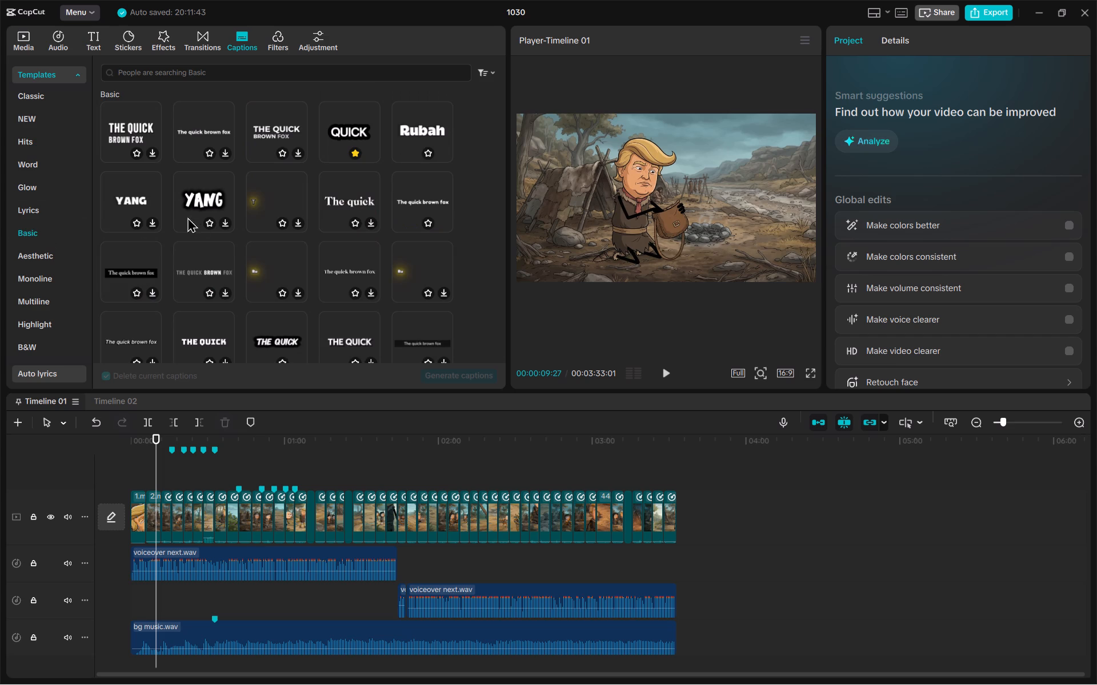
scroll(253, 241, "down", 5)
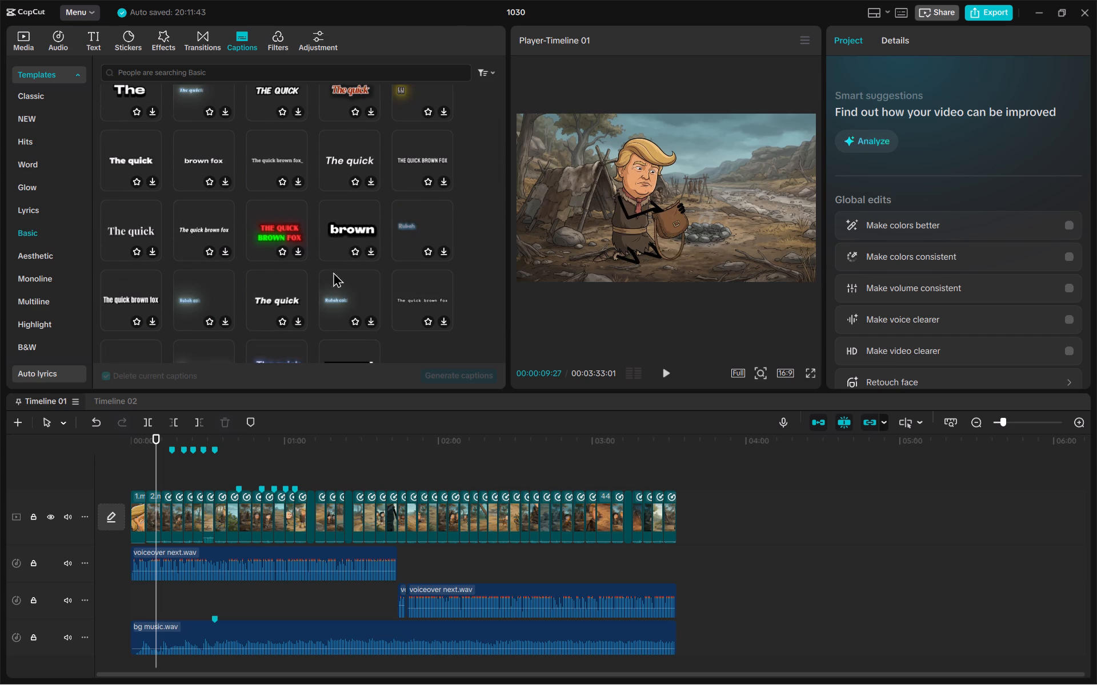
left_click(441, 160)
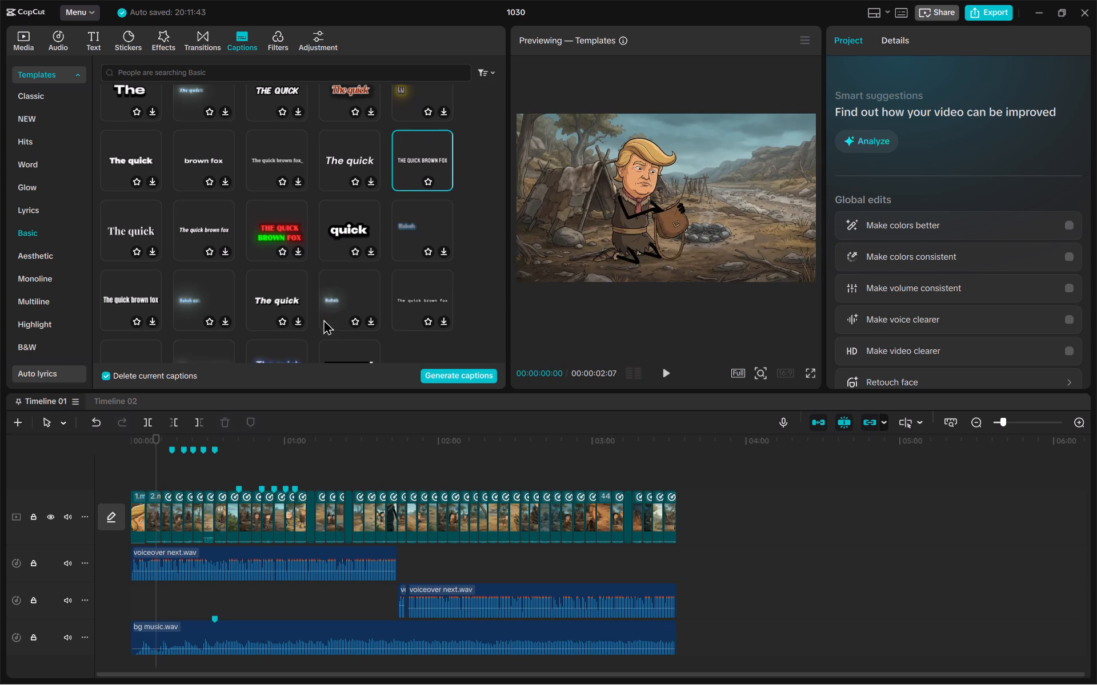
Generate captions for the whole video with the white bold serif The quick template from the Basic category.
scroll(311, 309, "up", 5)
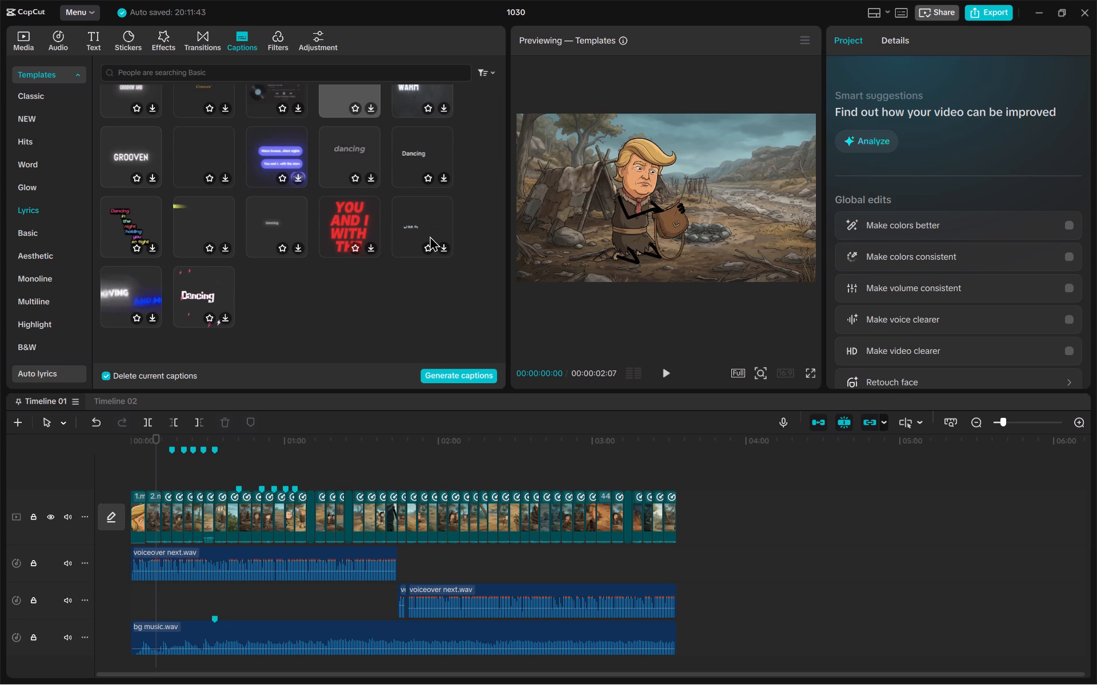
scroll(430, 236, "up", 8)
scroll(430, 236, "down", 4)
scroll(430, 236, "up", 20)
scroll(430, 236, "up", 20)
scroll(430, 236, "up", 11)
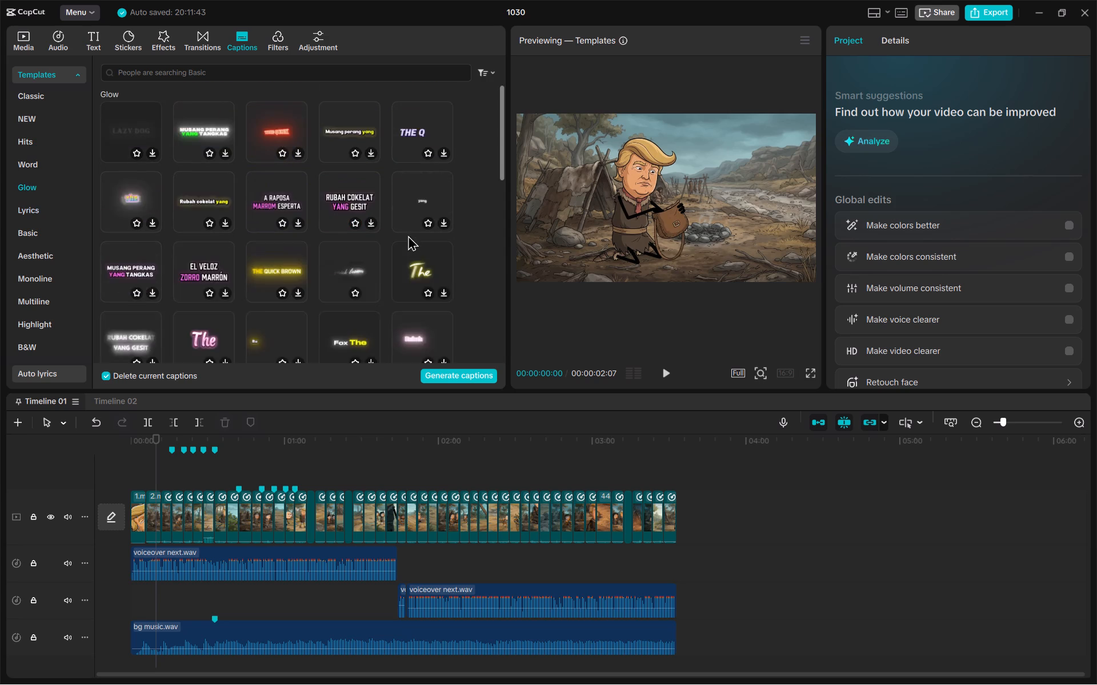
scroll(404, 246, "up", 20)
scroll(404, 246, "up", 20)
scroll(404, 246, "up", 20)
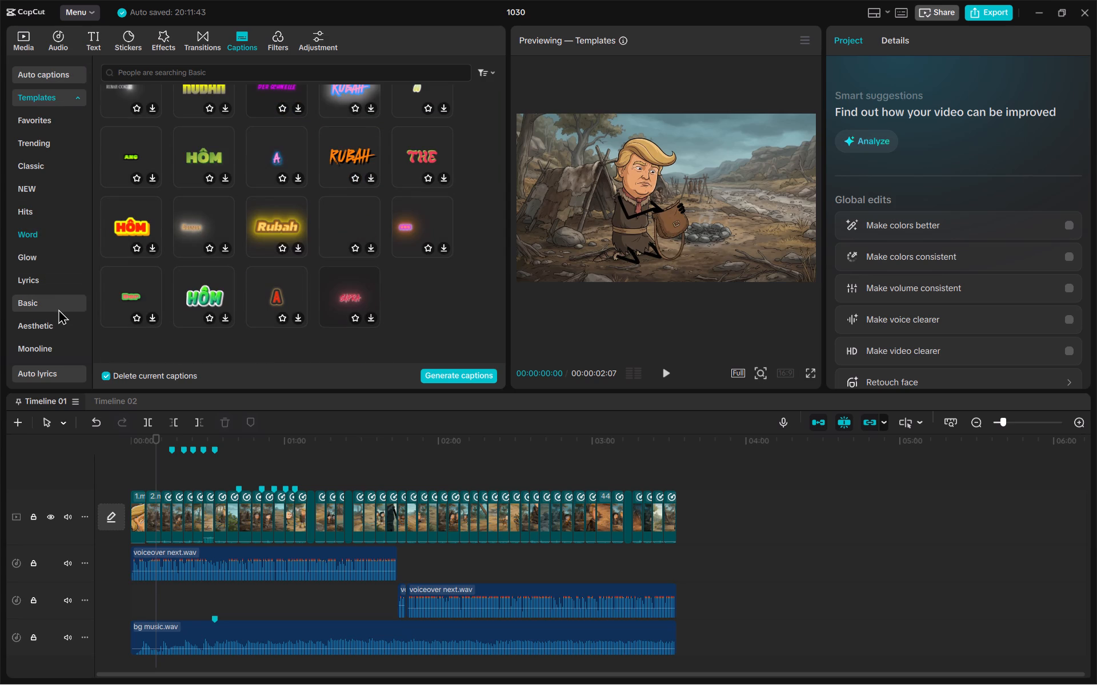
left_click(57, 305)
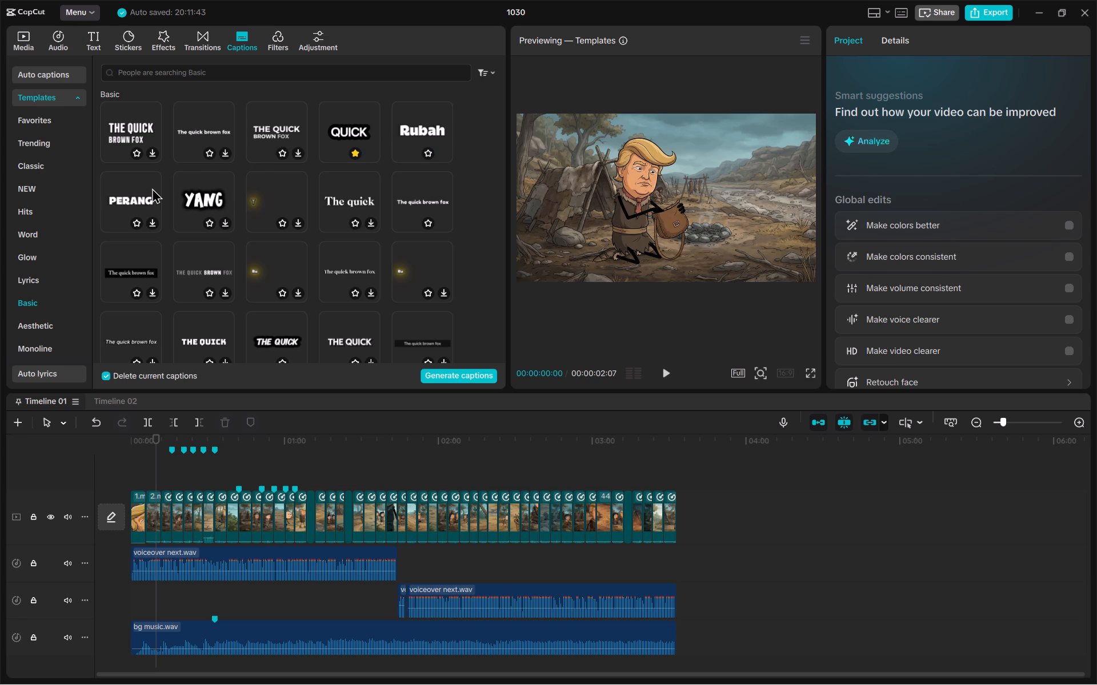
left_click(369, 194)
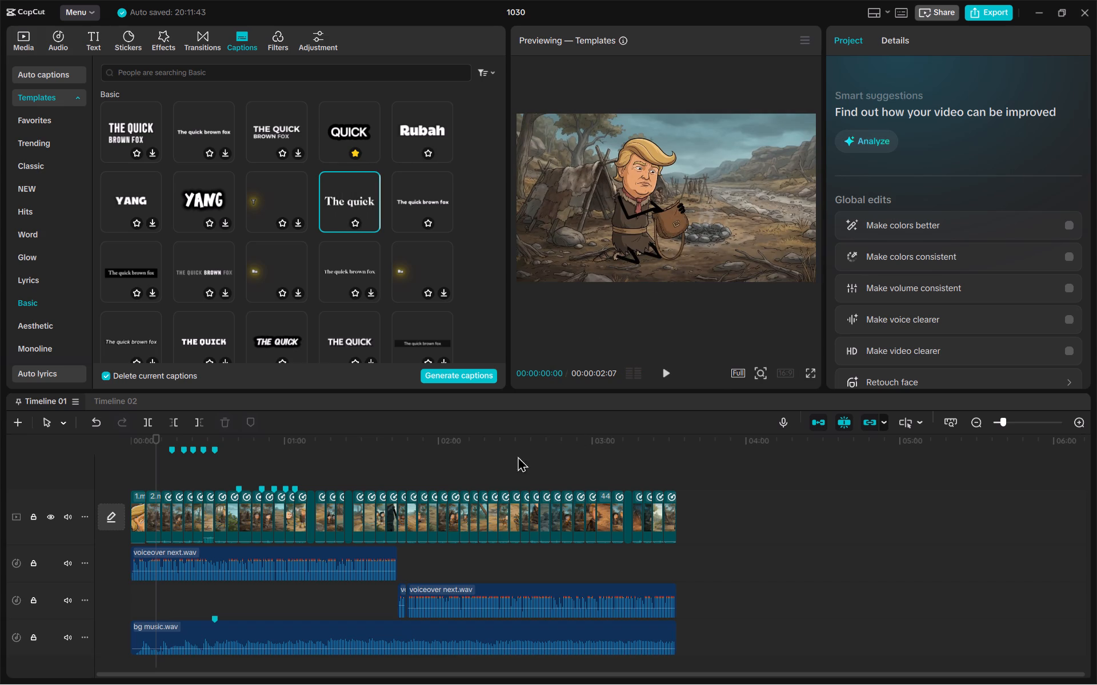
left_click(438, 376)
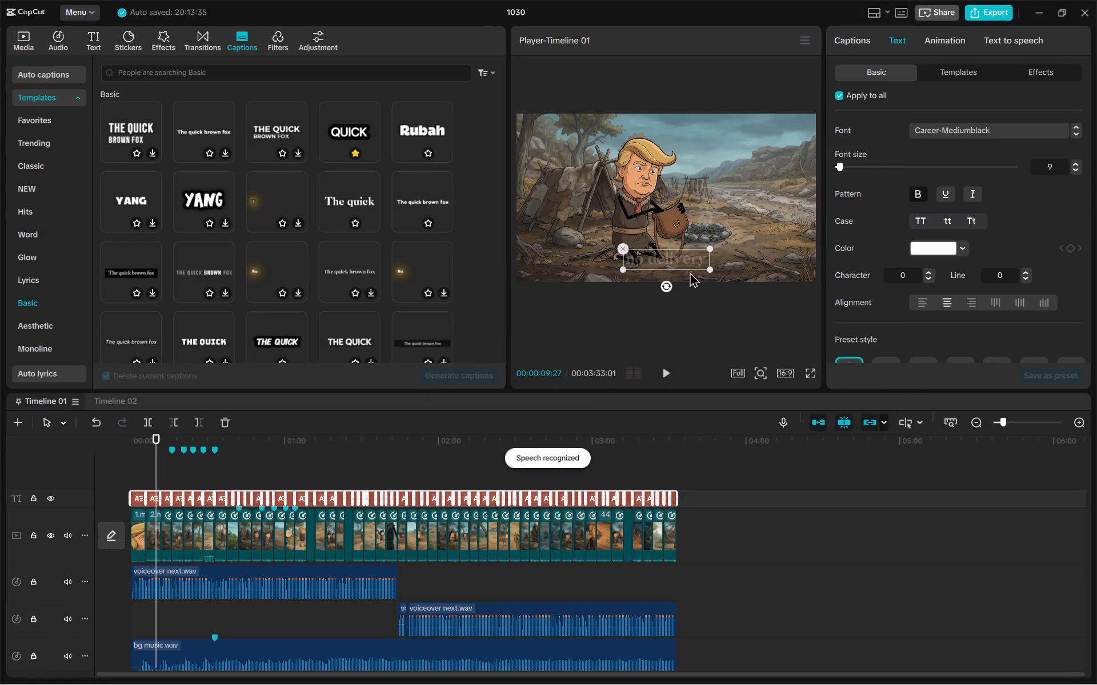
Play a short stretch with the new captions, then shrink them to about two thirds and move them near the frame's bottom edge.
key("space")
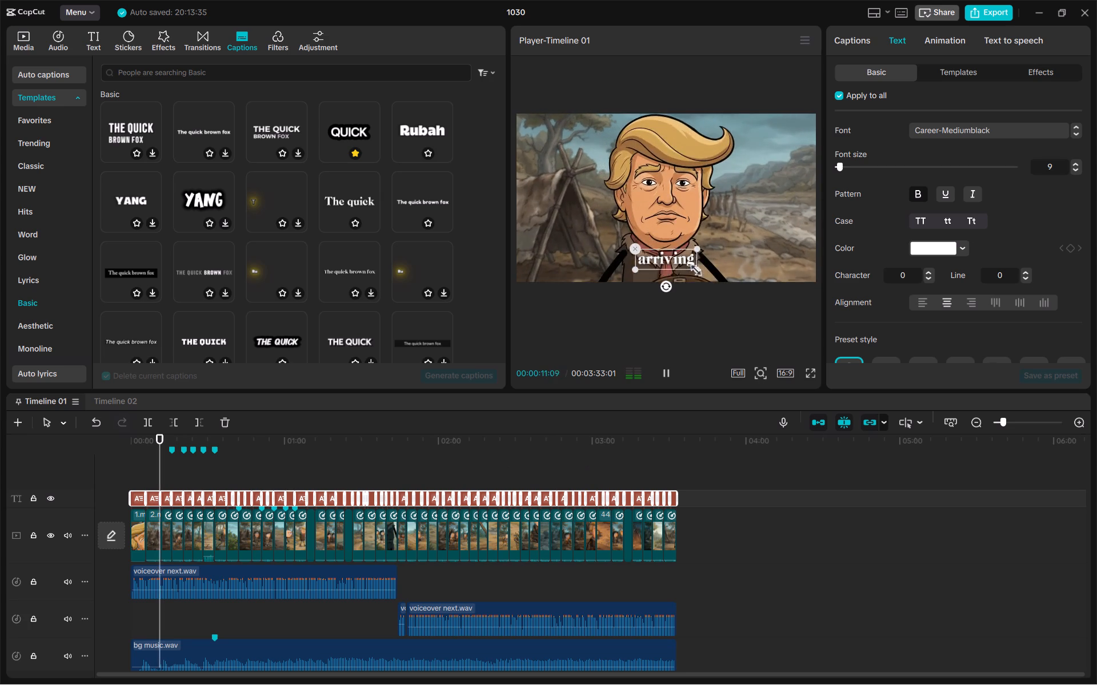
key("space")
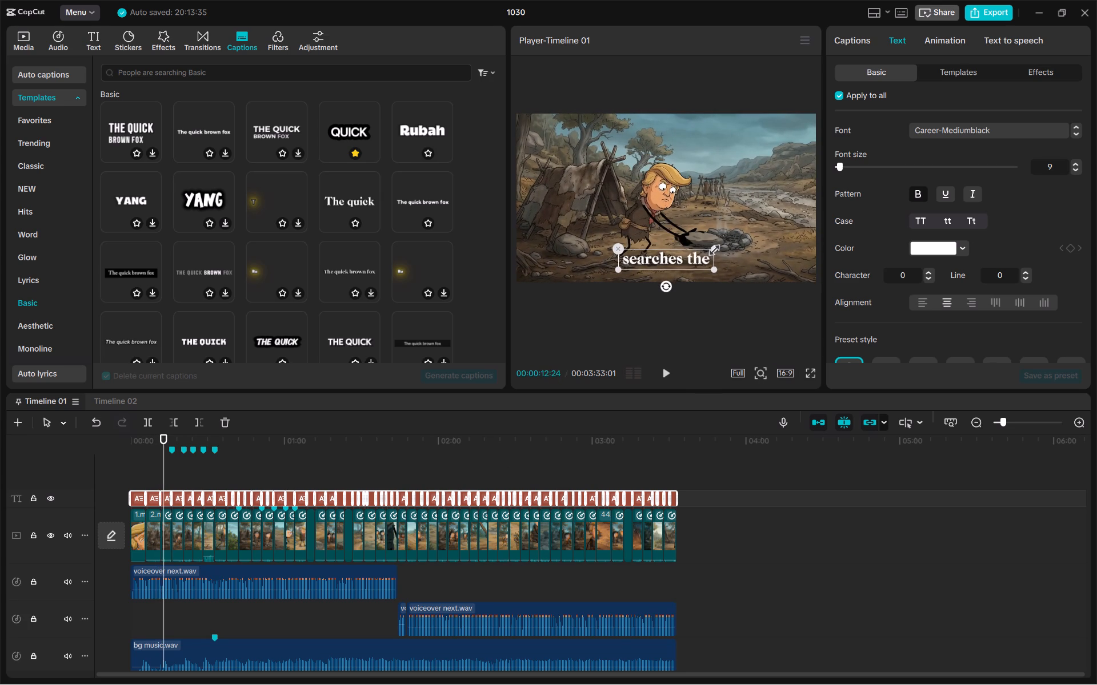
left_click_drag(712, 248, 690, 256)
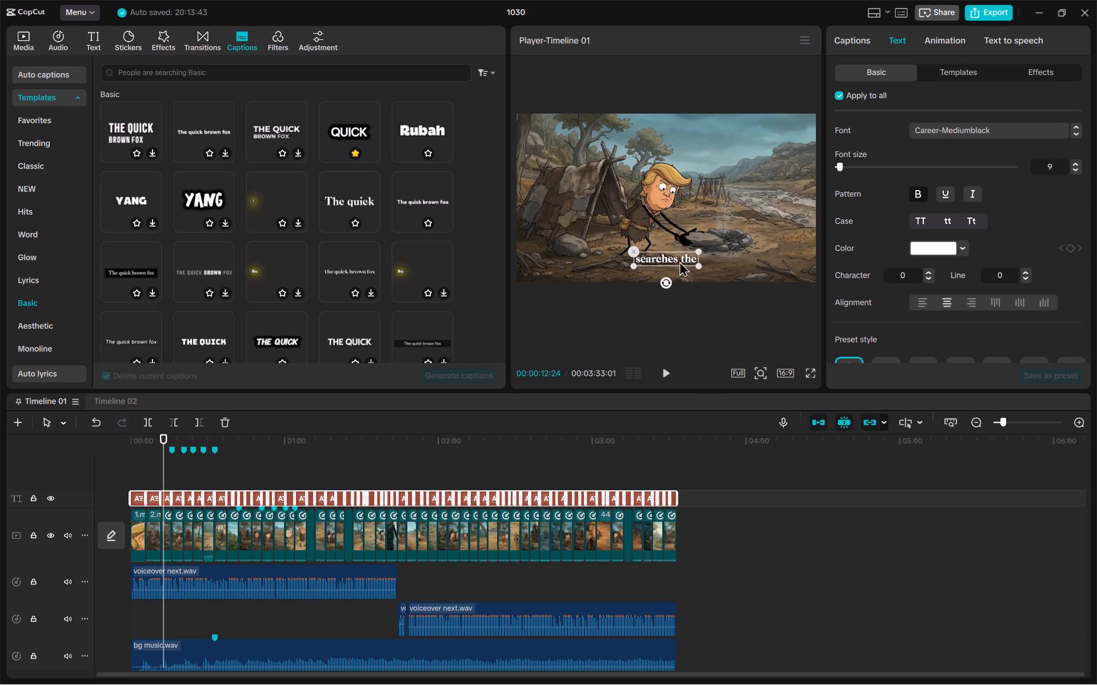
left_click_drag(679, 260, 687, 266)
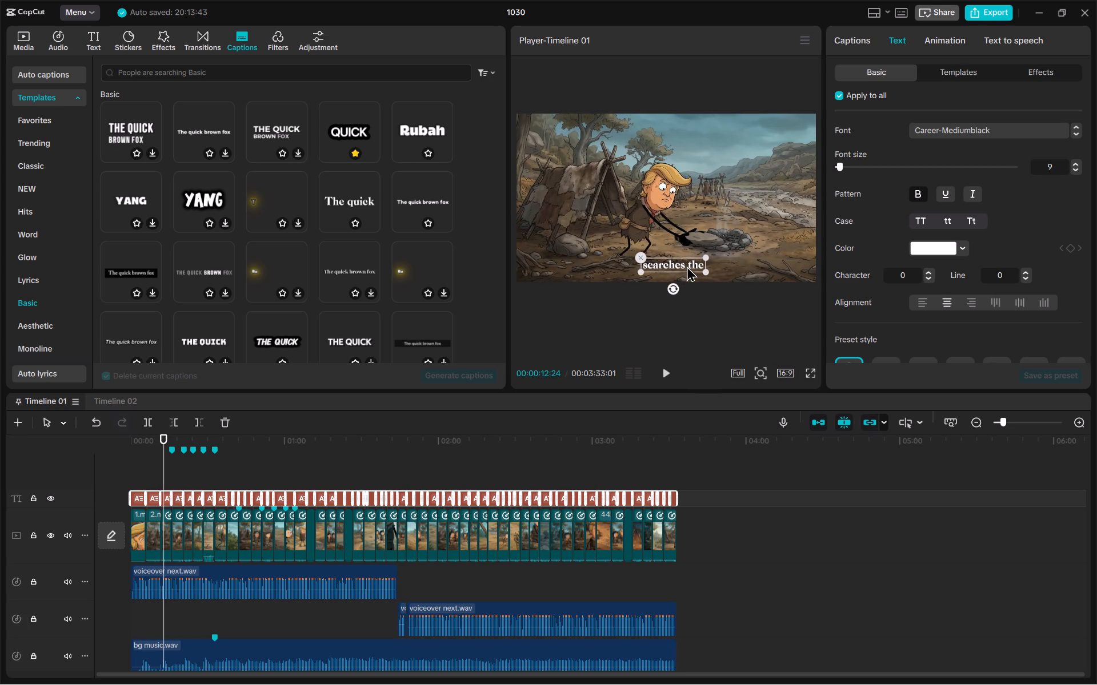
left_click_drag(687, 266, 687, 271)
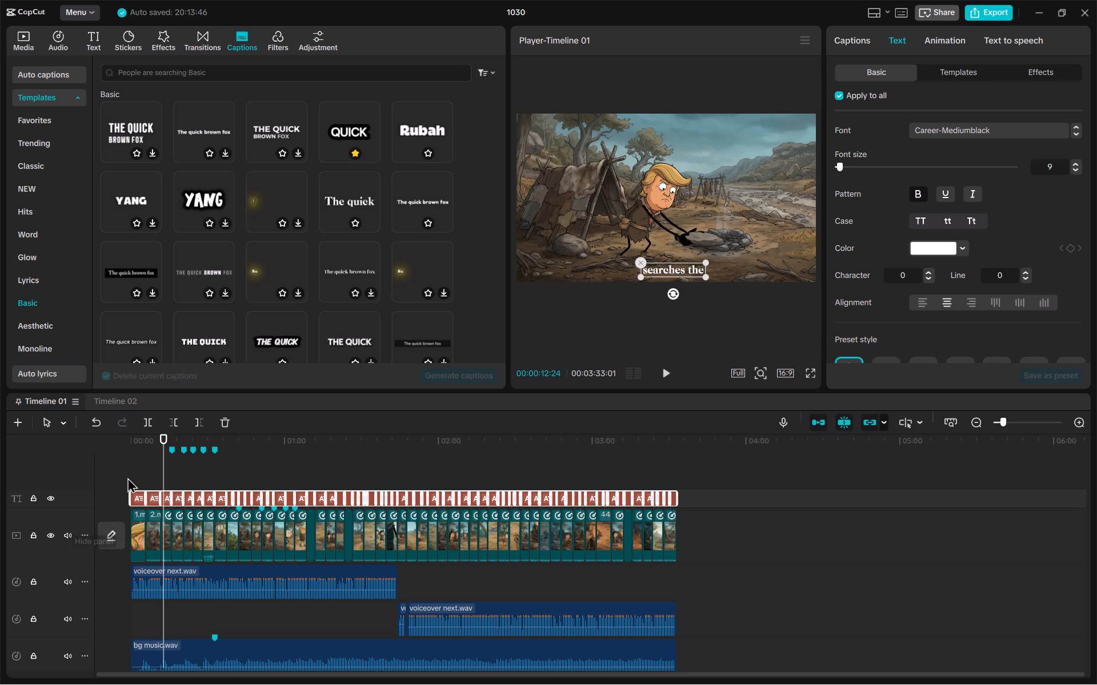
Play the video with the smaller serif captions full screen from the beginning.
left_click_drag(165, 465, 25, 497)
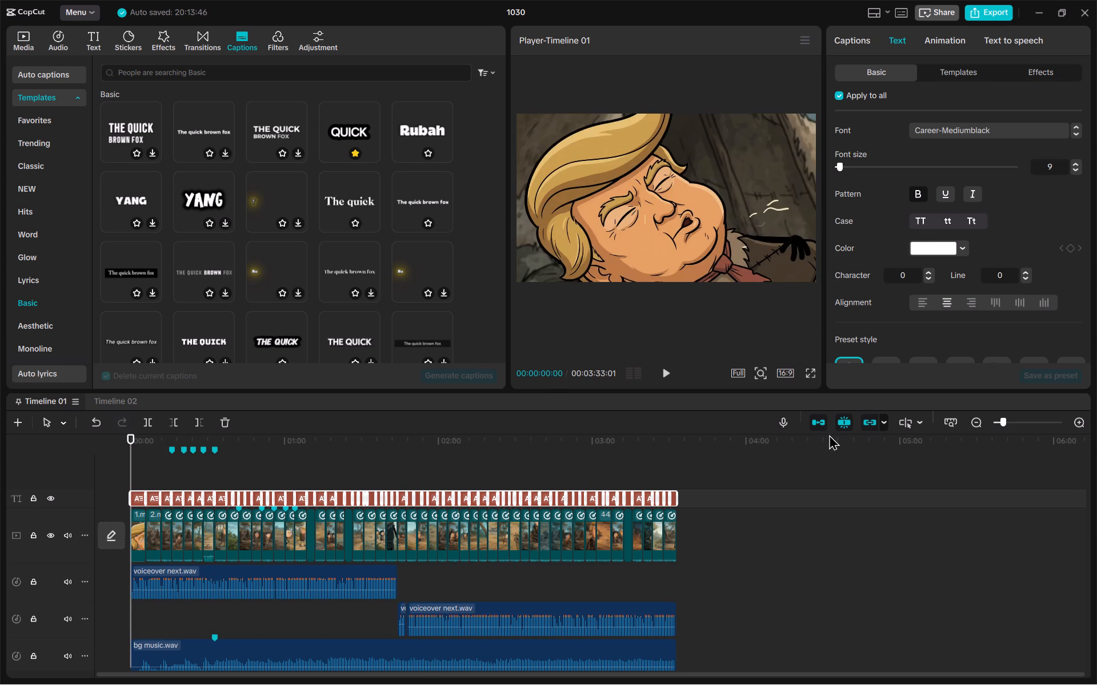
left_click(816, 374)
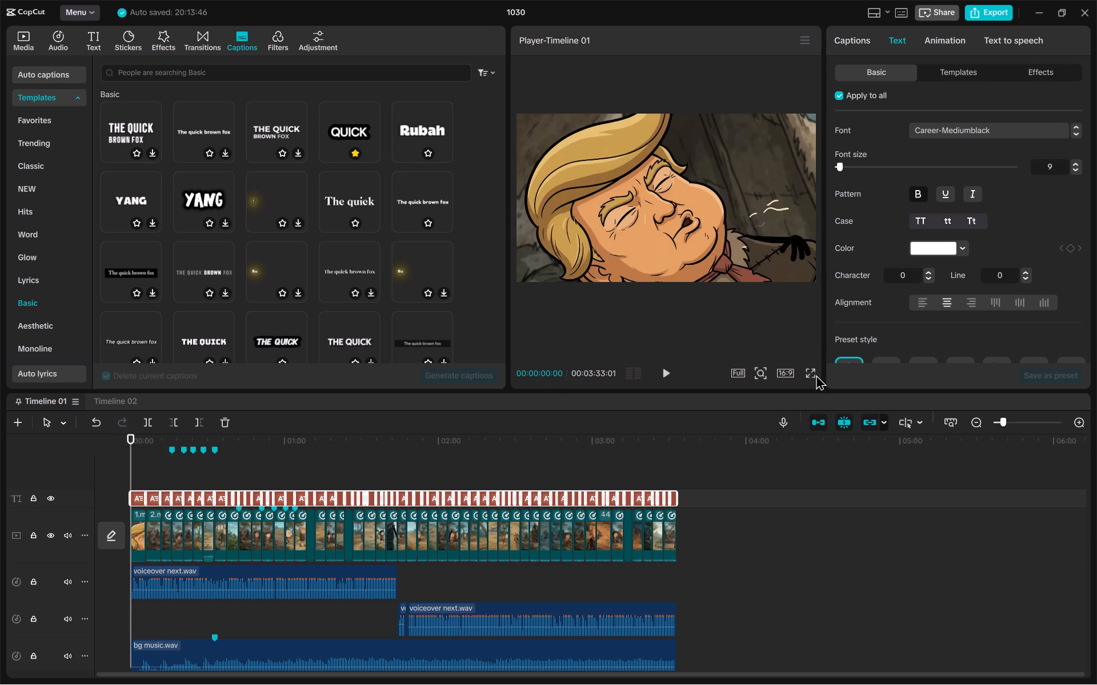
left_click(815, 374)
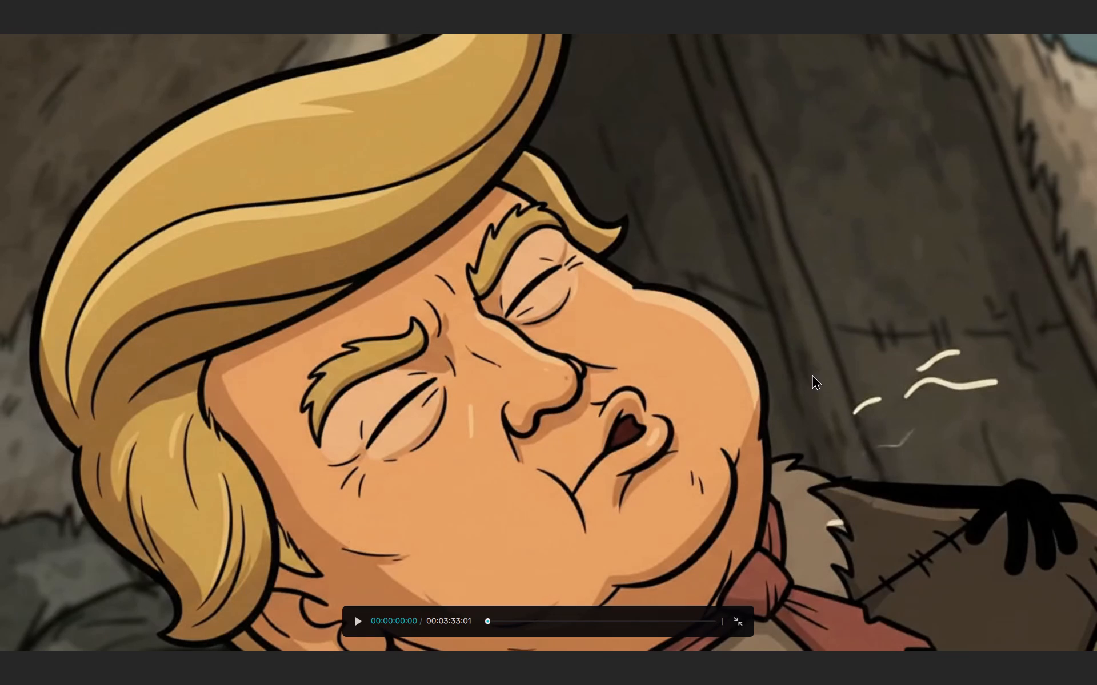
key("space")
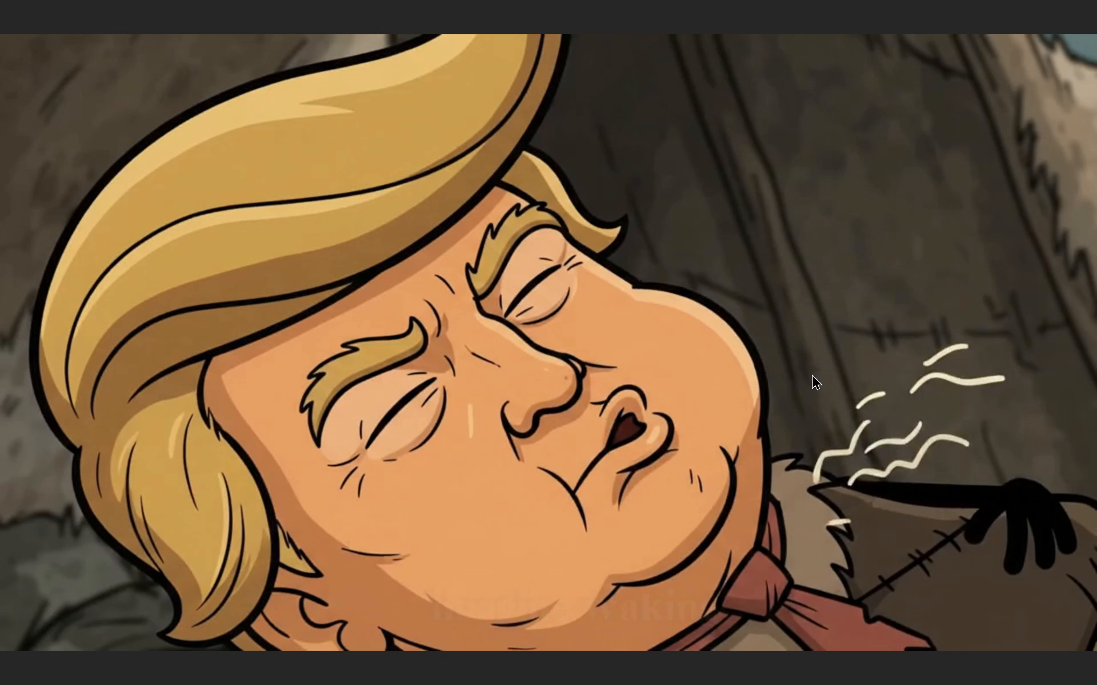
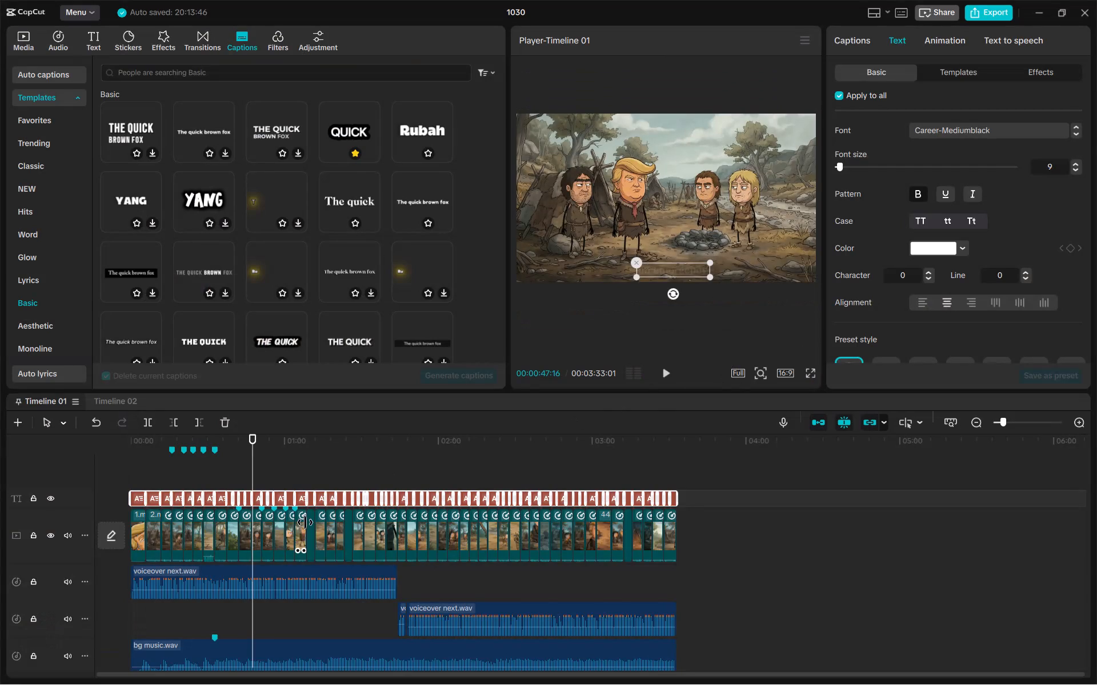
Play the video with the serif captions full screen from about 00:42 until the careful digging scene around 01:13.
scroll(239, 523, "up", 16, "ctrl")
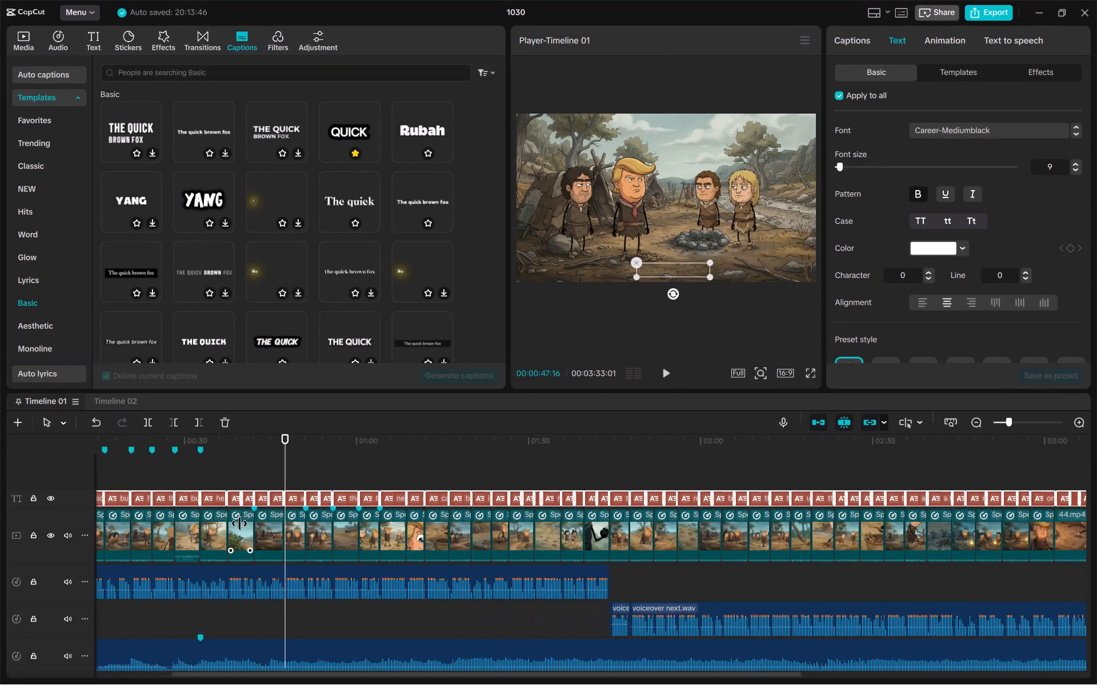
scroll(239, 523, "up", 9, "ctrl")
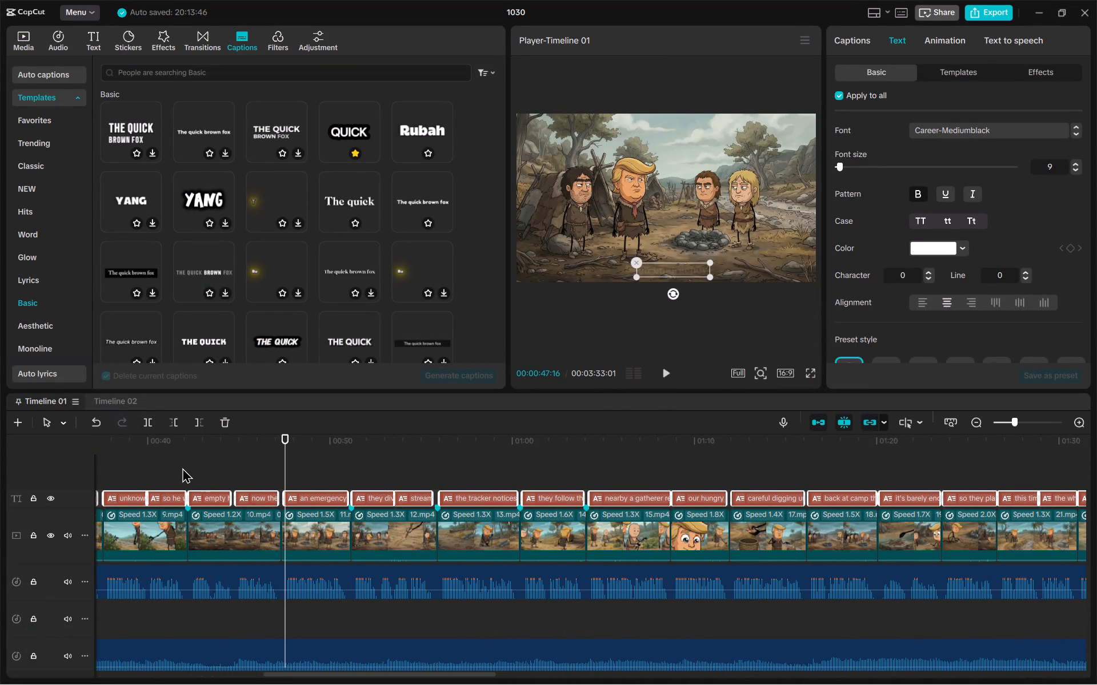
left_click(181, 464)
key("space")
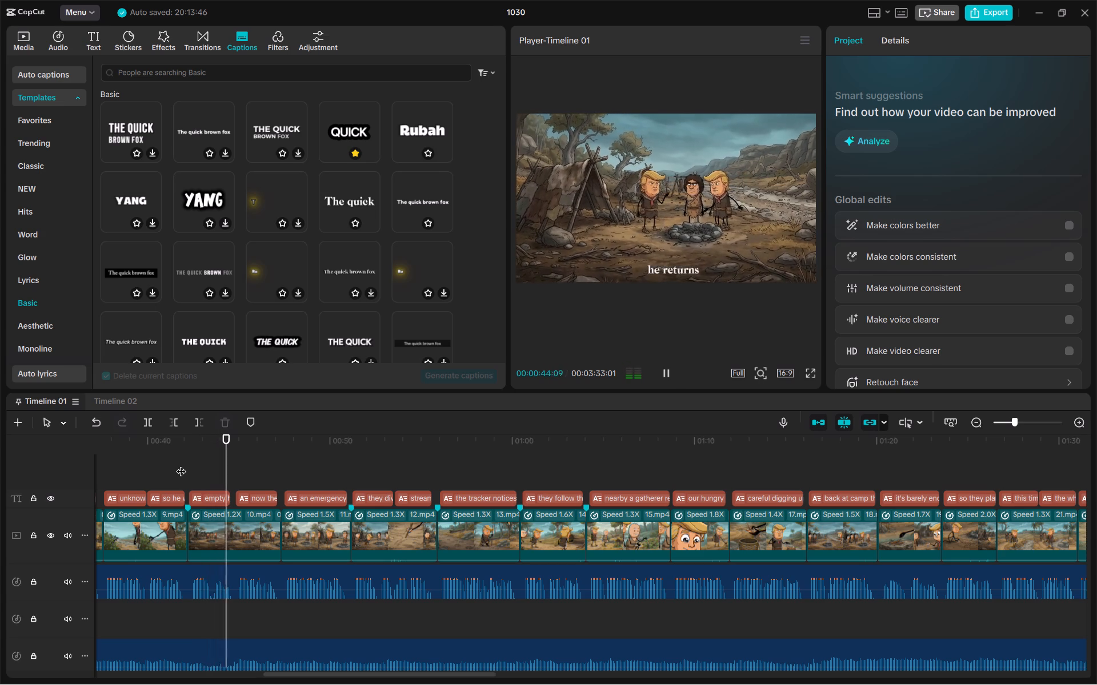
key("f")
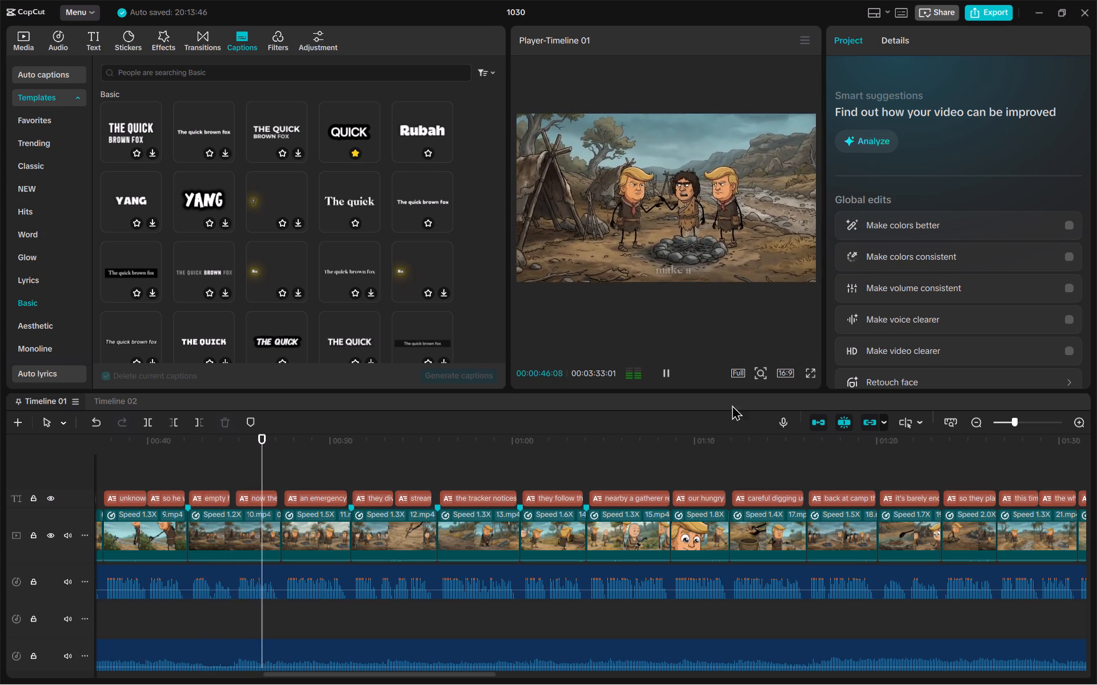
left_click(808, 377)
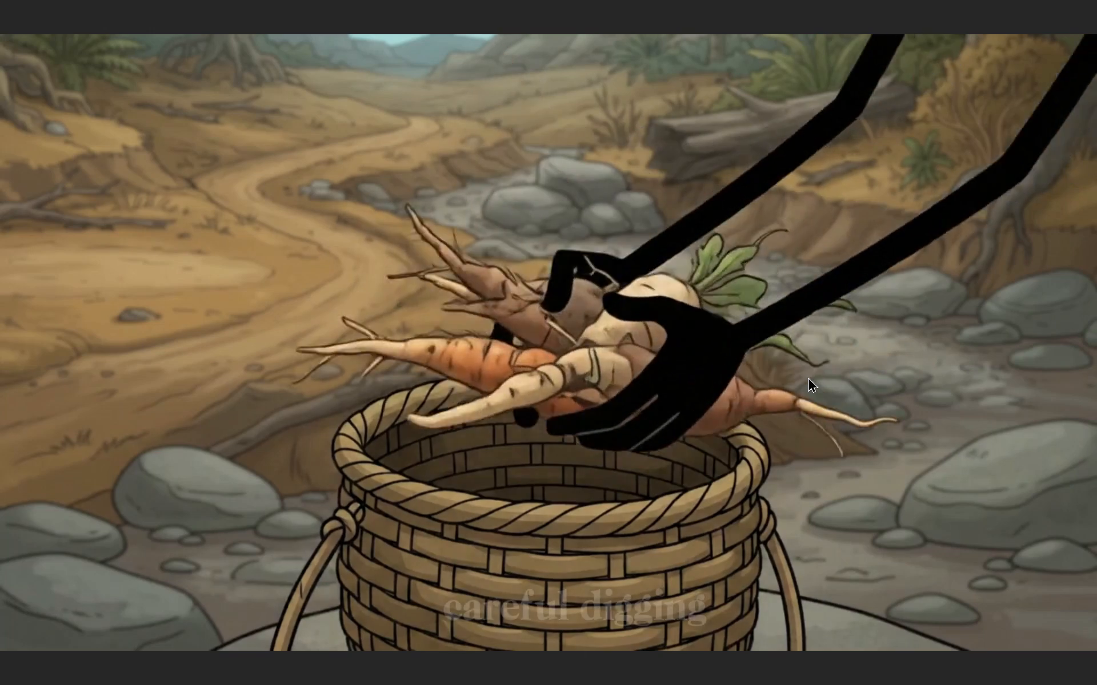
key("Escape")
key("space")
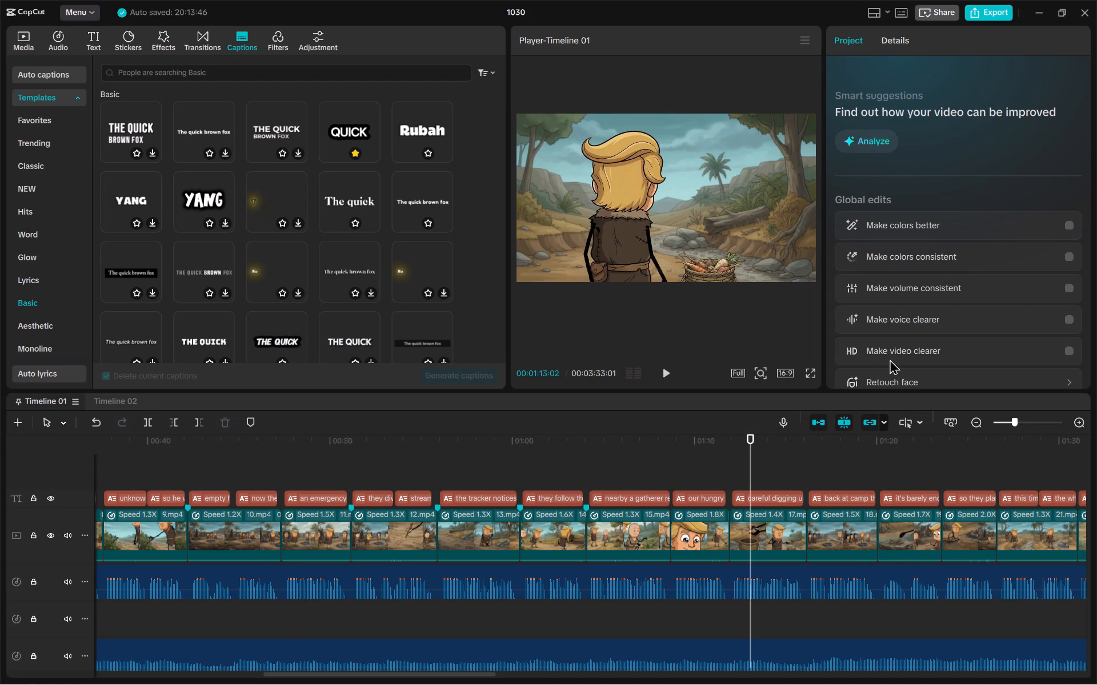
Replay the scene with the "our hungry hunter wants to grab them" narration, checking how its visuals match, and locate its clip.
left_click(639, 461)
key("space")
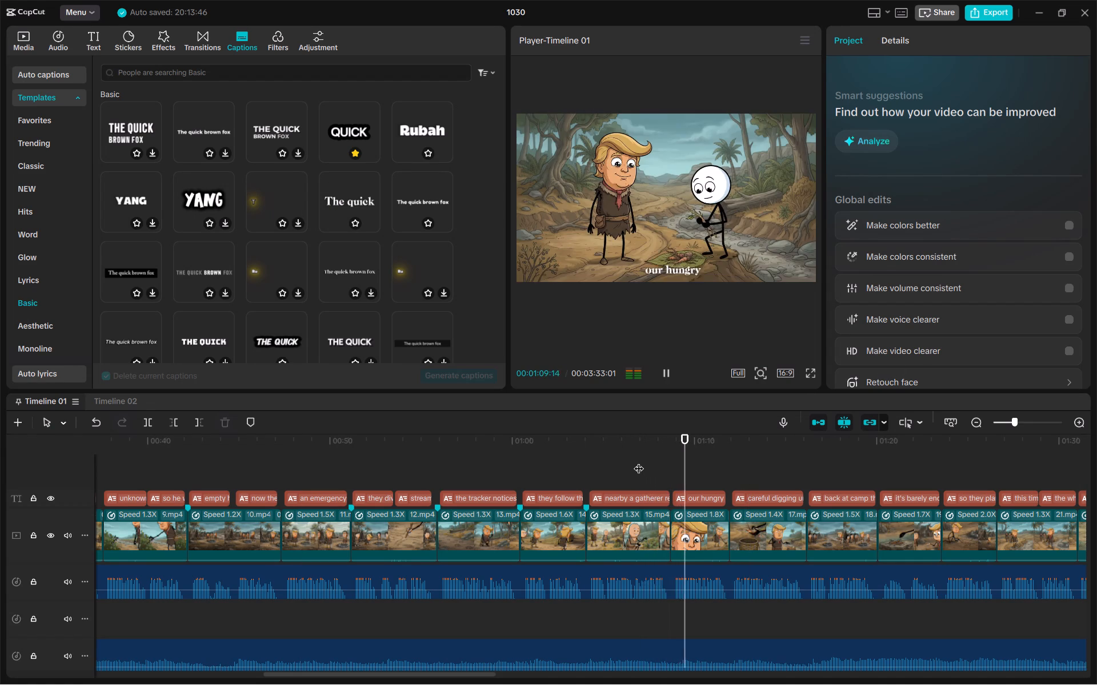
key("space")
key("space")
key("space")
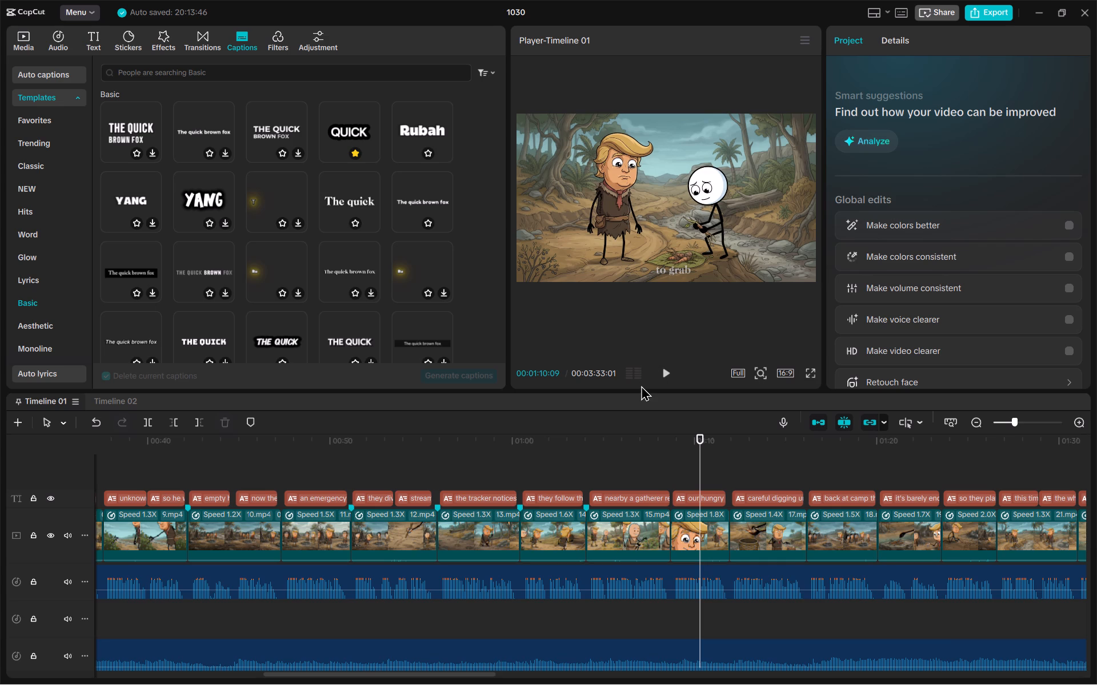
left_click(811, 378)
key("Escape")
left_click(659, 469)
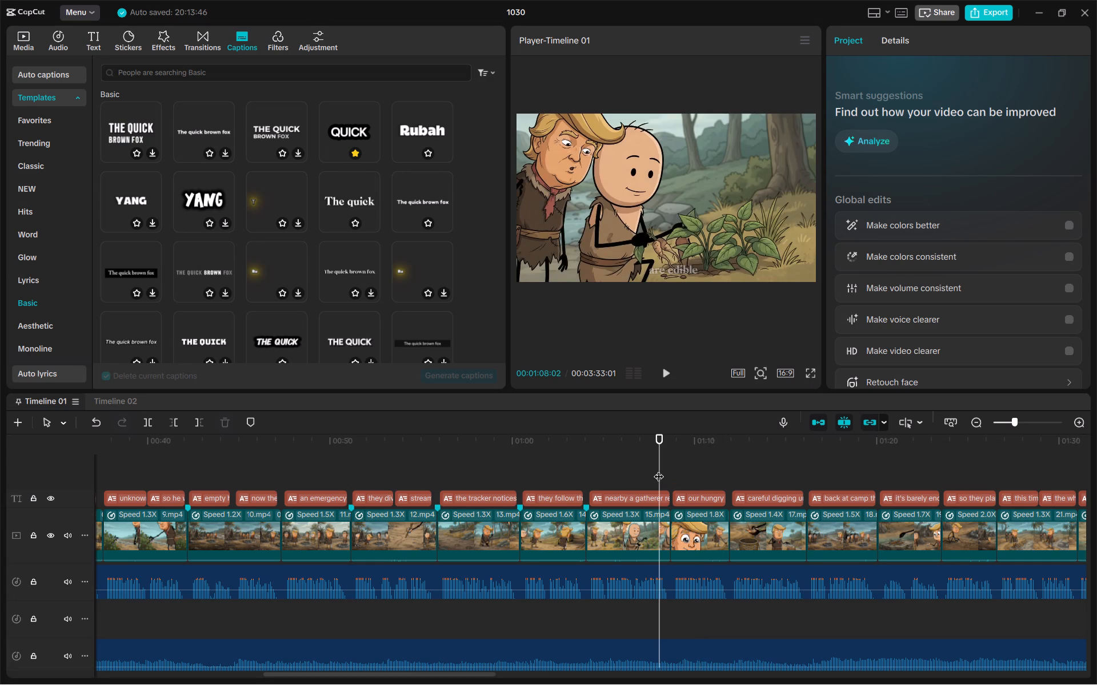
key("space")
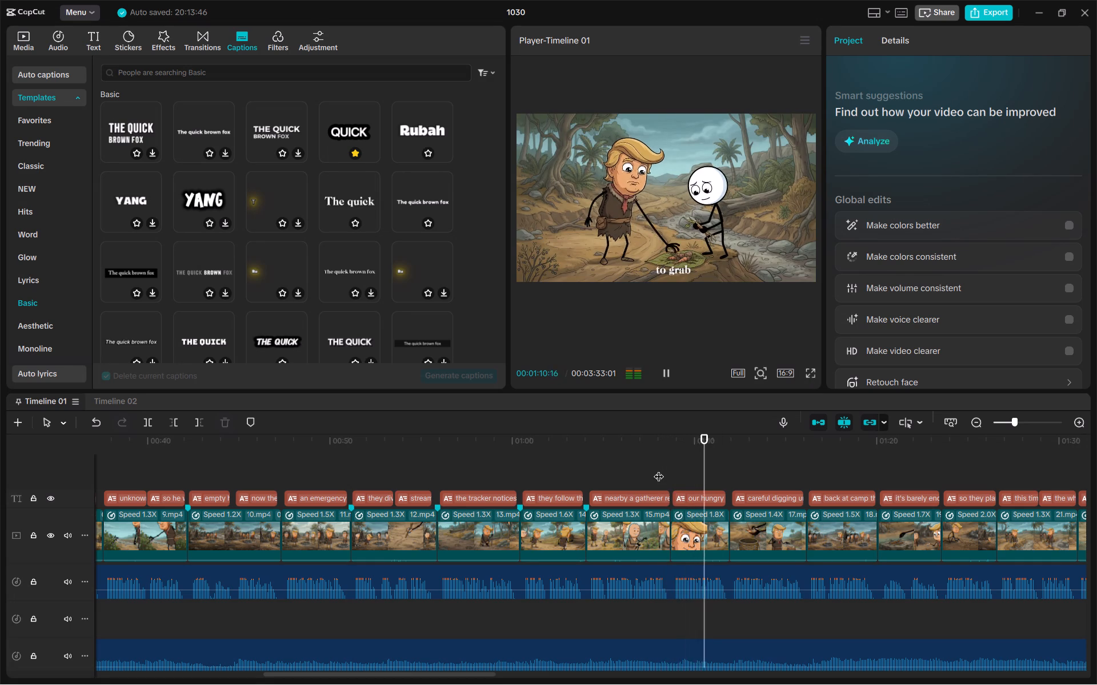
key("space")
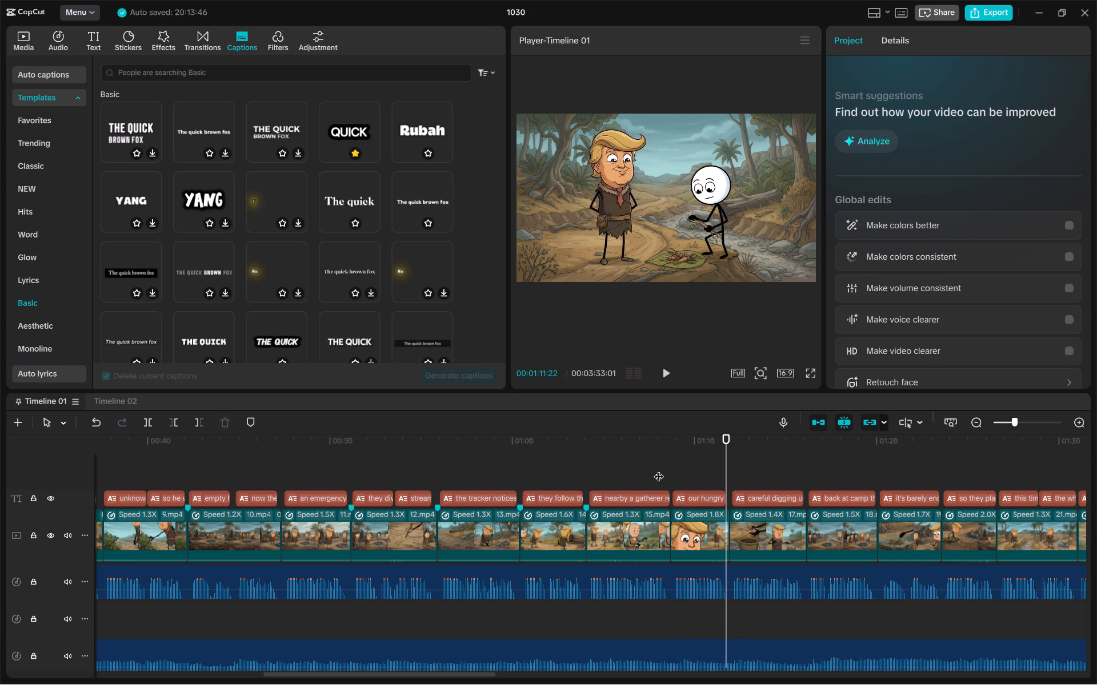
left_click(706, 526)
Switch to the Story Check chat in Brave and read the clip-by-clip narration script around CLIP 16.
key("alt+Tab")
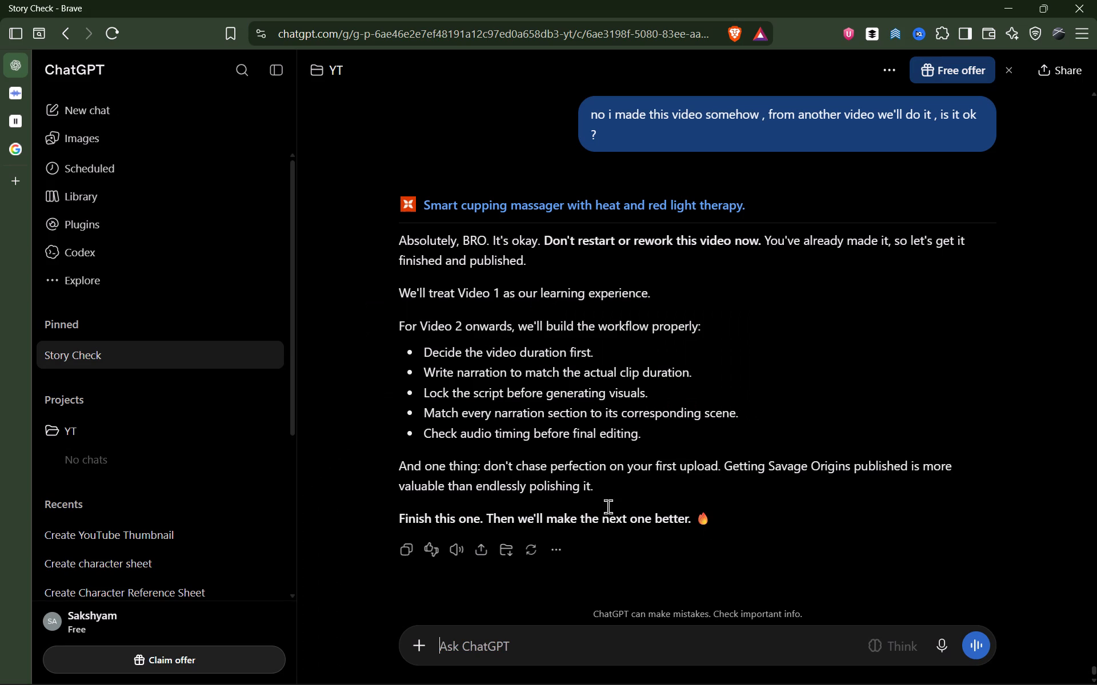
scroll(516, 353, "up", 13)
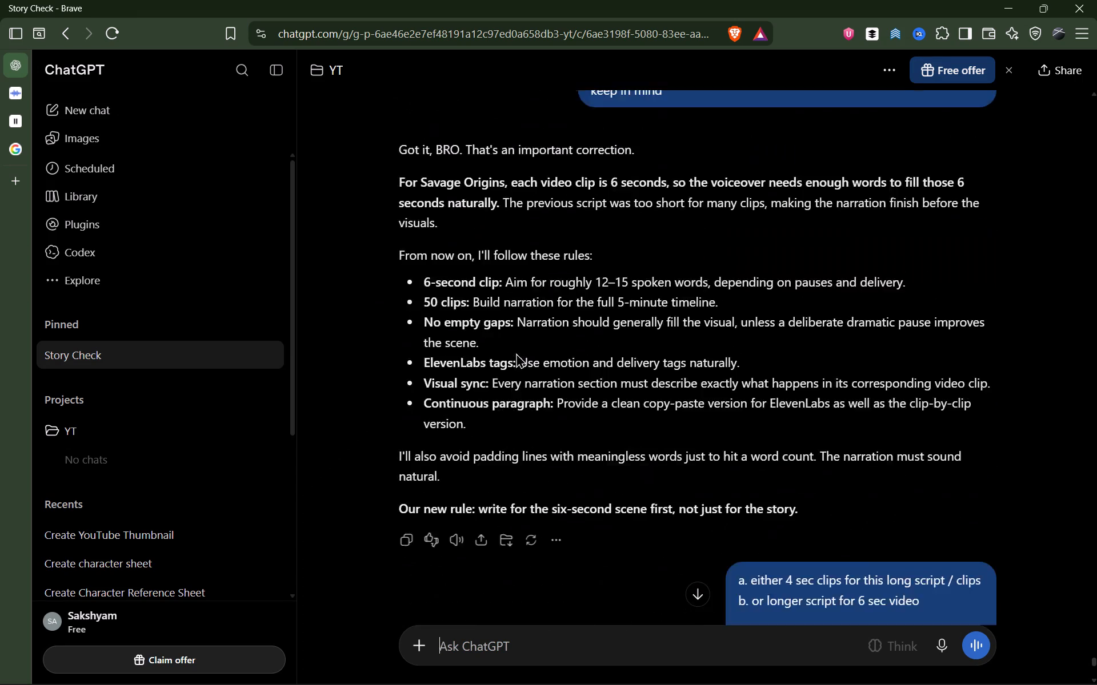
scroll(516, 353, "up", 6)
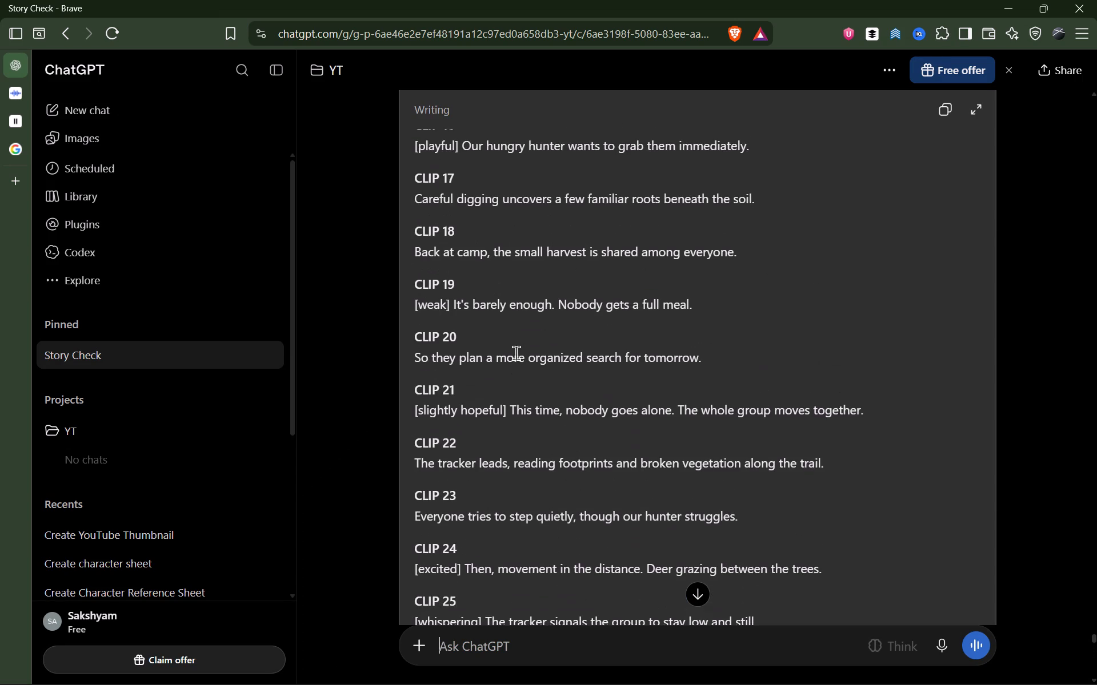
scroll(477, 366, "up", 1)
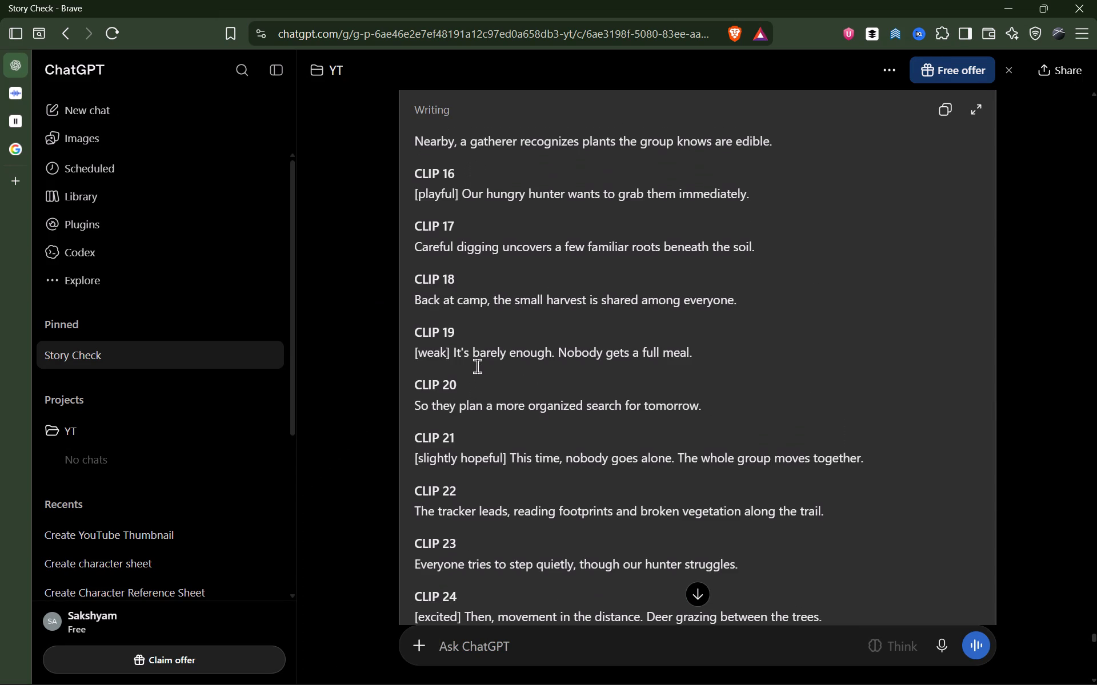
scroll(477, 366, "up", 1)
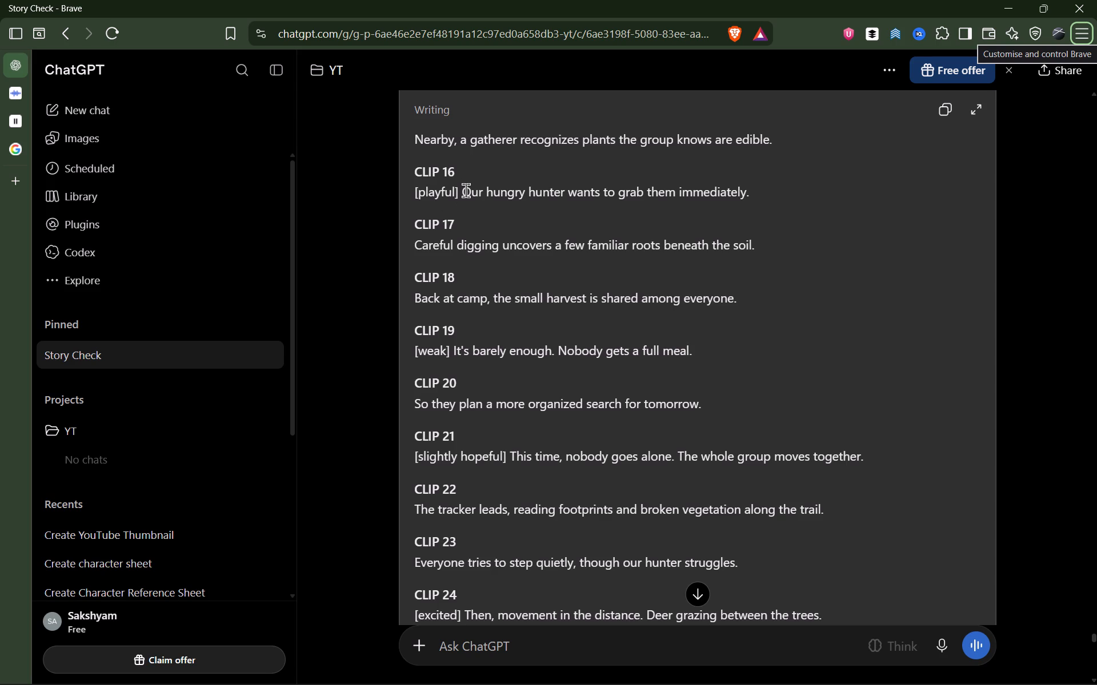
left_click(357, 345)
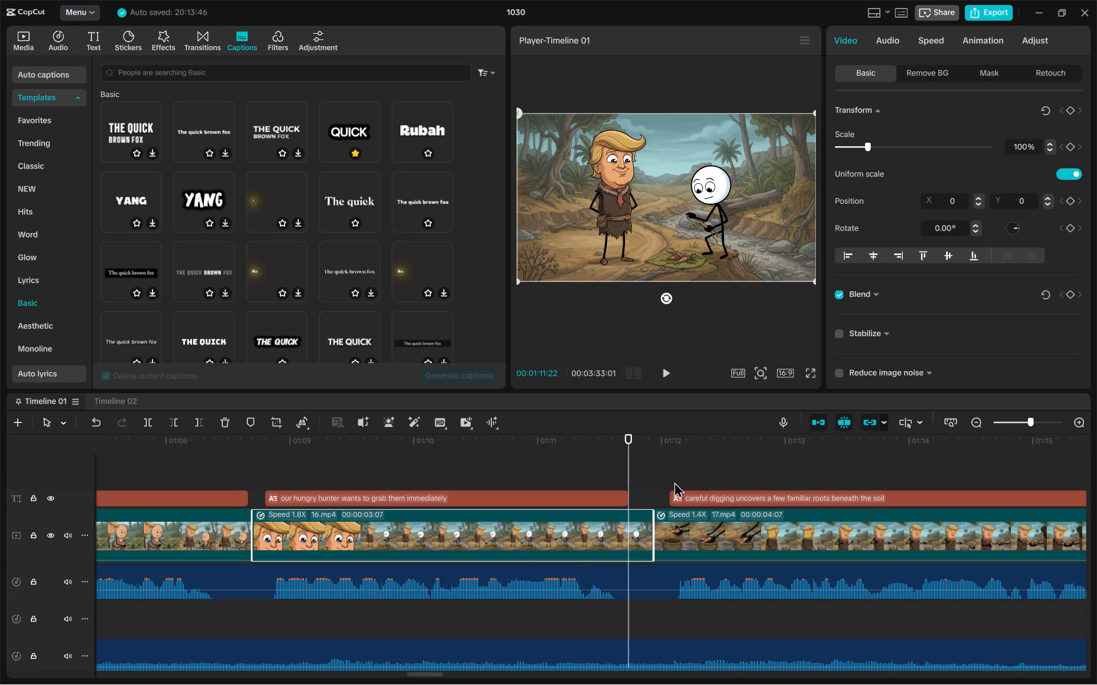
Switch from CapCut back to Google Flow and check the progress of the regenerated clip.
key("alt+Tab")
key("alt+Tab")
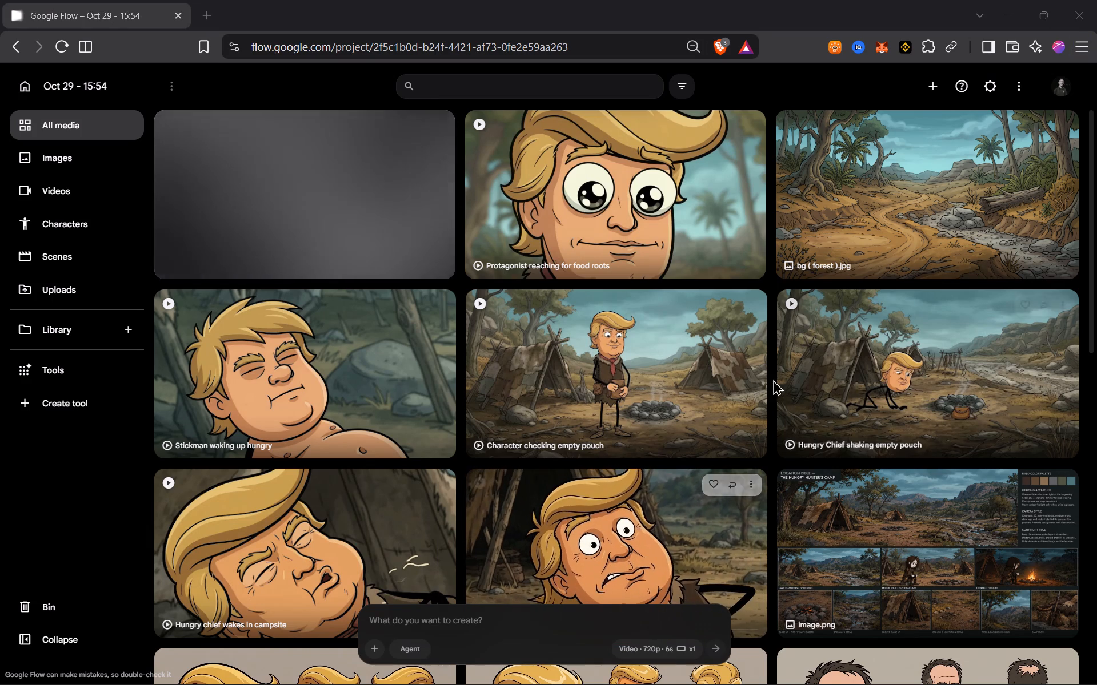
key("alt+Tab")
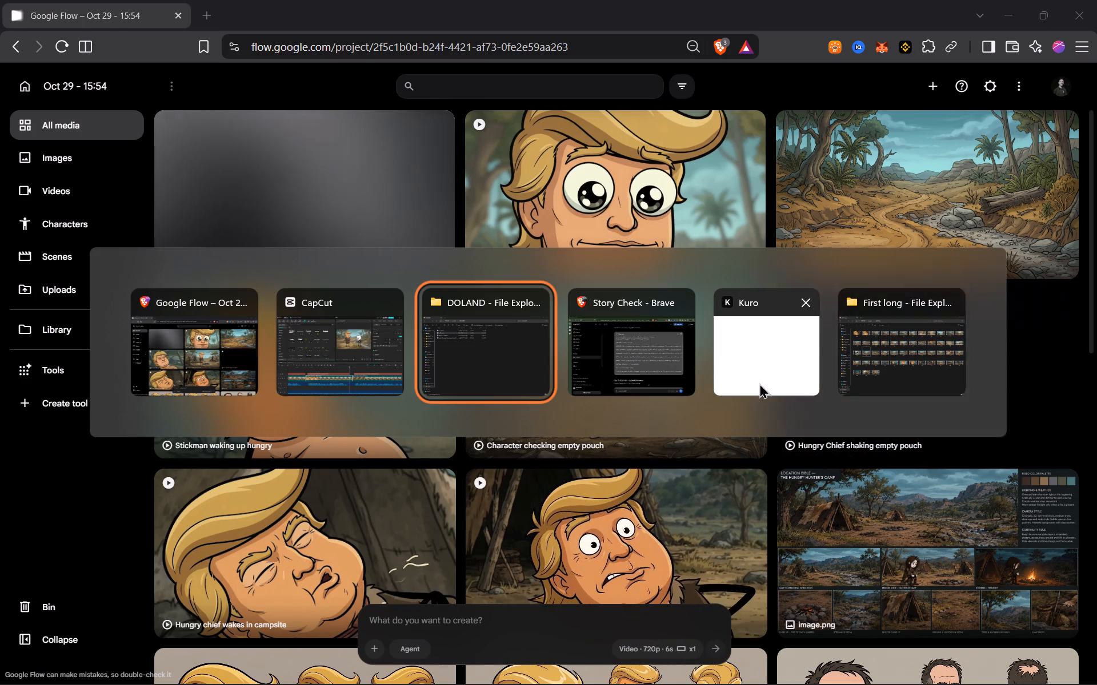